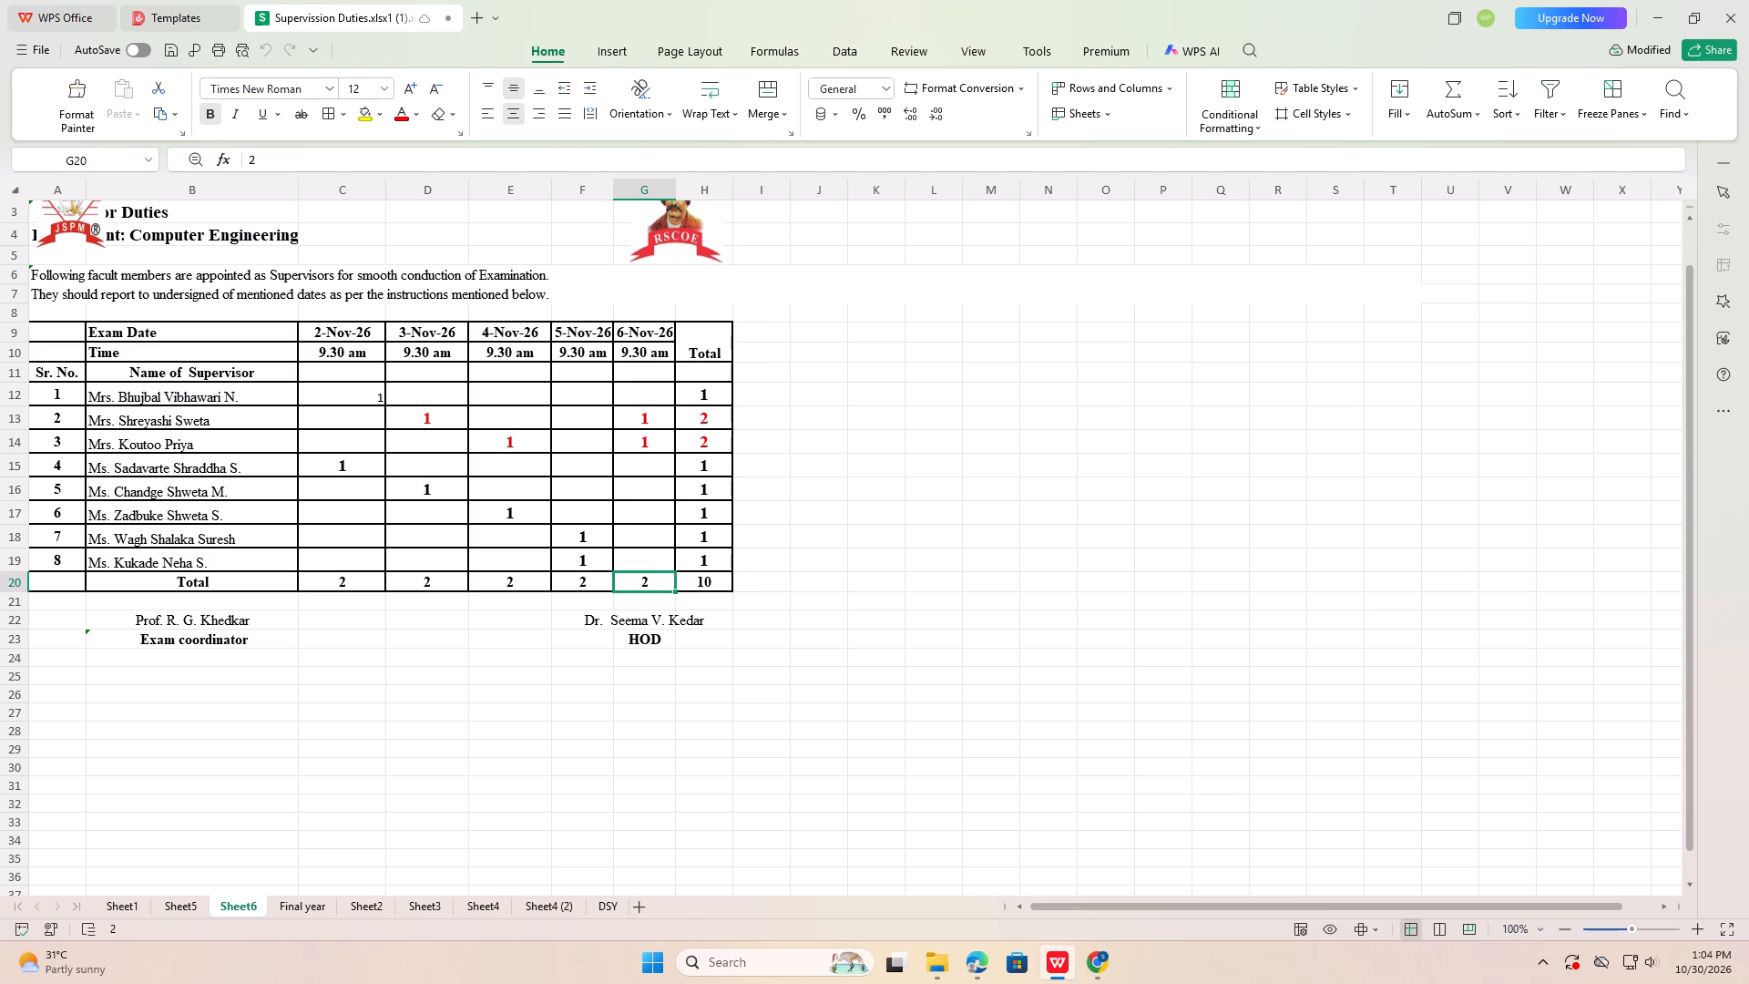
# Open cell B3 in the duties heading row above the Computer Engineering department line for editing.
pyautogui.click(219, 211)
pyautogui.moveTo(219, 211); pyautogui.dragTo(222, 220)
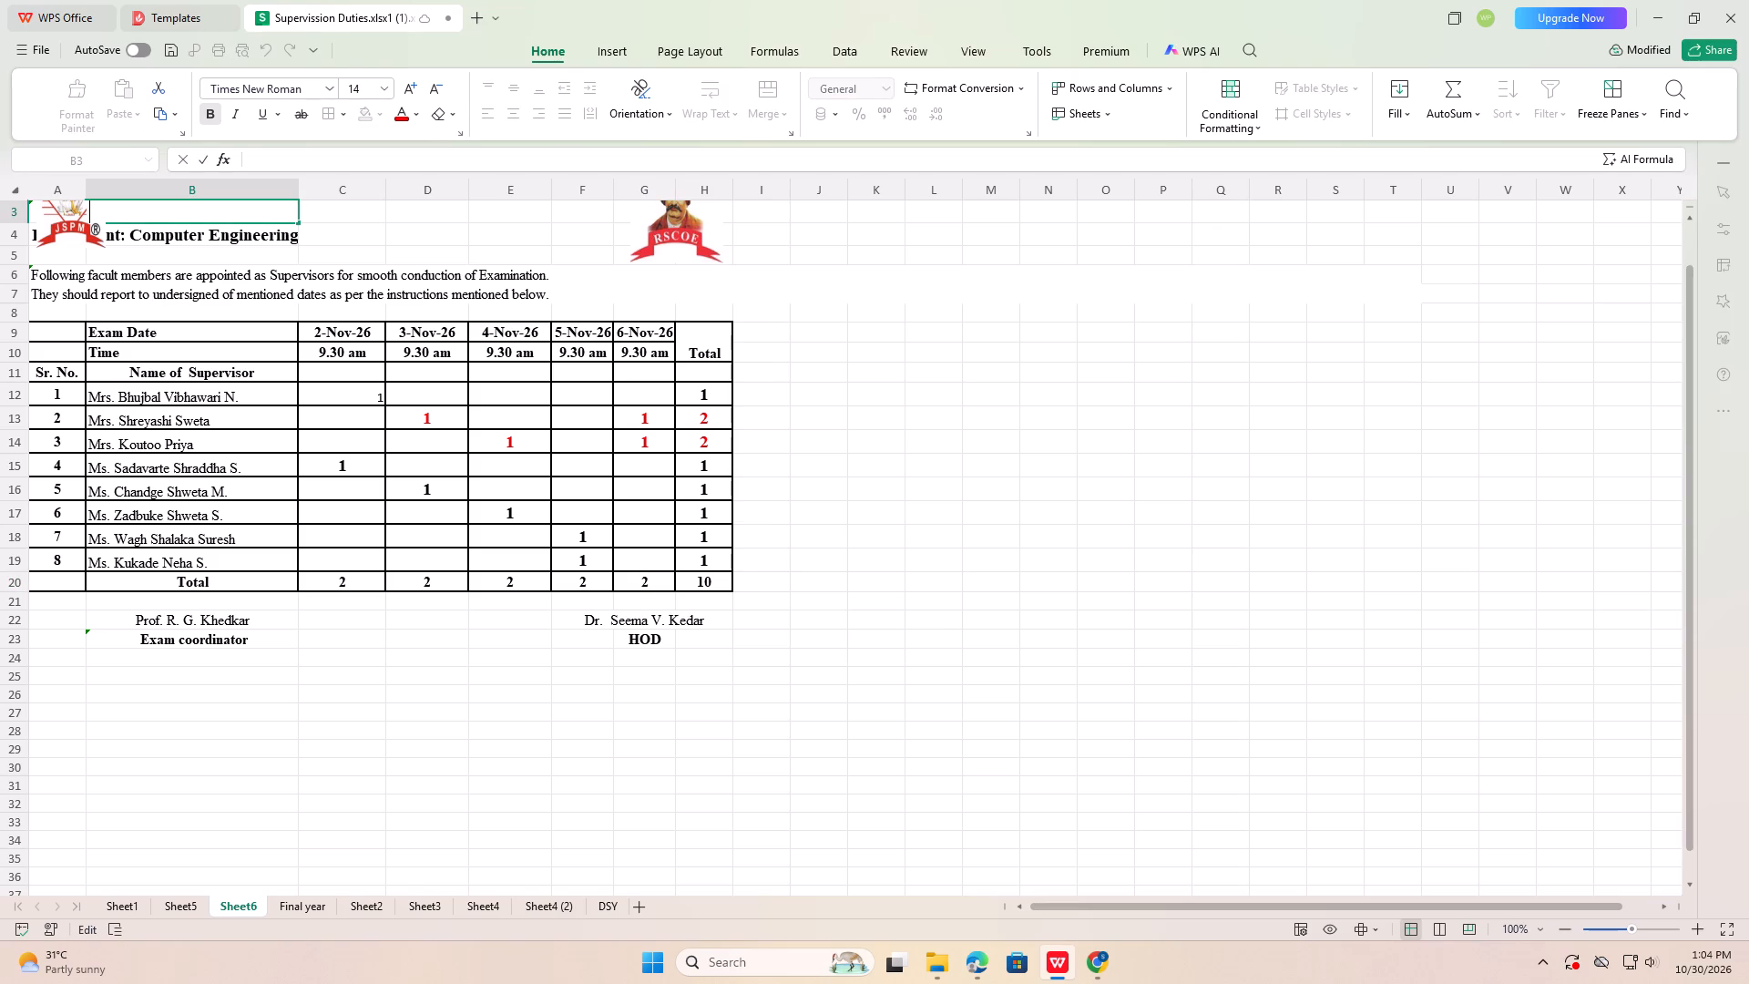
pyautogui.moveTo(222, 220); pyautogui.dragTo(327, 231)
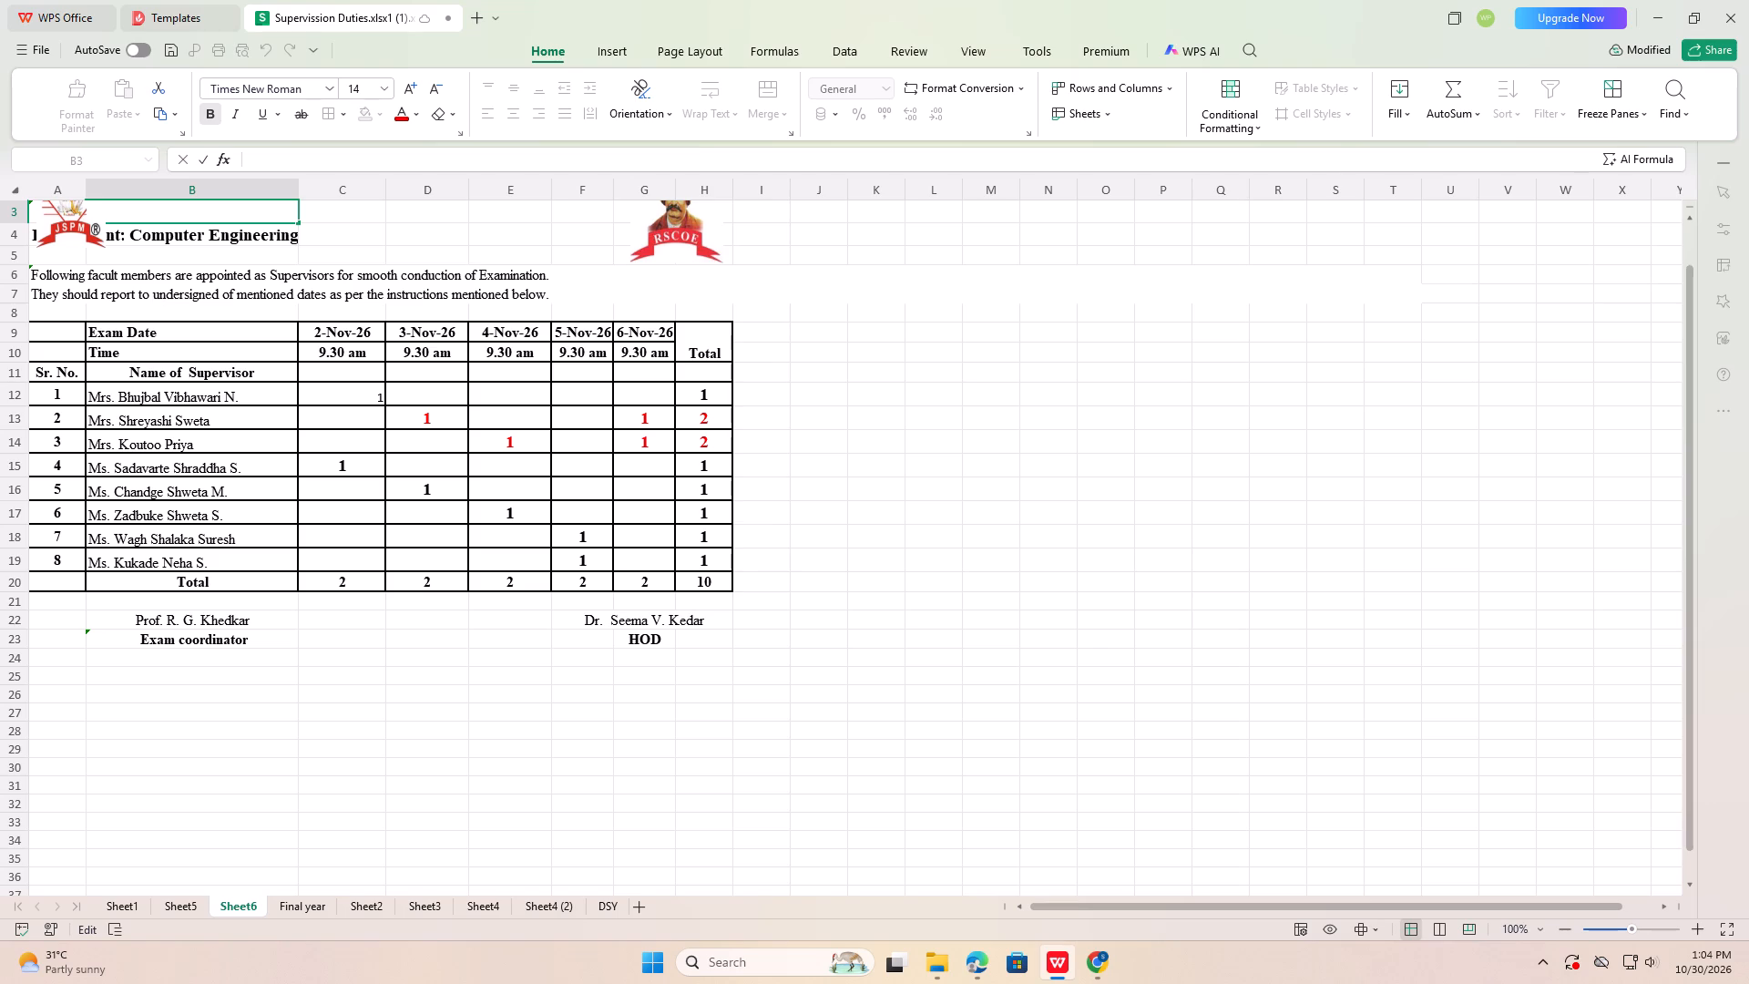
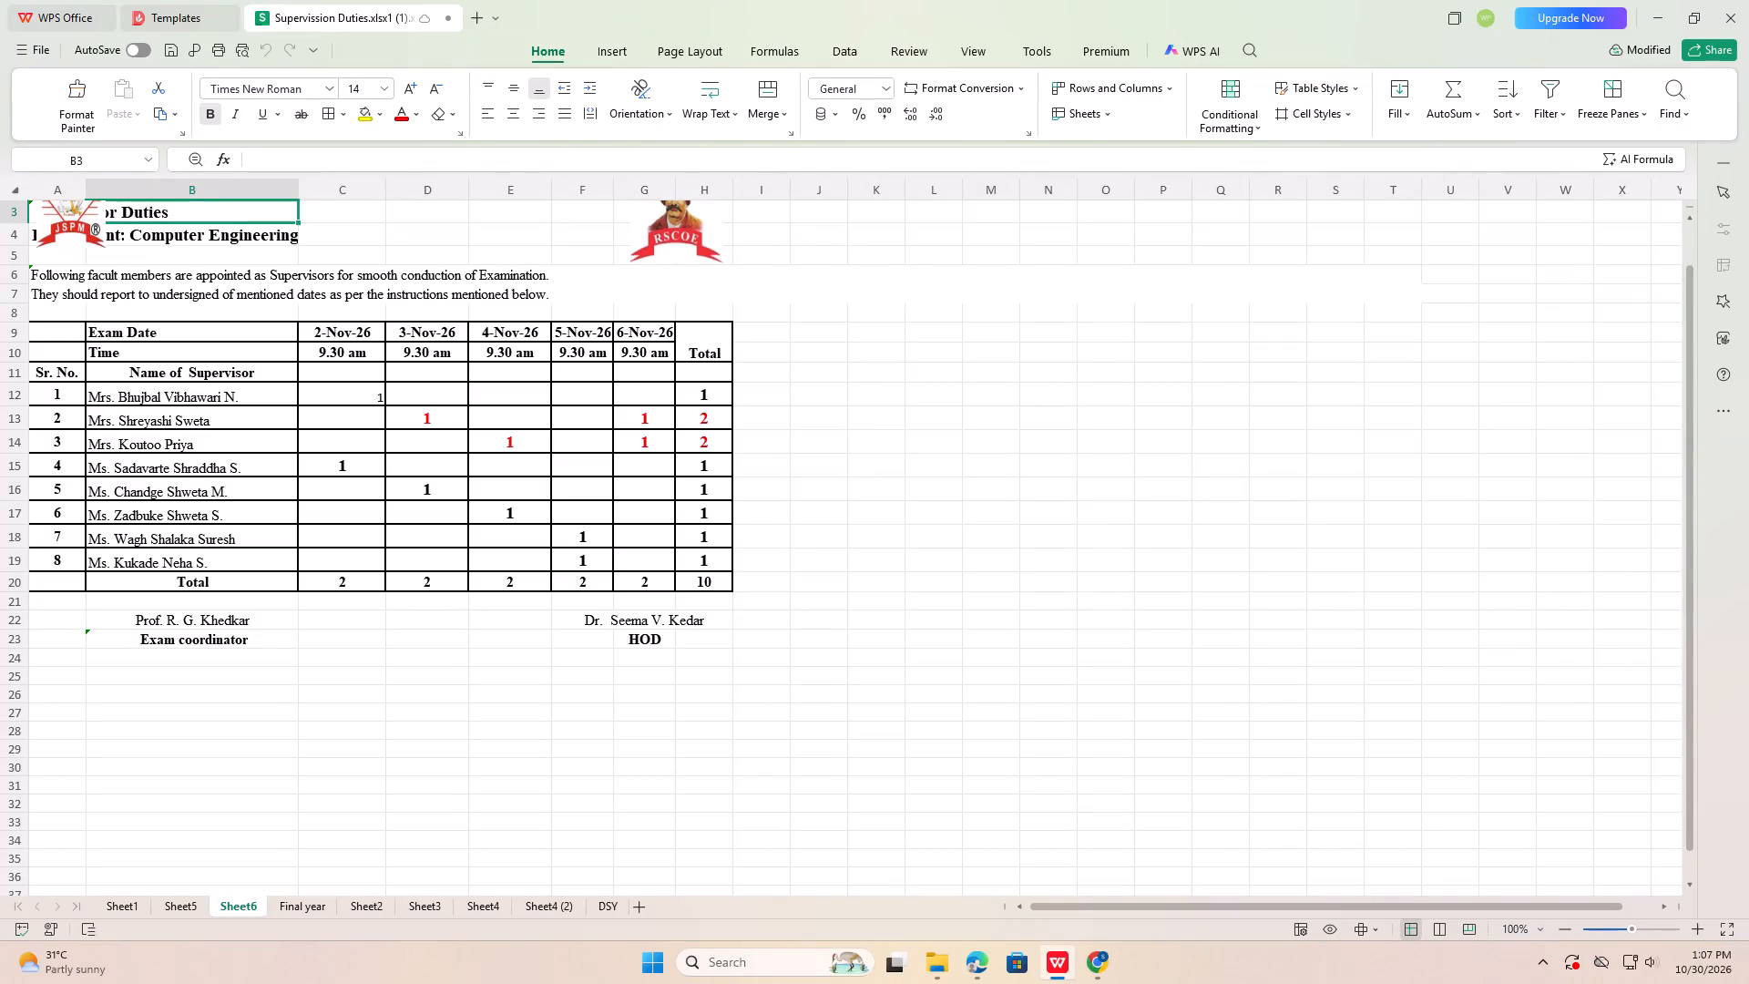
# Remove the RSCOE logo from the heading area above the duties table by cutting it.
pyautogui.moveTo(157, 228); pyautogui.dragTo(735, 251)
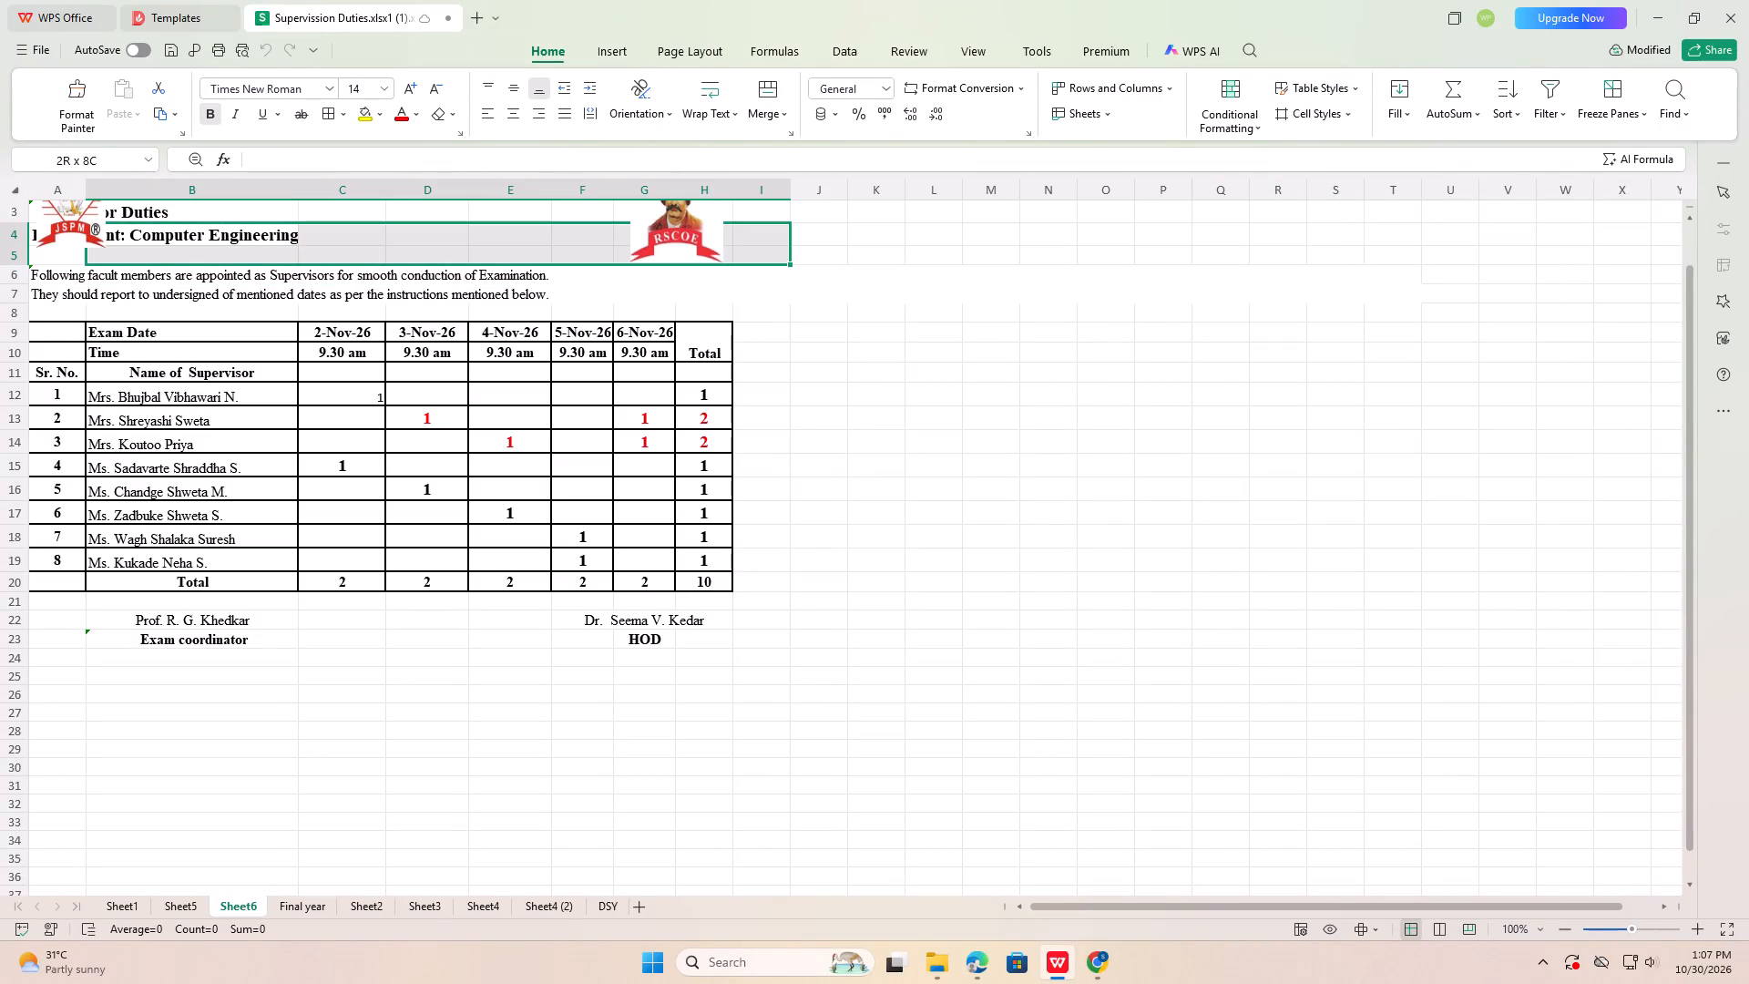
pyautogui.moveTo(735, 251); pyautogui.dragTo(708, 251)
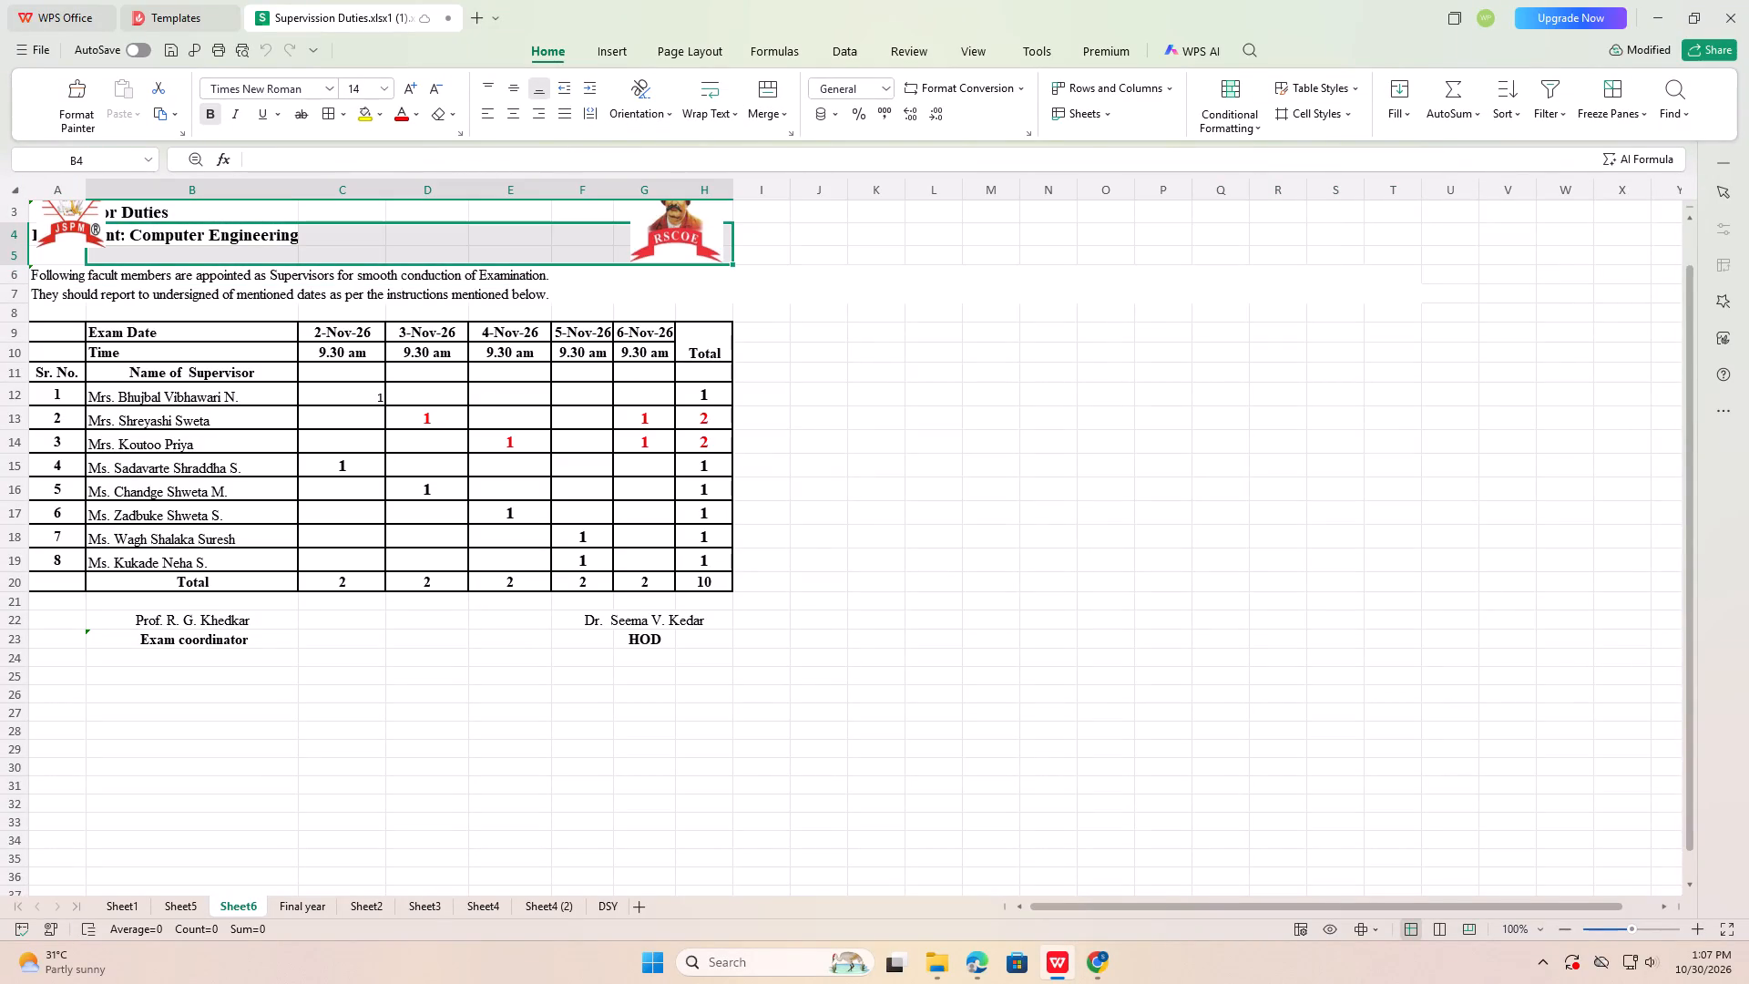
pyautogui.rightClick(708, 251)
pyautogui.click(761, 274)
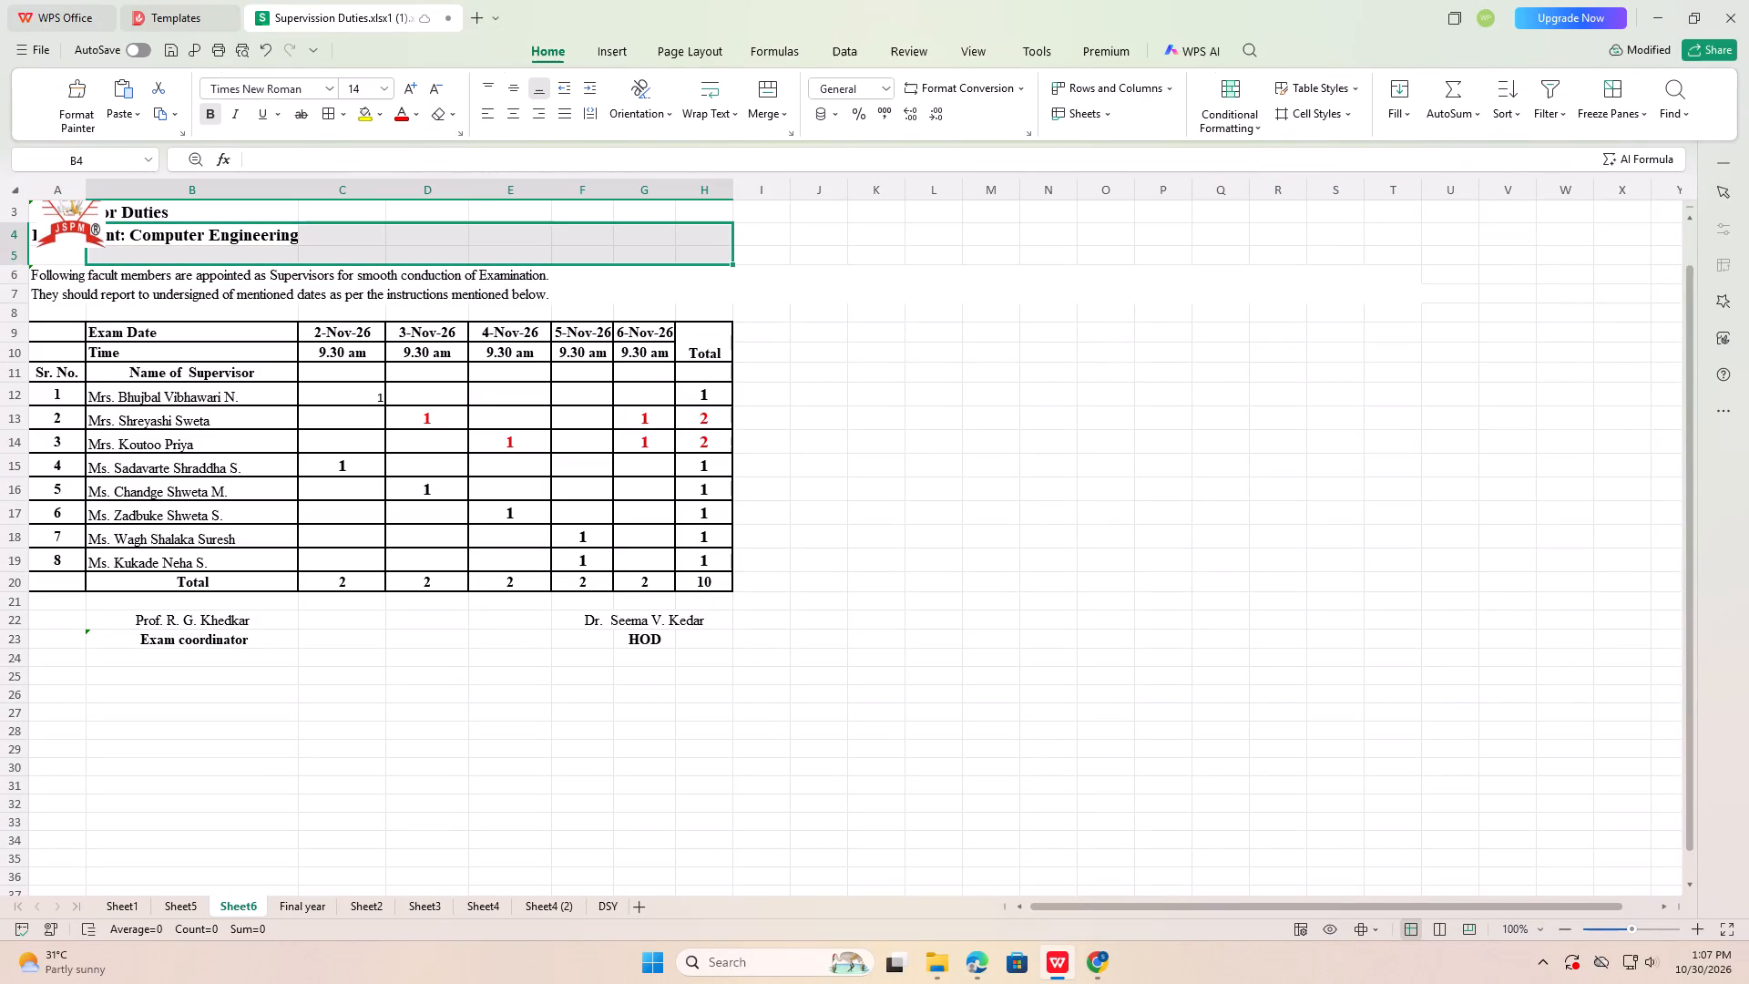
# Move the JSPM logo clear of the heading text and cut it from the sheet.
pyautogui.click(135, 223)
pyautogui.moveTo(39, 205); pyautogui.dragTo(270, 235)
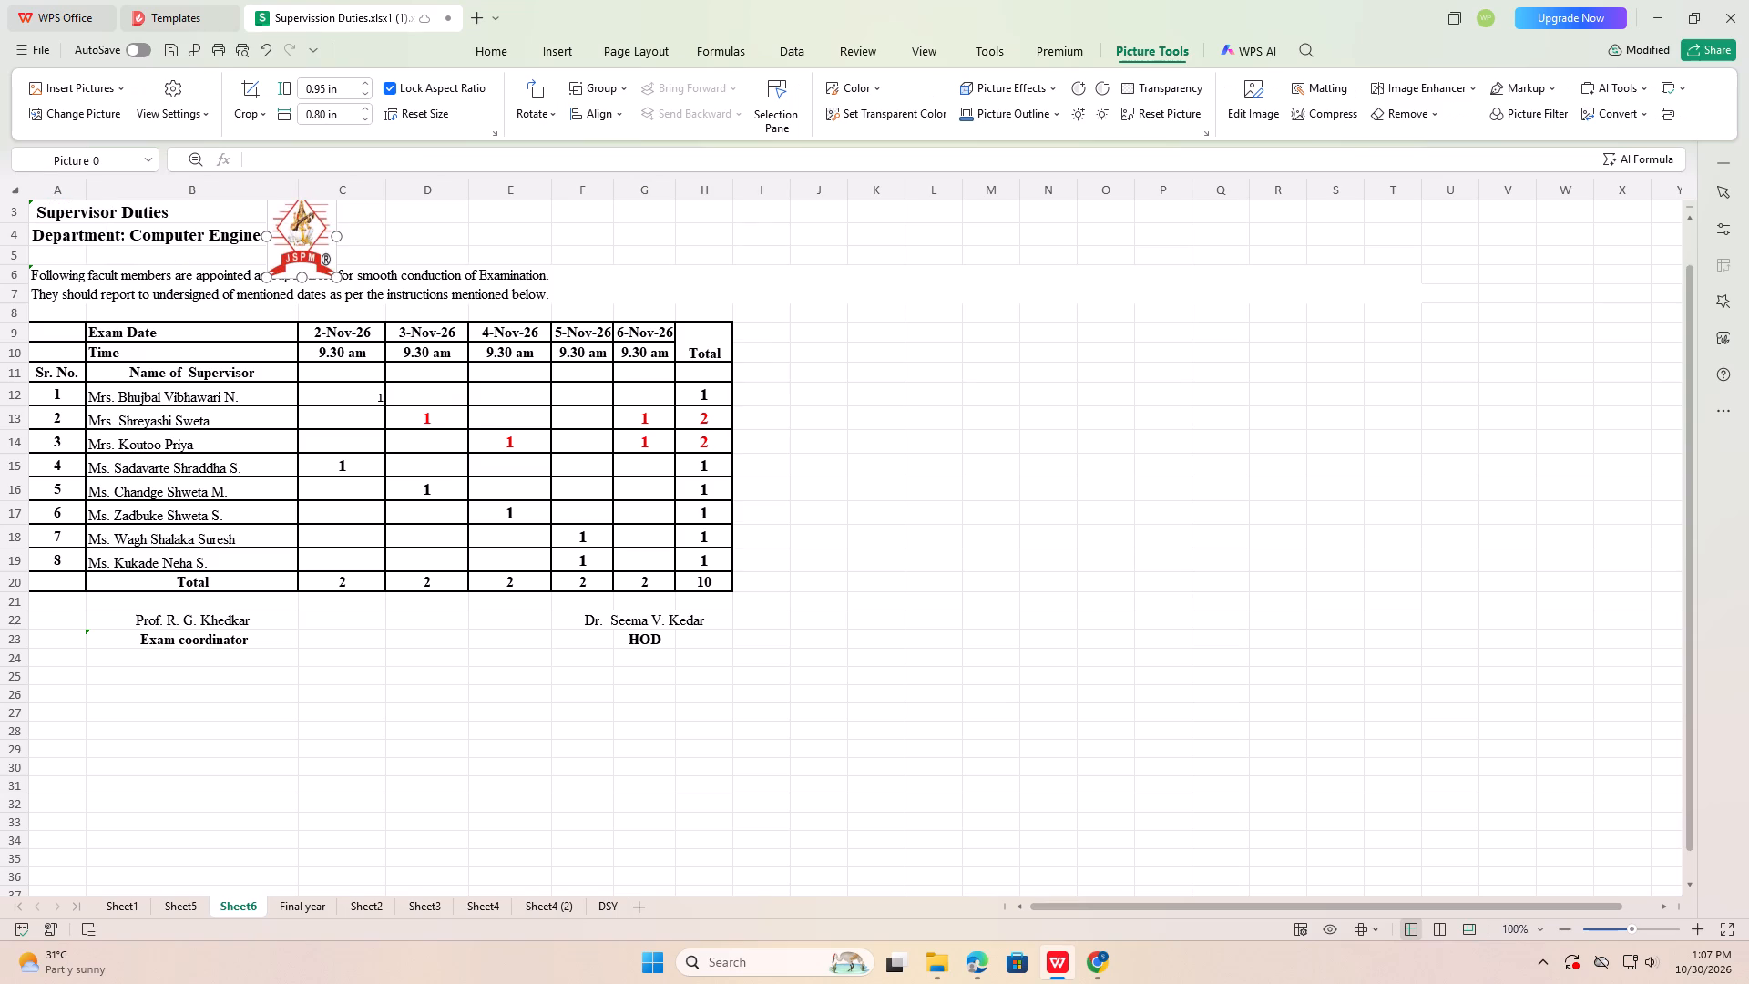
pyautogui.rightClick(273, 235)
pyautogui.click(334, 264)
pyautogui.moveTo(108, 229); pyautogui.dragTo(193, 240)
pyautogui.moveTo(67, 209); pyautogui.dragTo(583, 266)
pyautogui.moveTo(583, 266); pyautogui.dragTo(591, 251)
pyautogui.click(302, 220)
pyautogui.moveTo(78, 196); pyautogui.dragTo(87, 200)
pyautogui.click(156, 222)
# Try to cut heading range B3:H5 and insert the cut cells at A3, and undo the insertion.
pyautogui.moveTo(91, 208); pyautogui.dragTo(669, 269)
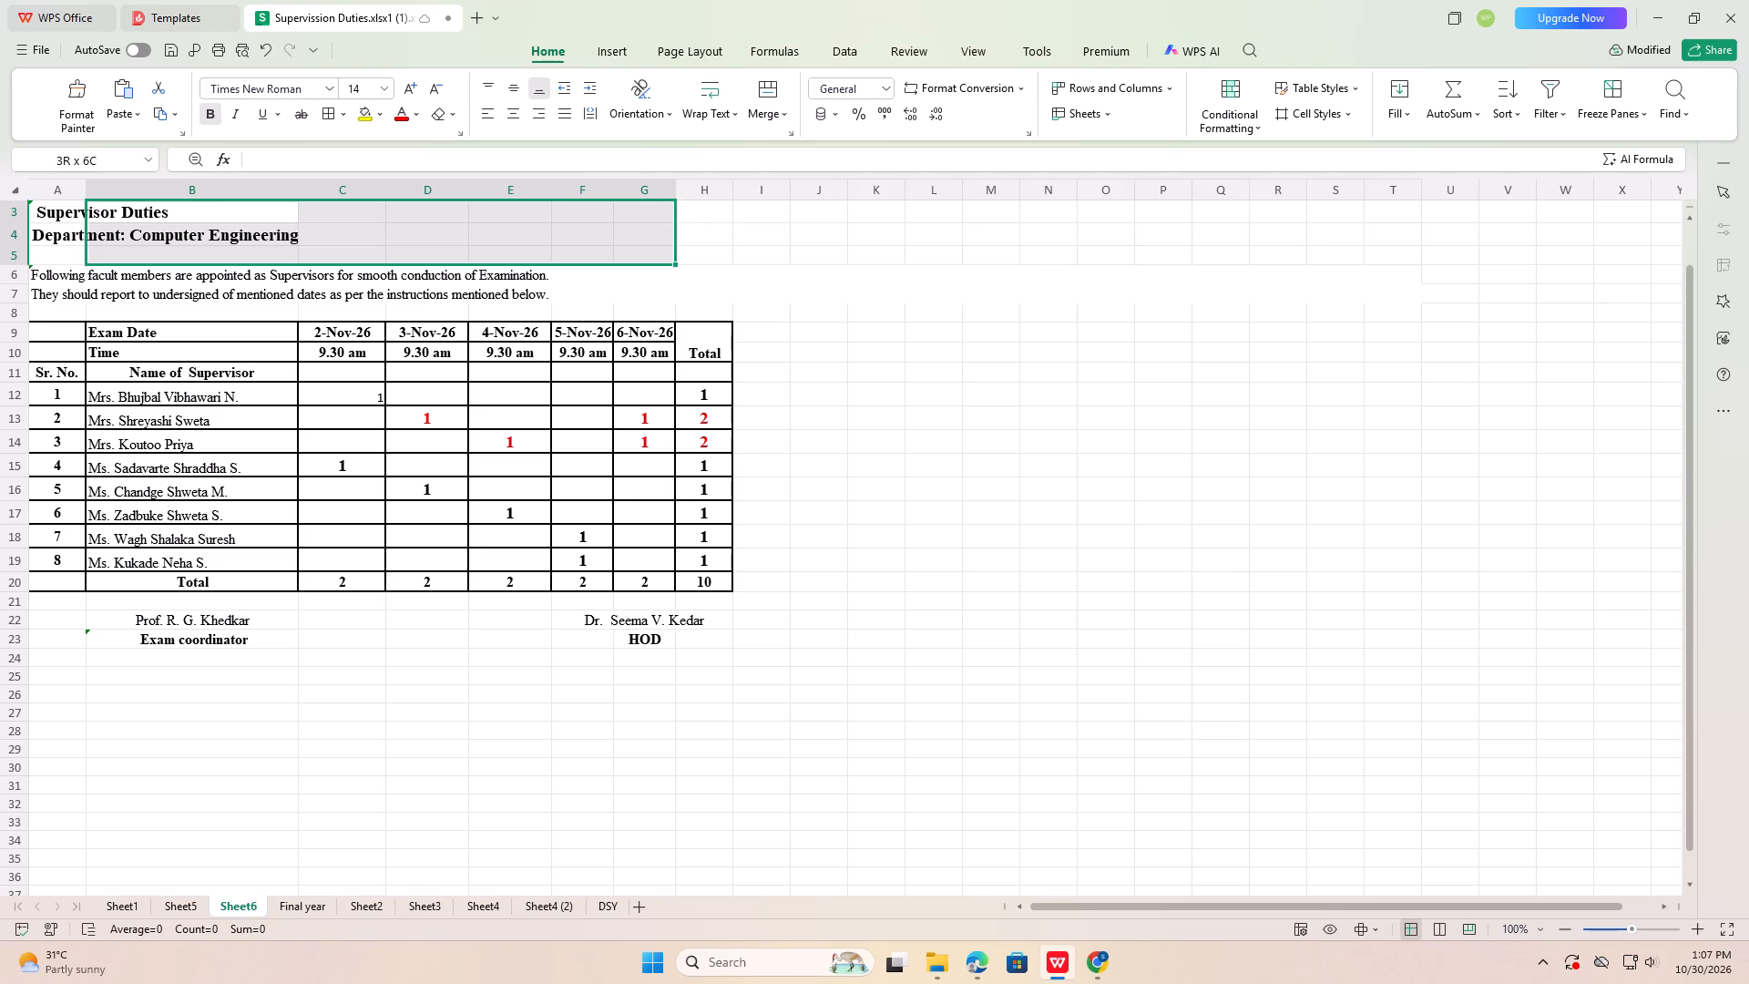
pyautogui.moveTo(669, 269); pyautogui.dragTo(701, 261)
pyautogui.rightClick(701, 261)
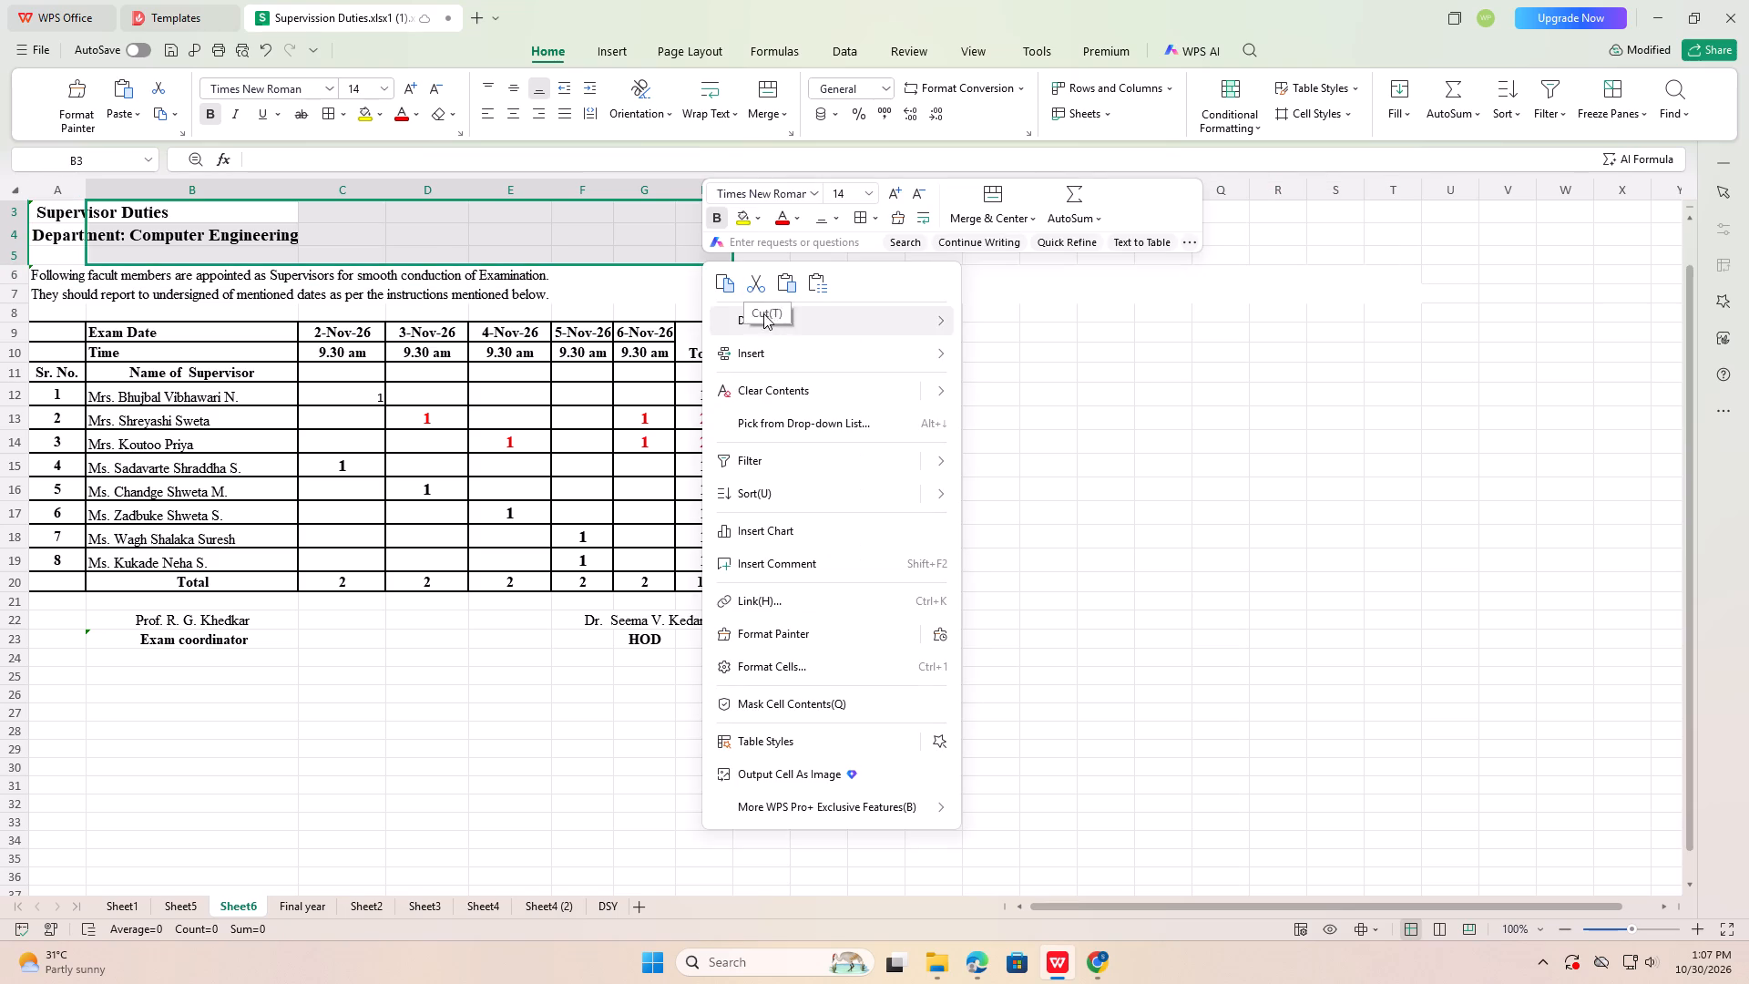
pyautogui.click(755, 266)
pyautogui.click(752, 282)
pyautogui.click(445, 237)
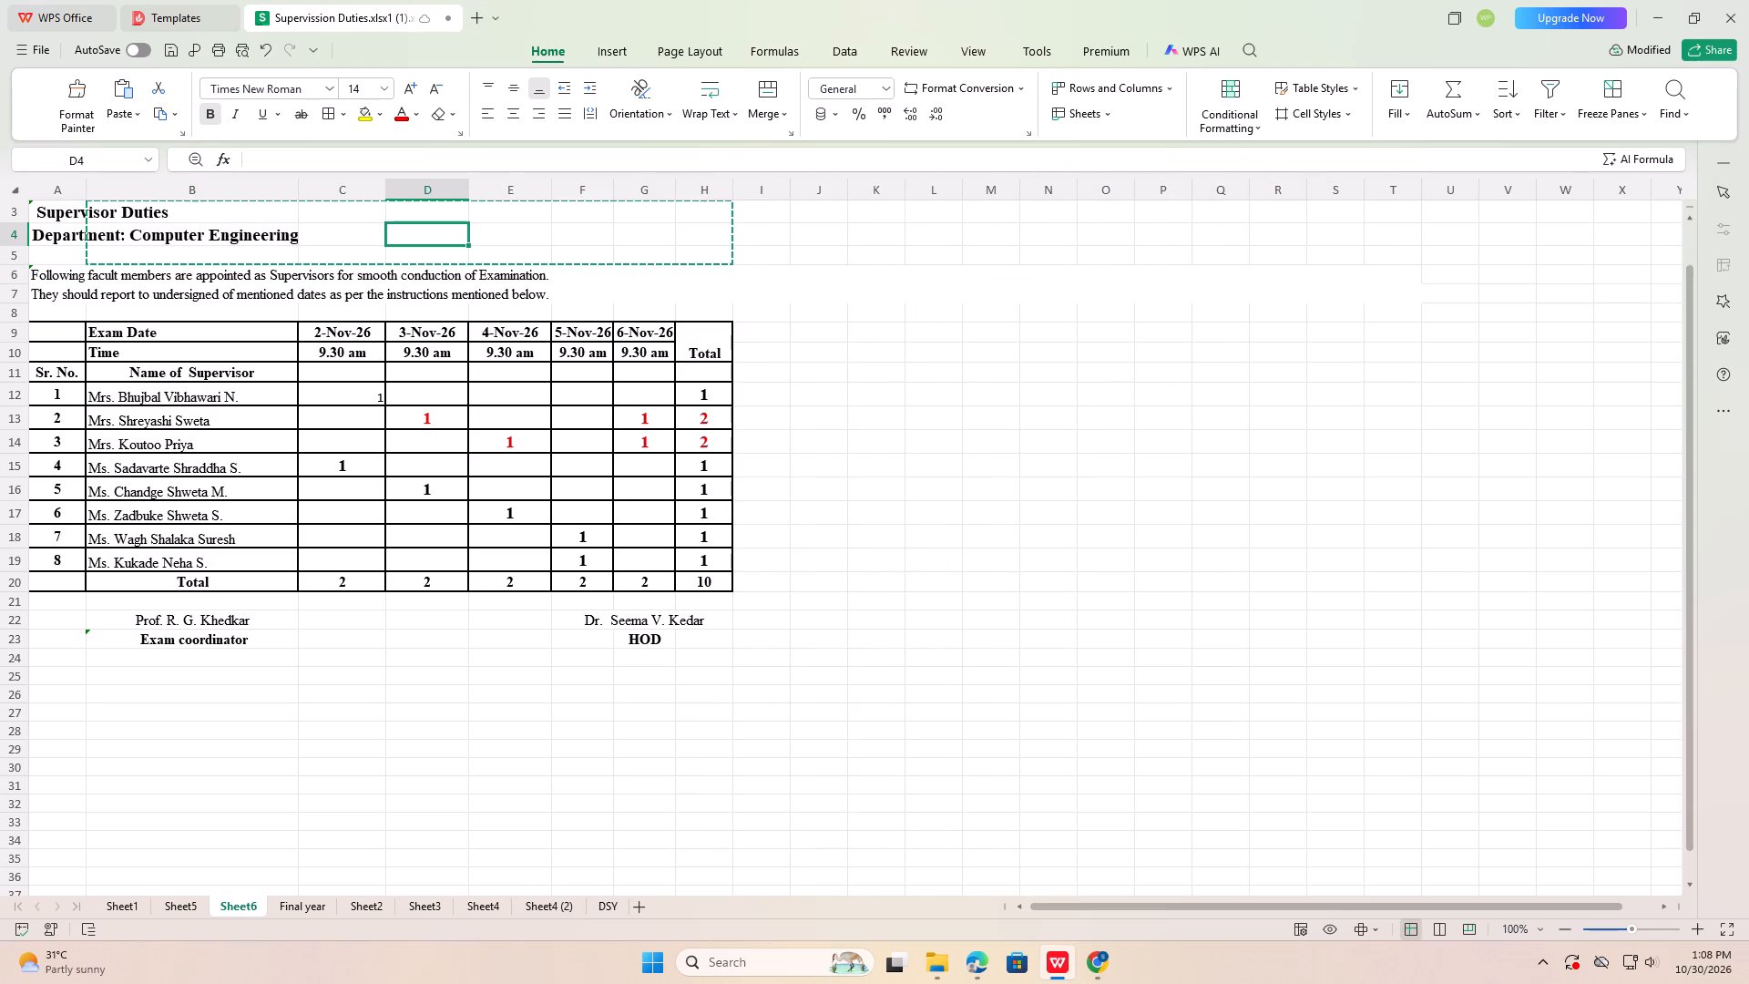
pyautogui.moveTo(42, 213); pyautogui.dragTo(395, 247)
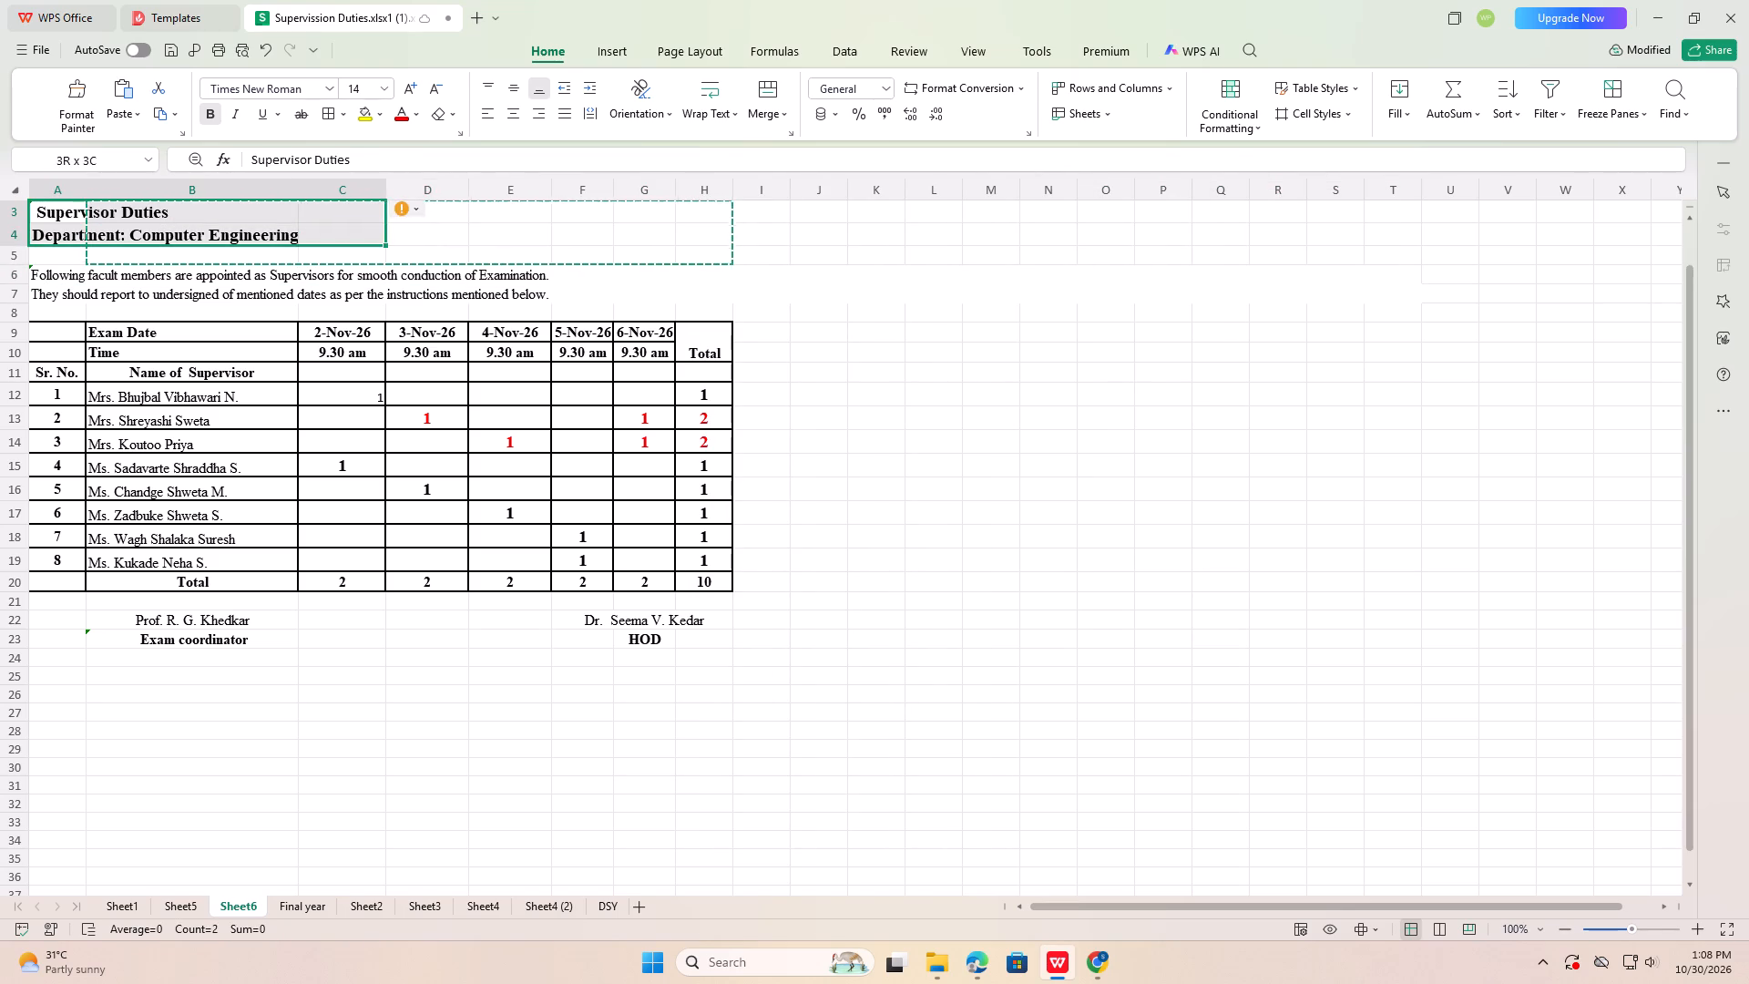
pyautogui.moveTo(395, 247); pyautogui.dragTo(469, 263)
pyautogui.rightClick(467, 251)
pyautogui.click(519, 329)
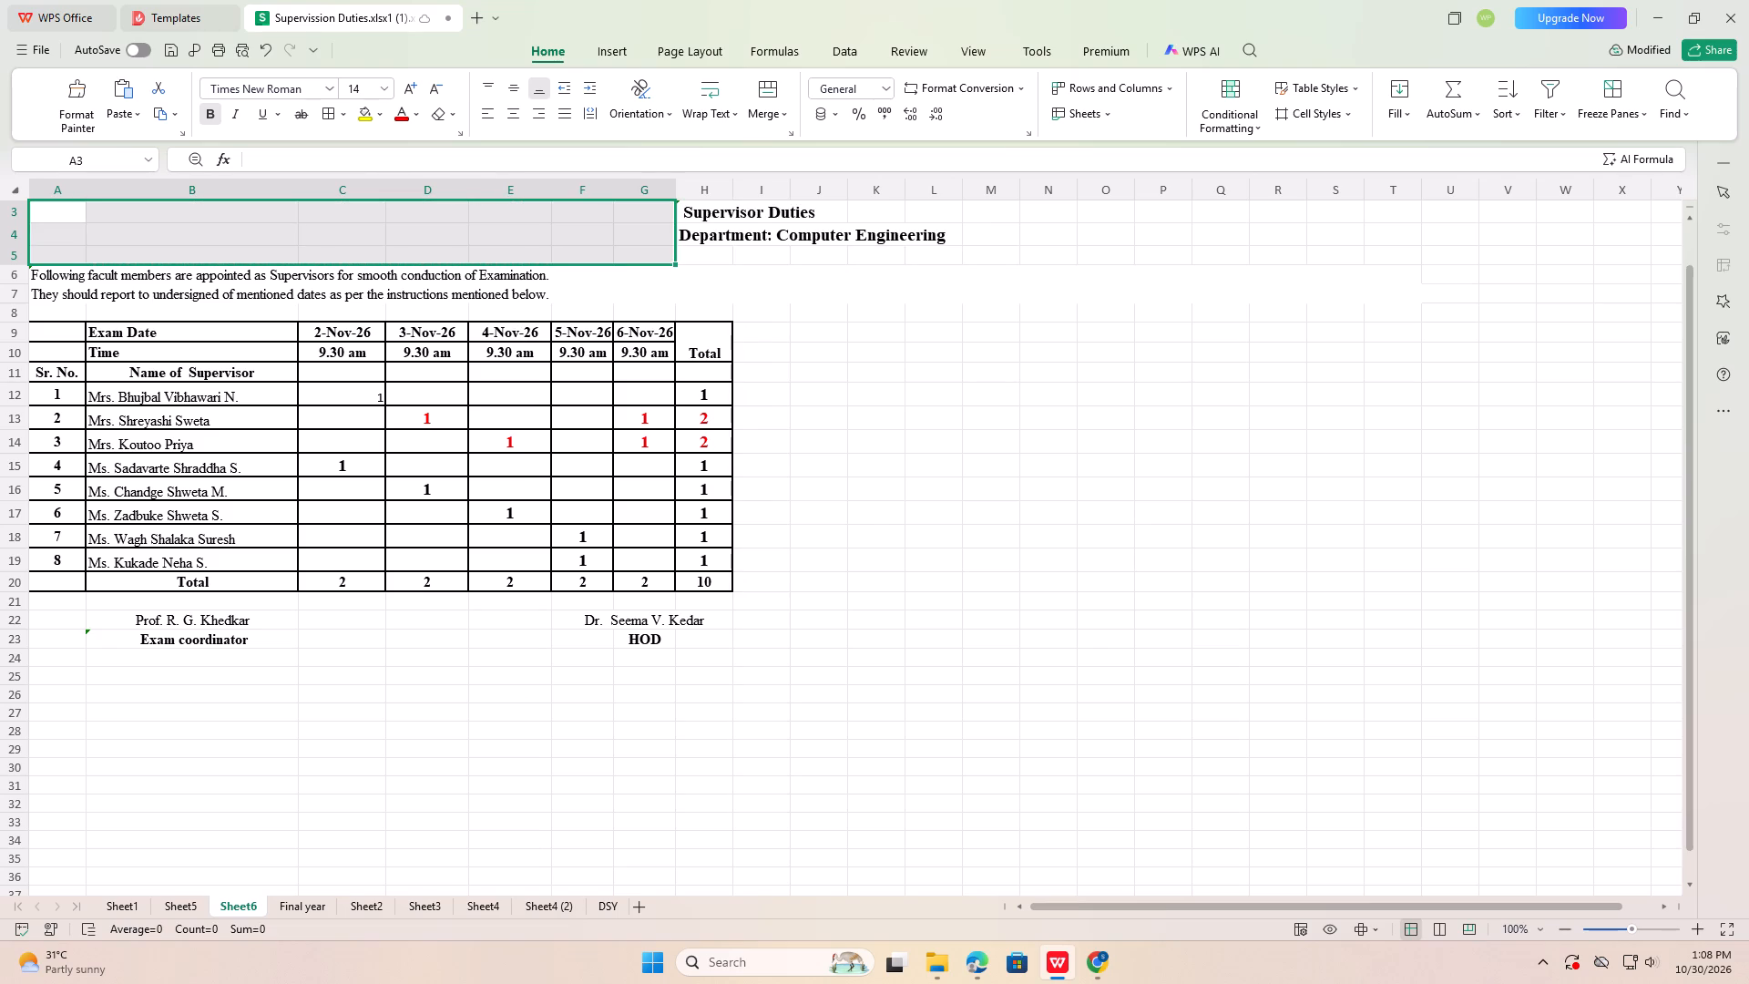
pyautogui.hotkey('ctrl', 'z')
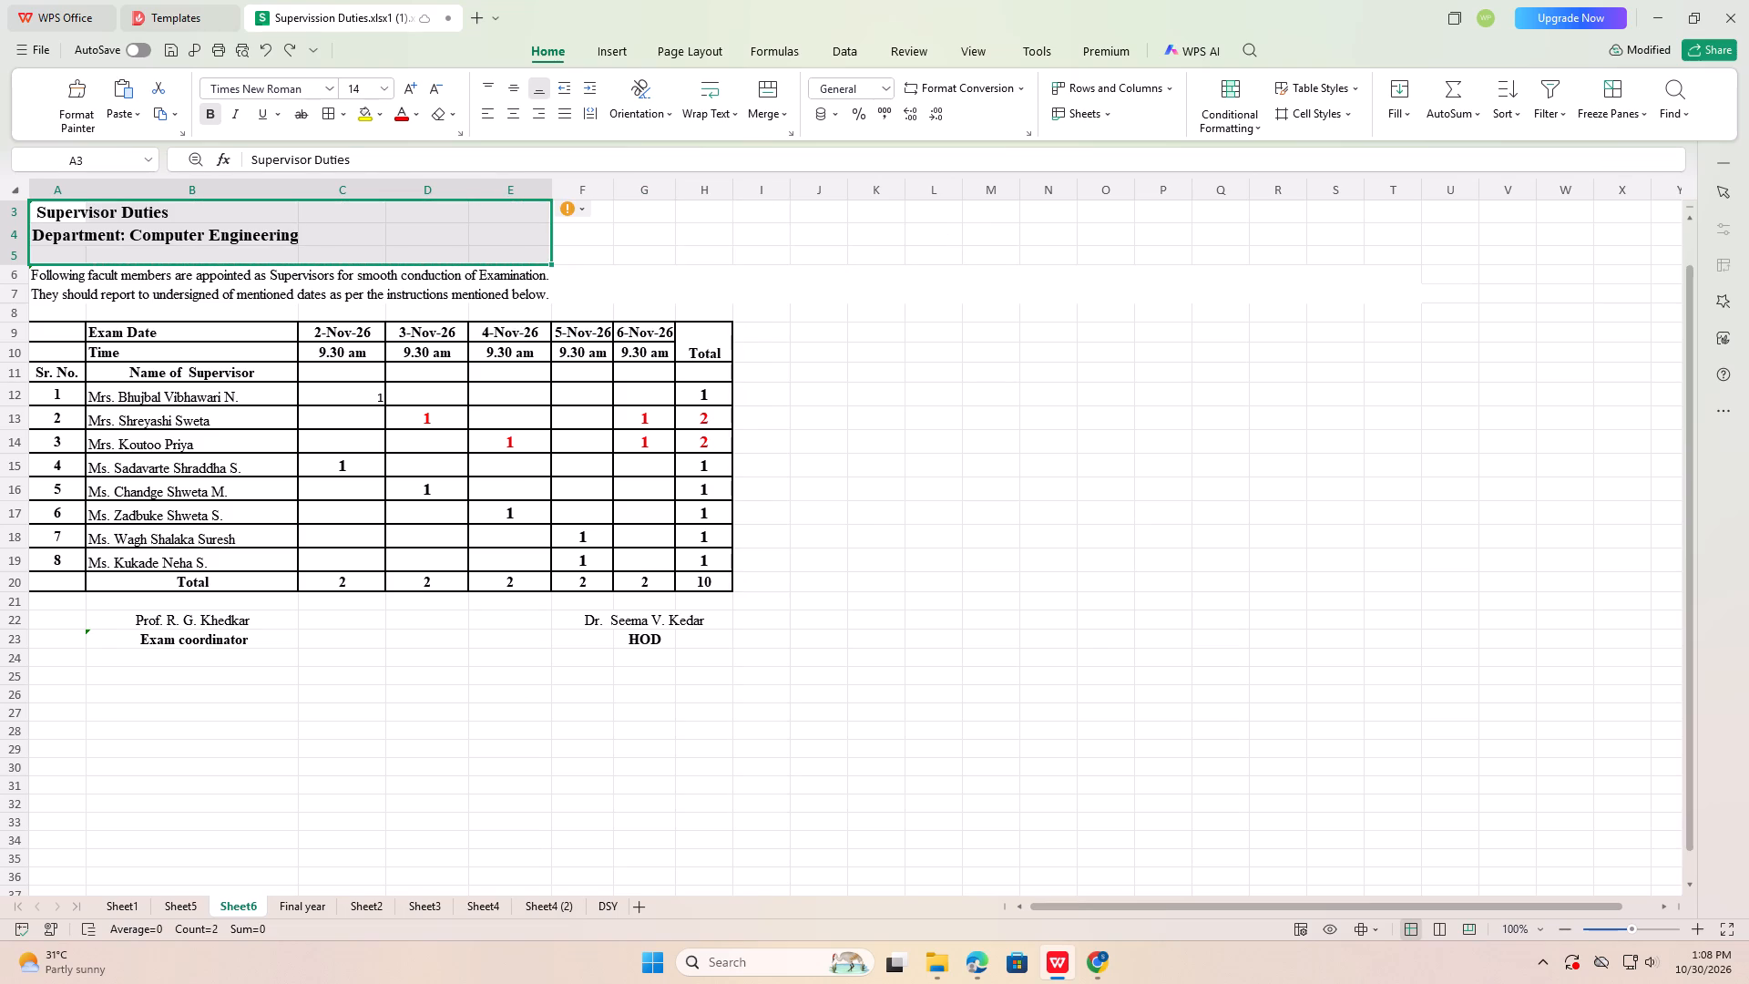
# Delete entire rows 3 to 5, which hold the Supervisor Duties and Department: Computer Engineering heading lines.
pyautogui.rightClick(204, 217)
pyautogui.click(284, 281)
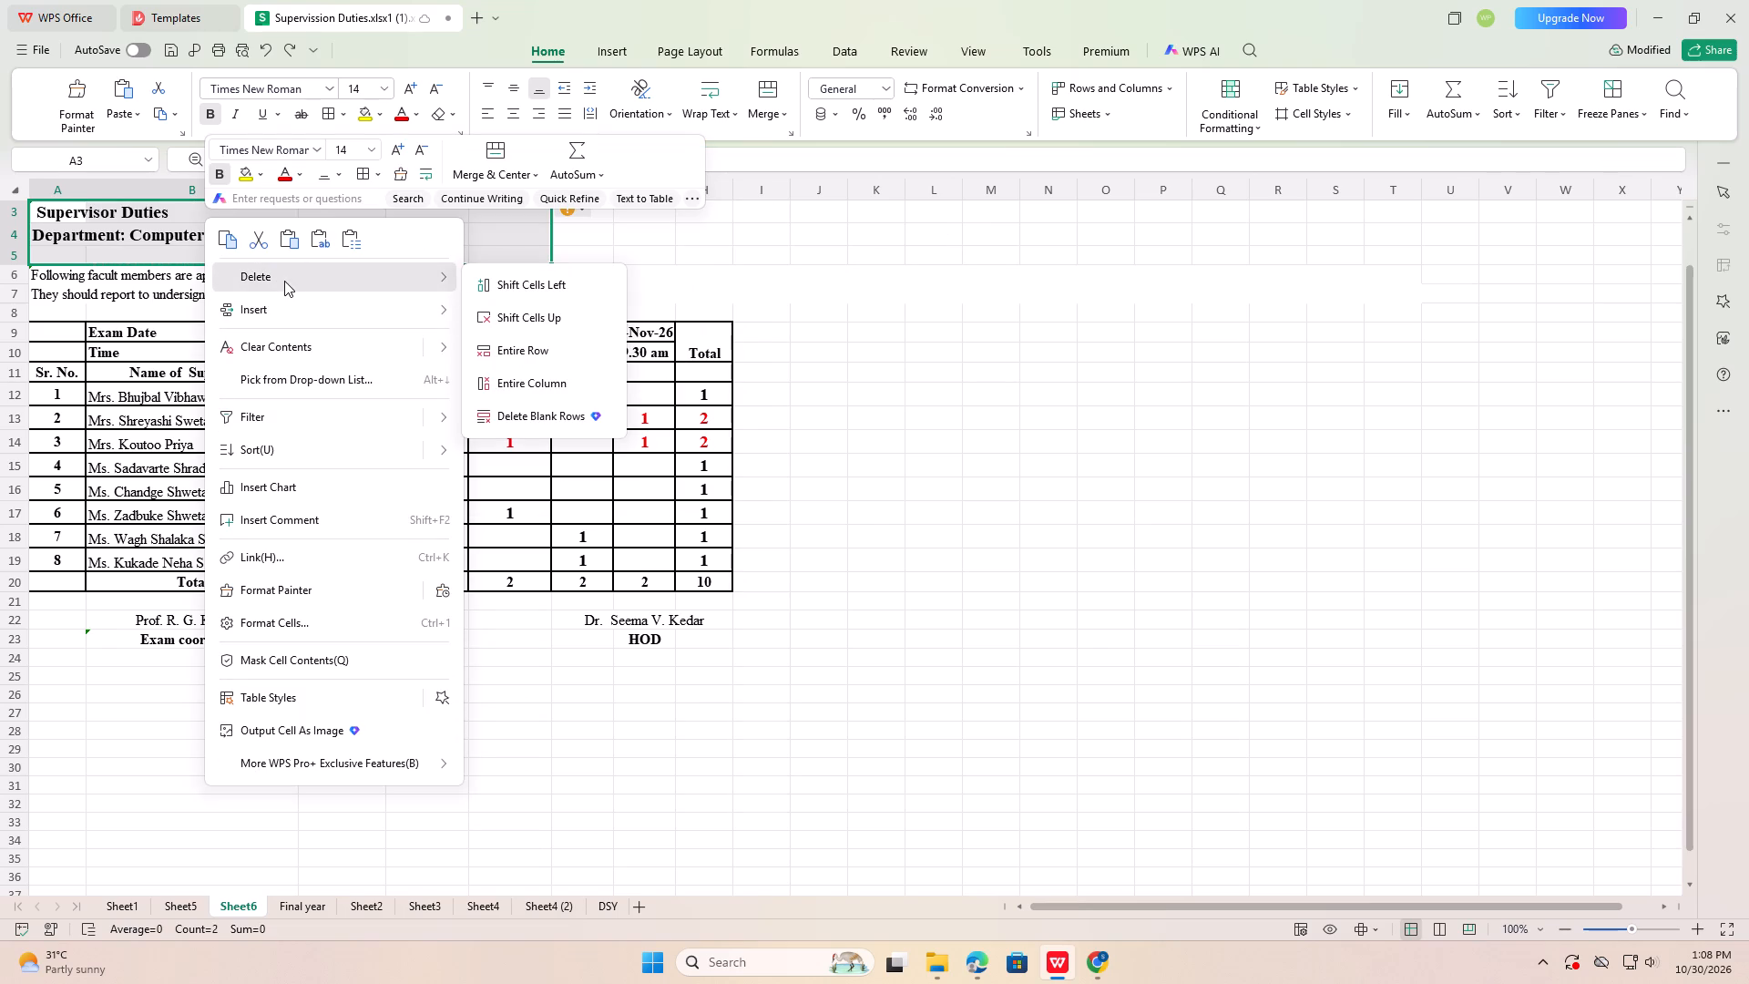
pyautogui.click(547, 353)
pyautogui.moveTo(530, 333); pyautogui.dragTo(516, 333)
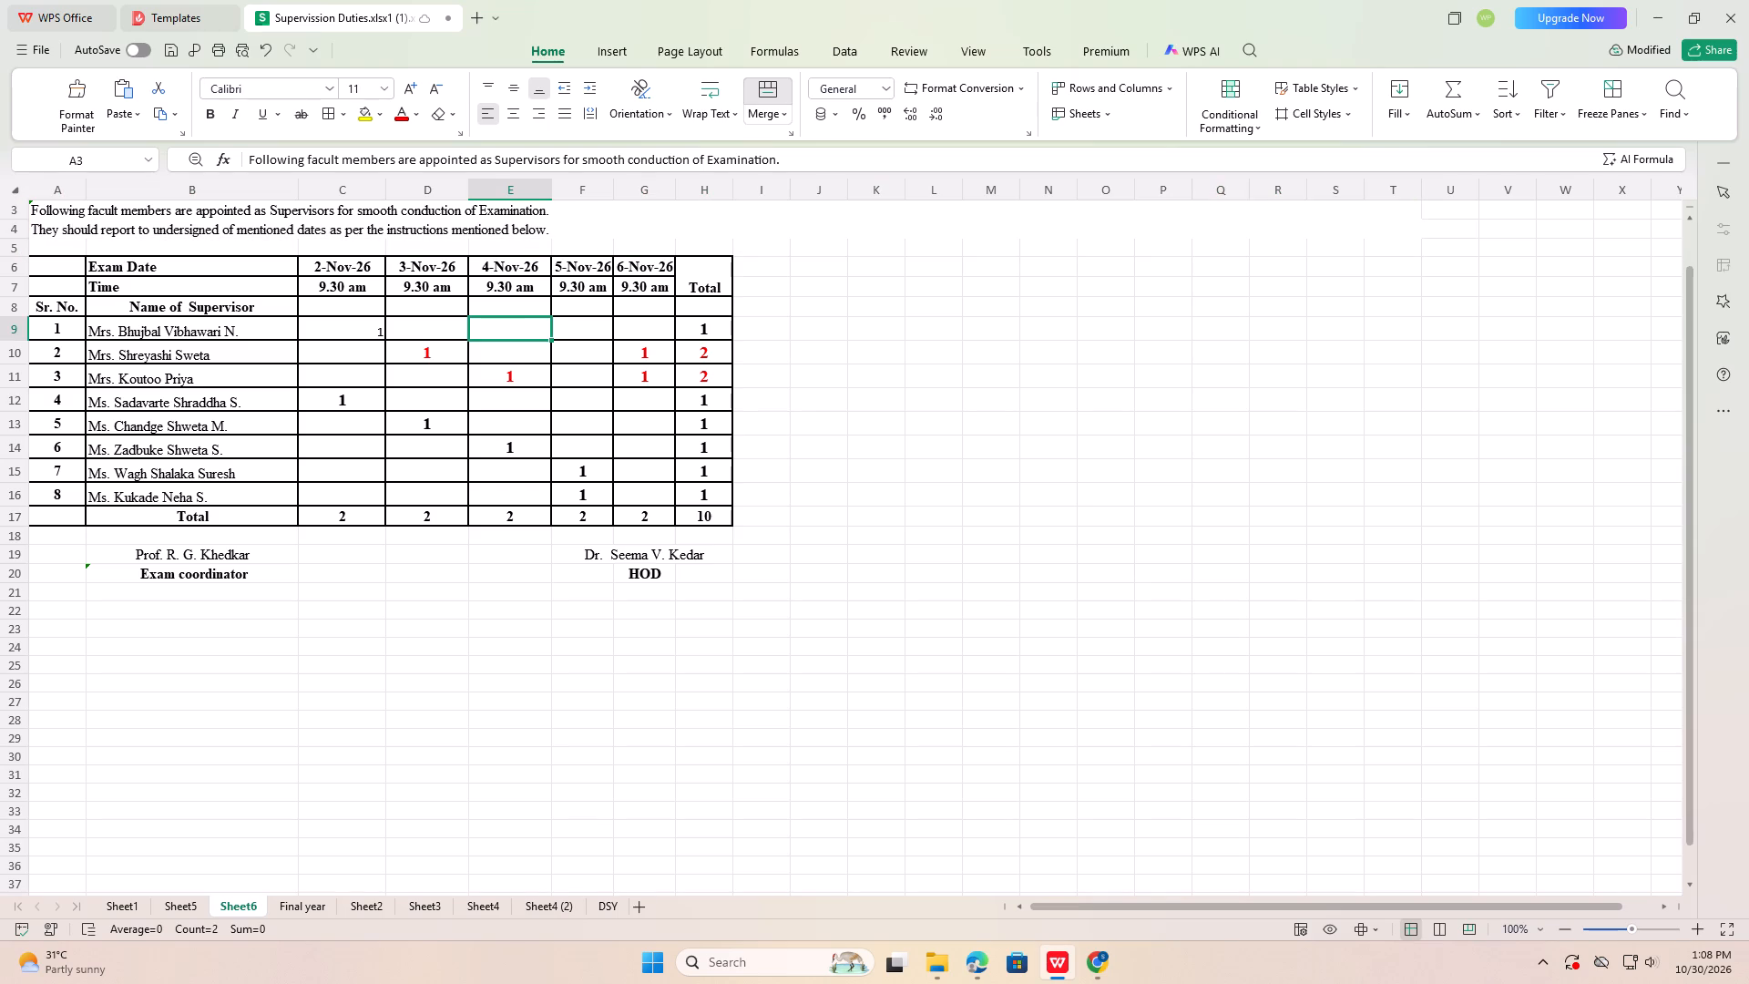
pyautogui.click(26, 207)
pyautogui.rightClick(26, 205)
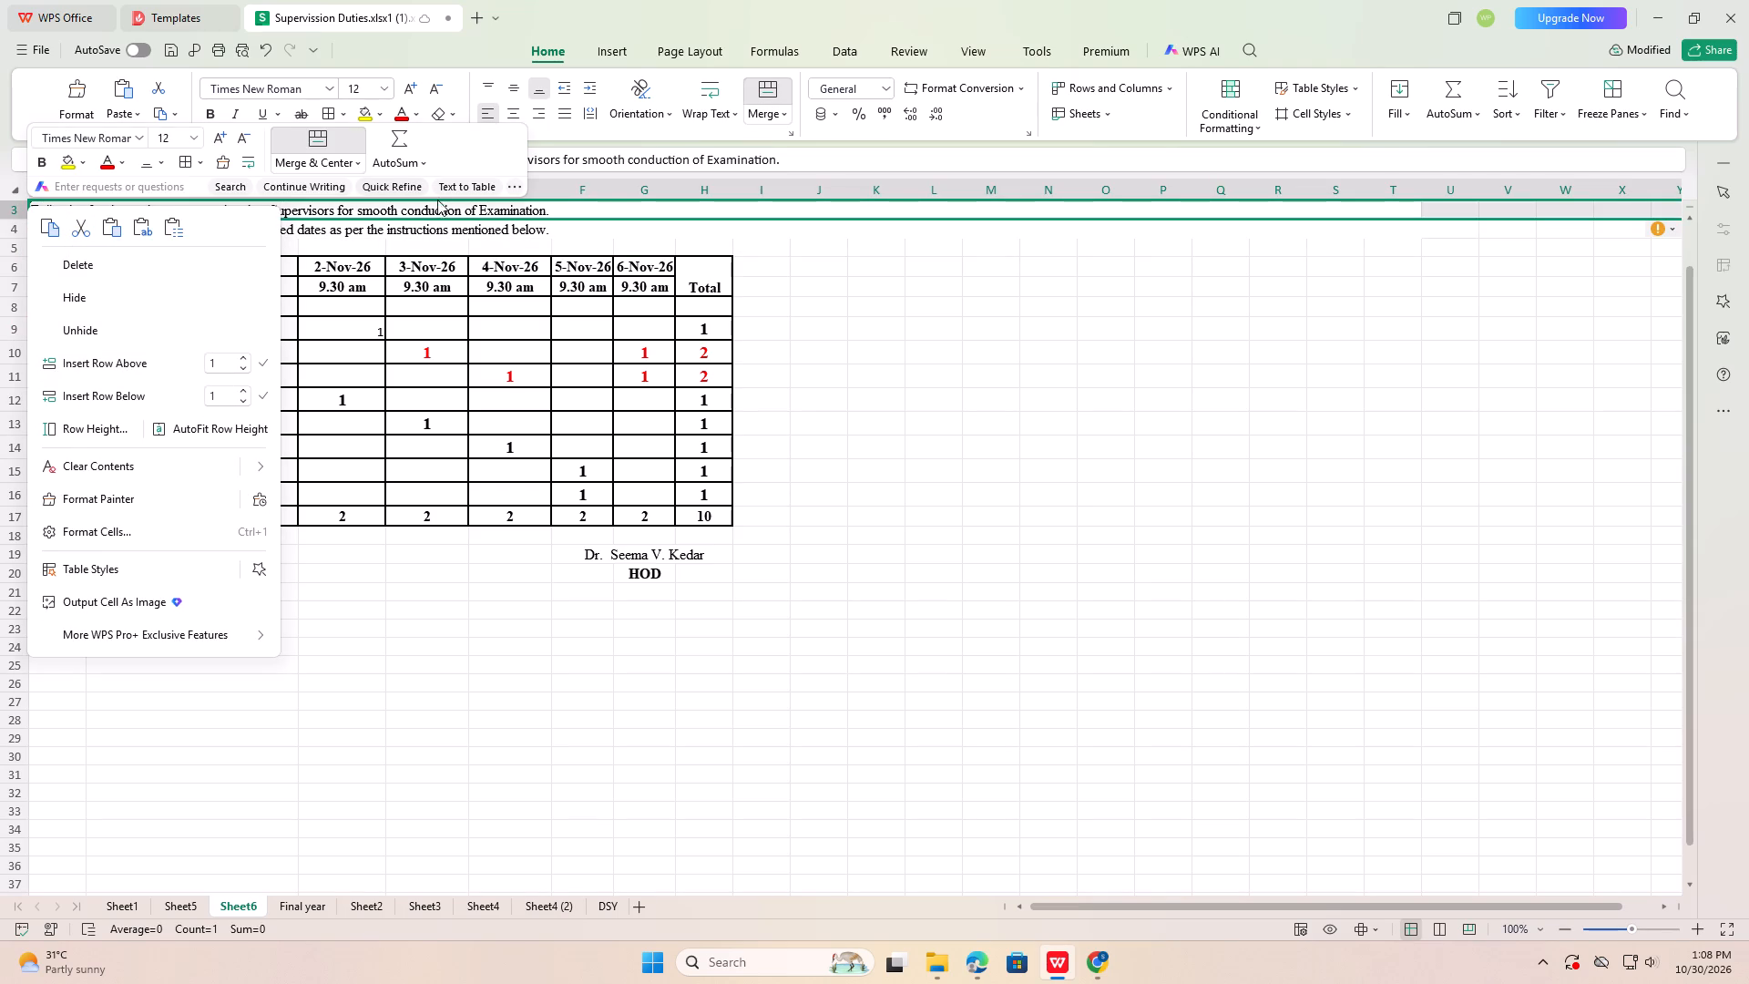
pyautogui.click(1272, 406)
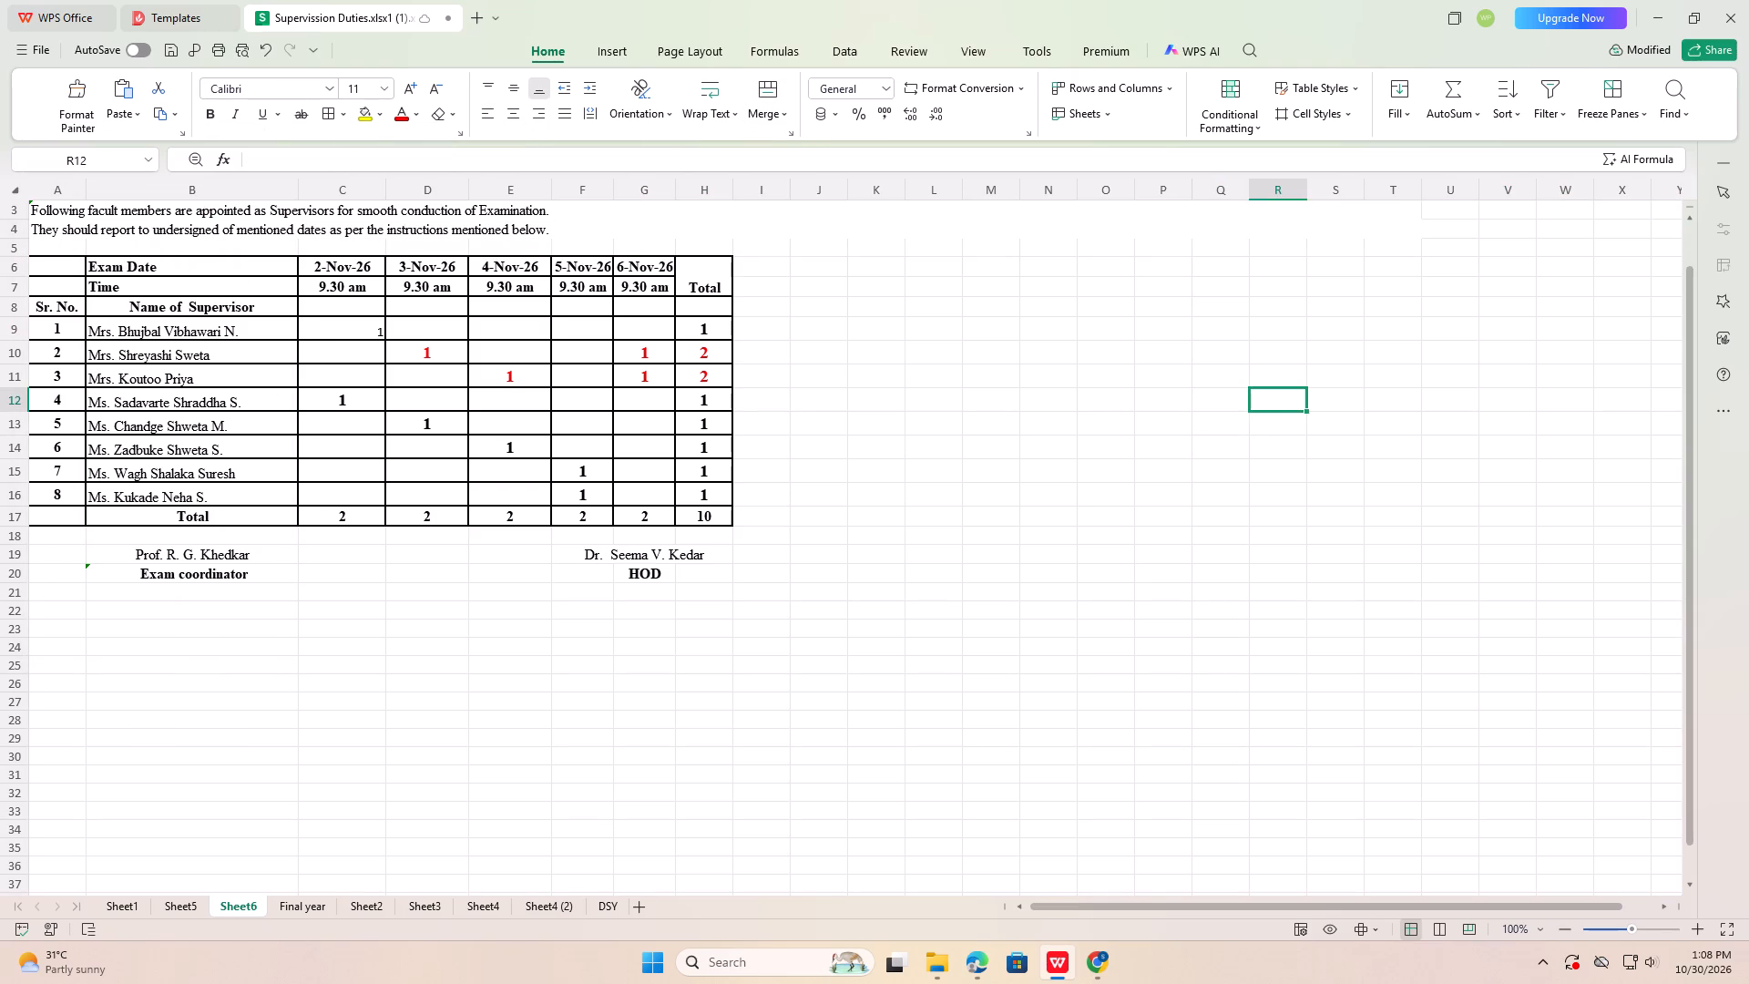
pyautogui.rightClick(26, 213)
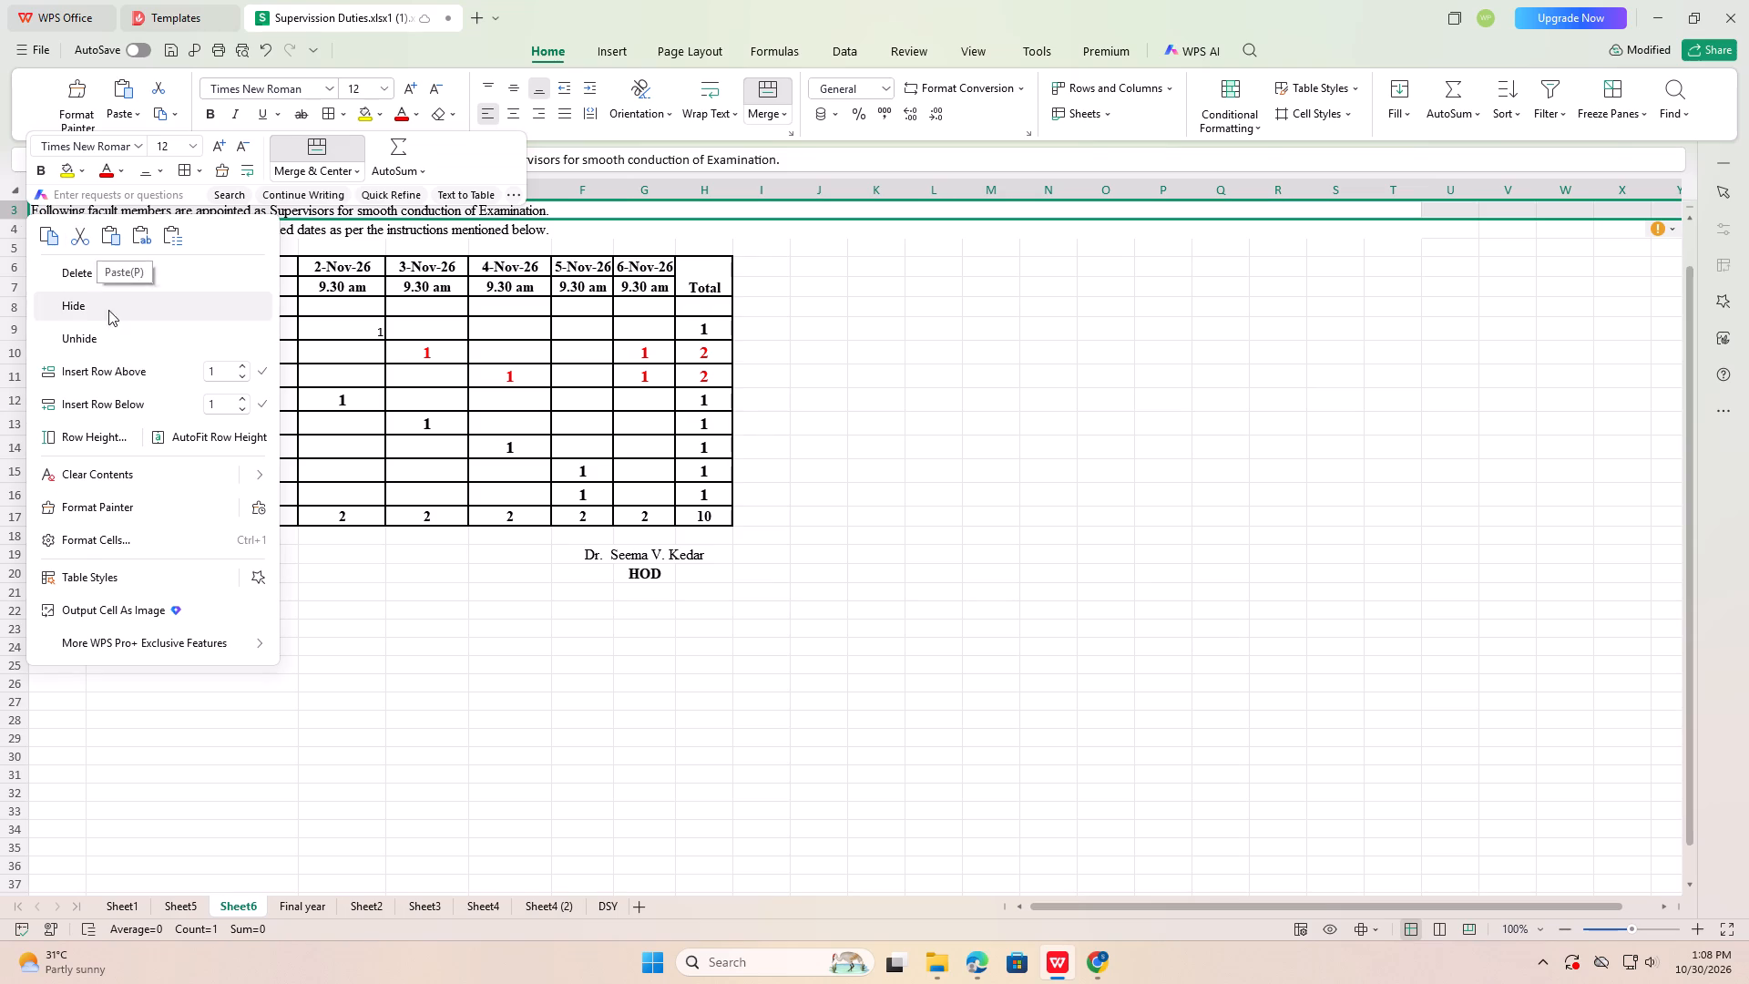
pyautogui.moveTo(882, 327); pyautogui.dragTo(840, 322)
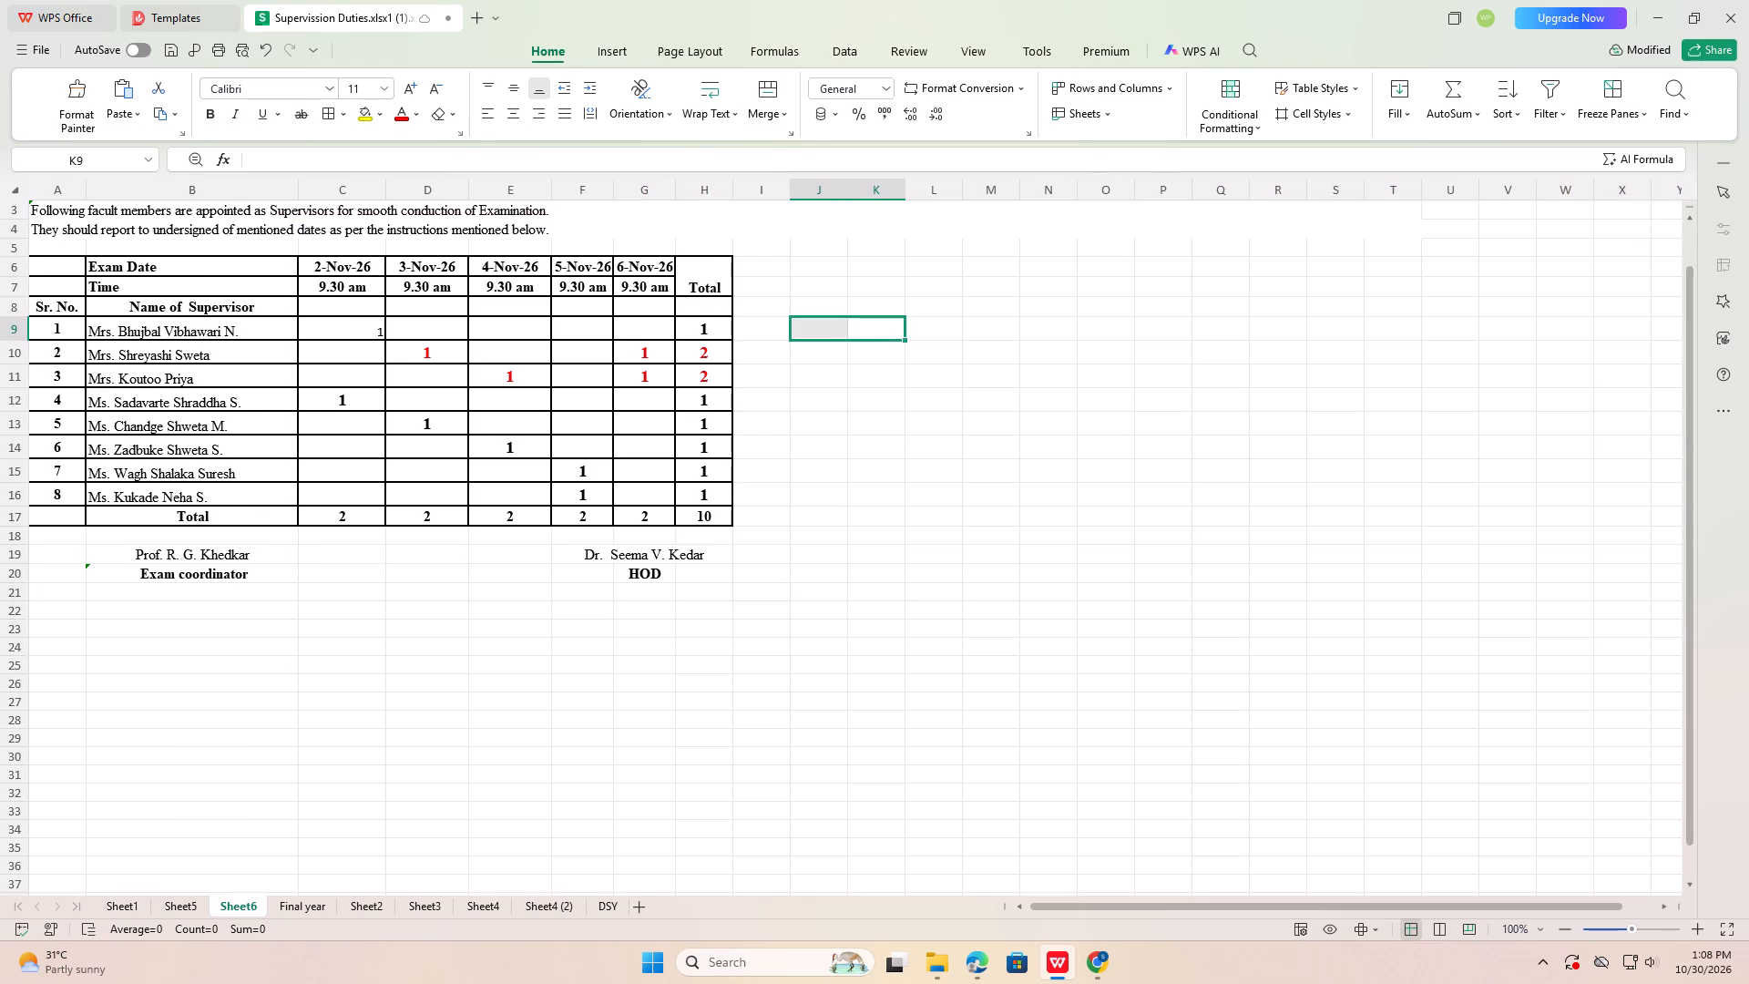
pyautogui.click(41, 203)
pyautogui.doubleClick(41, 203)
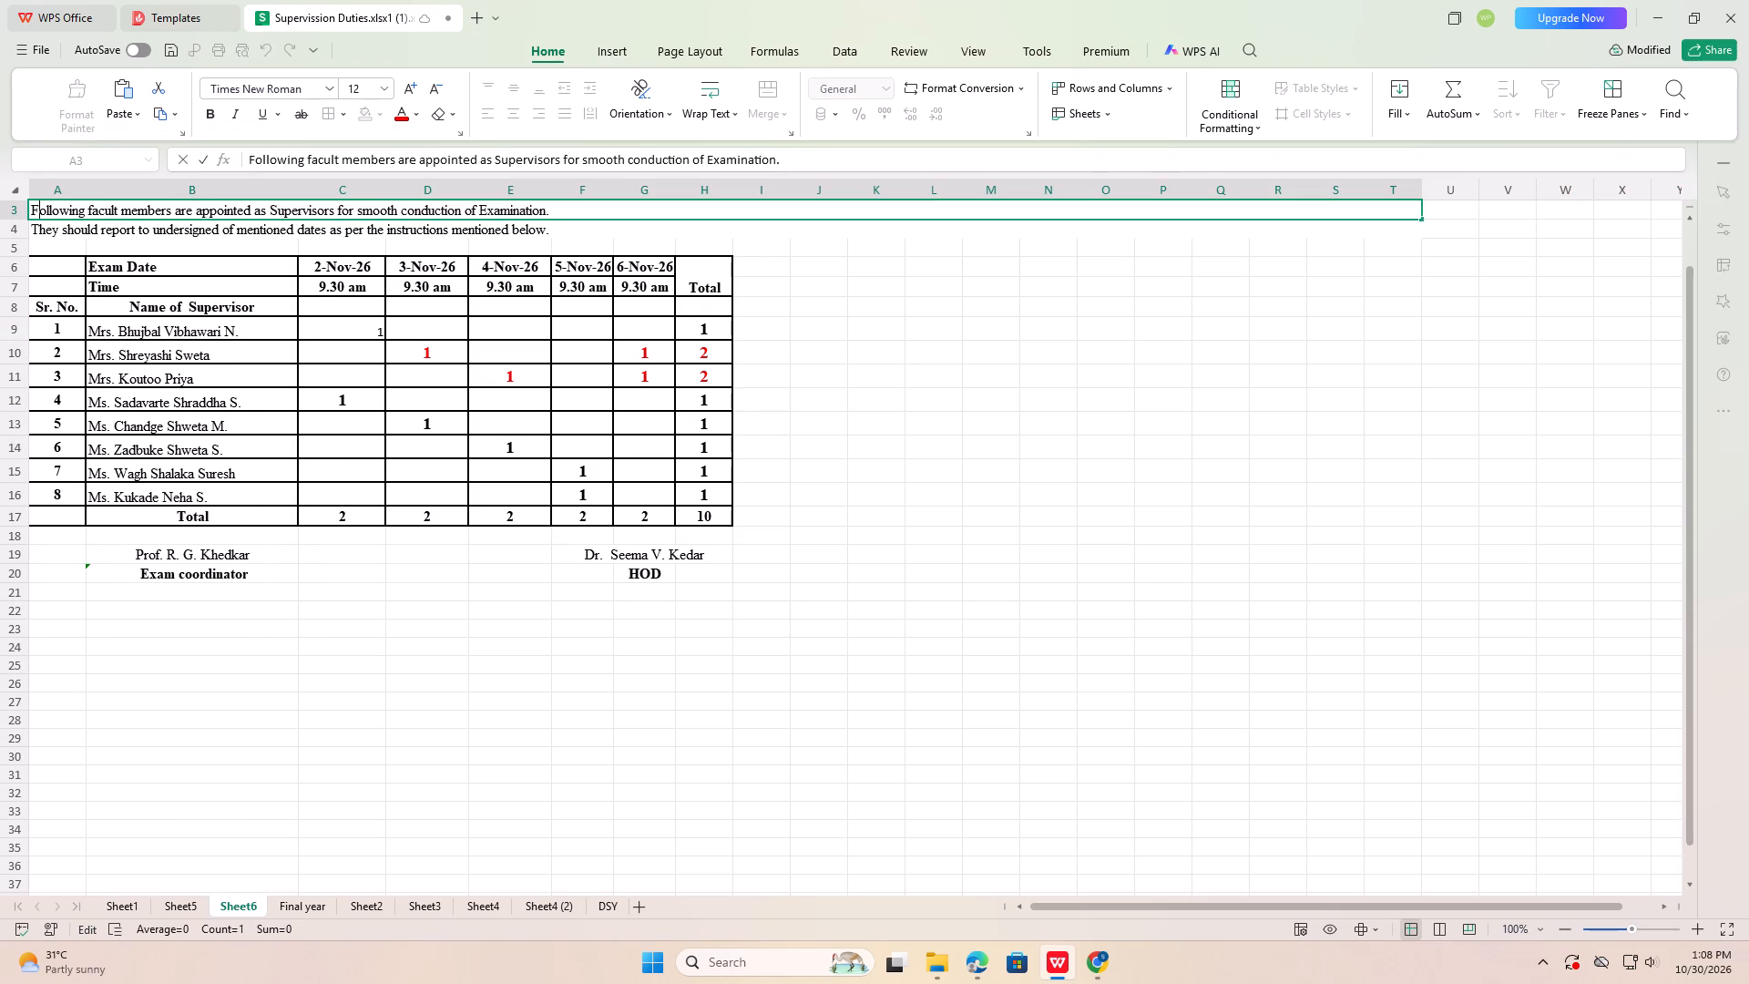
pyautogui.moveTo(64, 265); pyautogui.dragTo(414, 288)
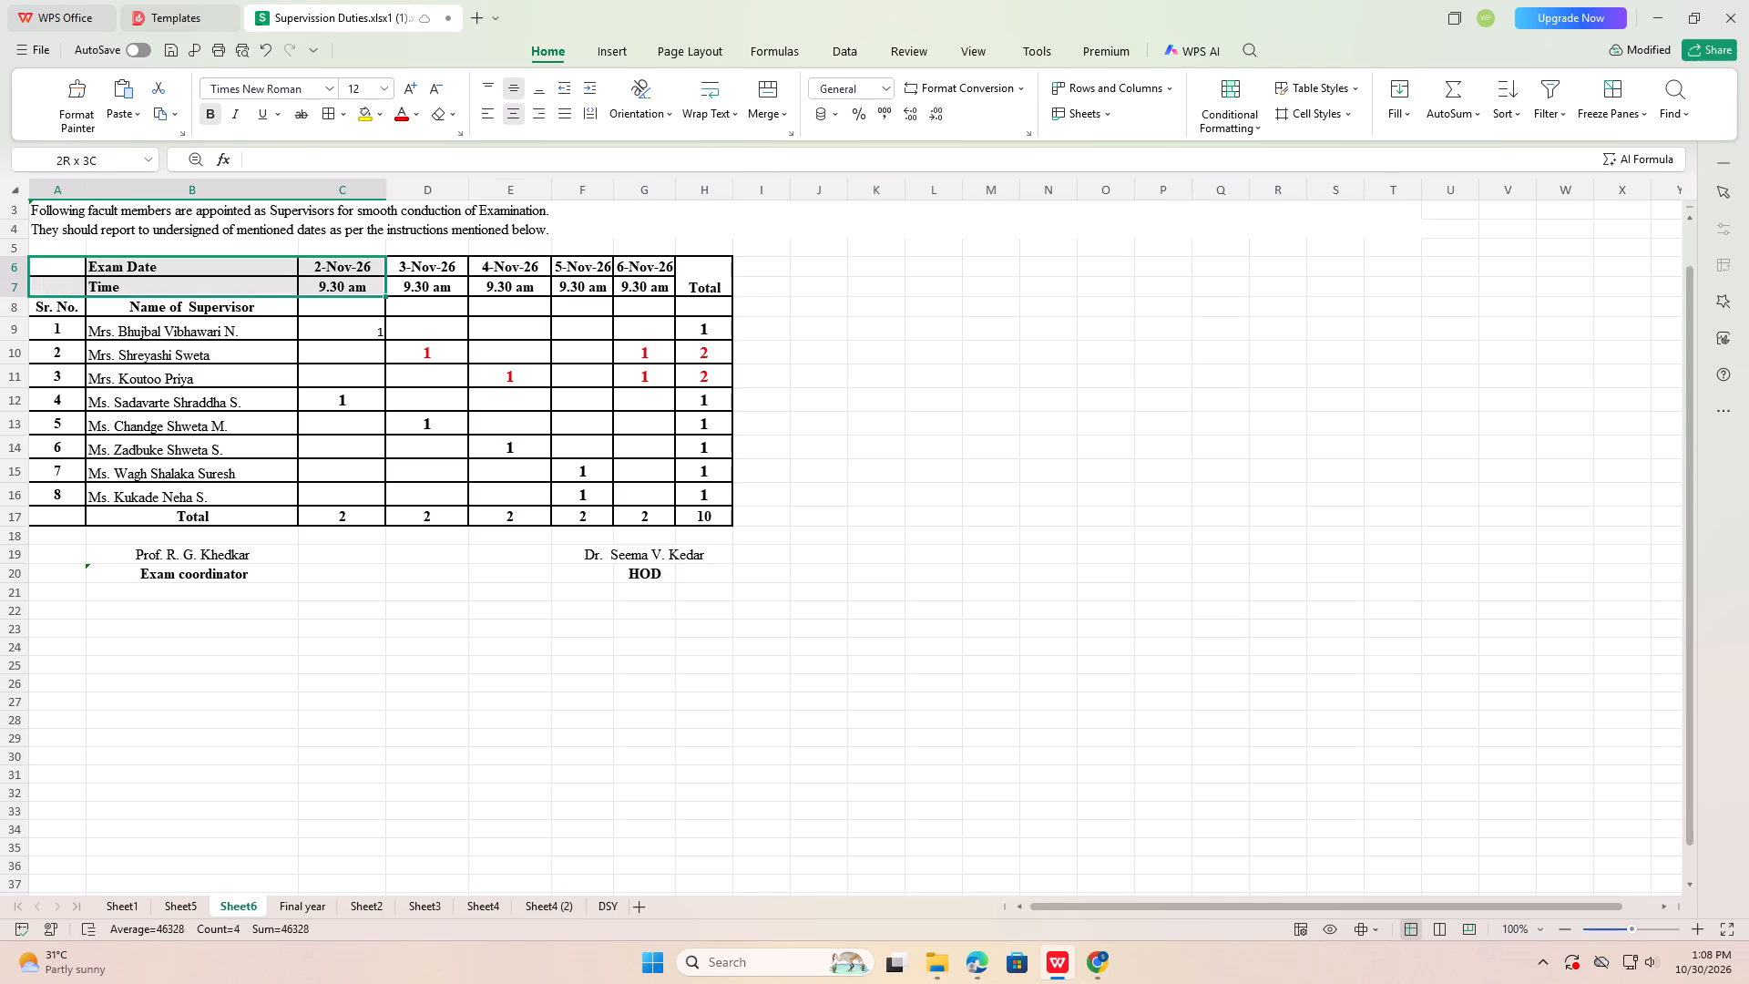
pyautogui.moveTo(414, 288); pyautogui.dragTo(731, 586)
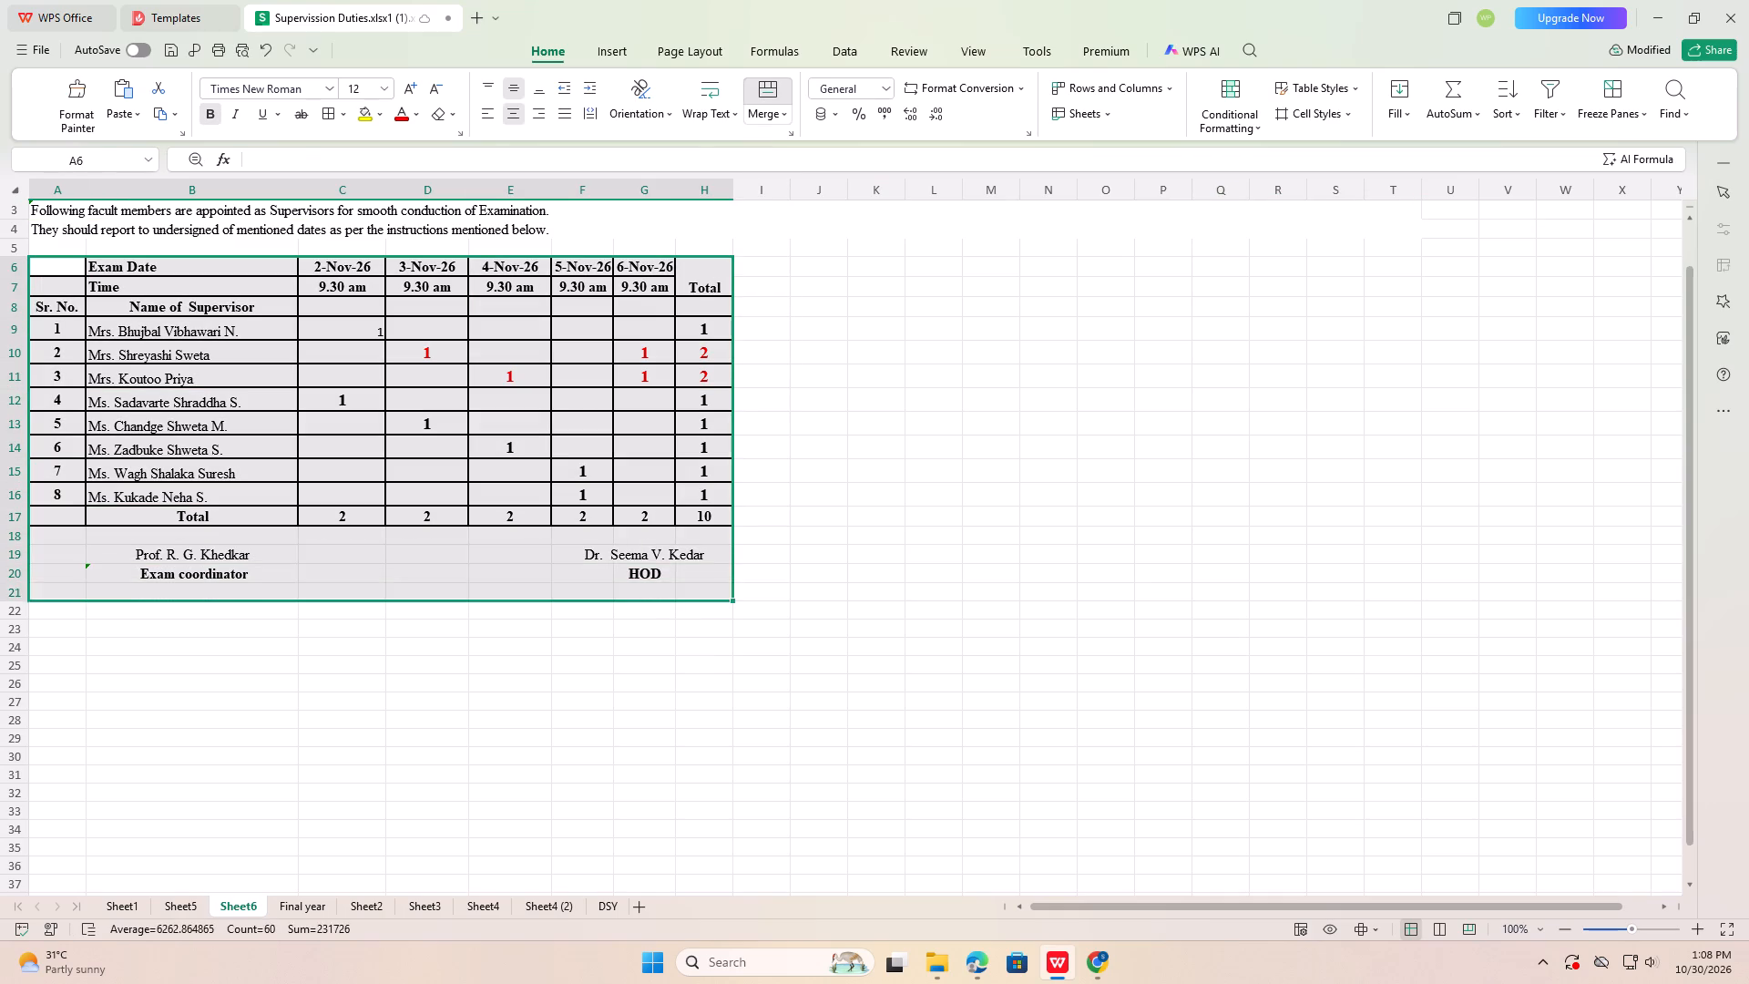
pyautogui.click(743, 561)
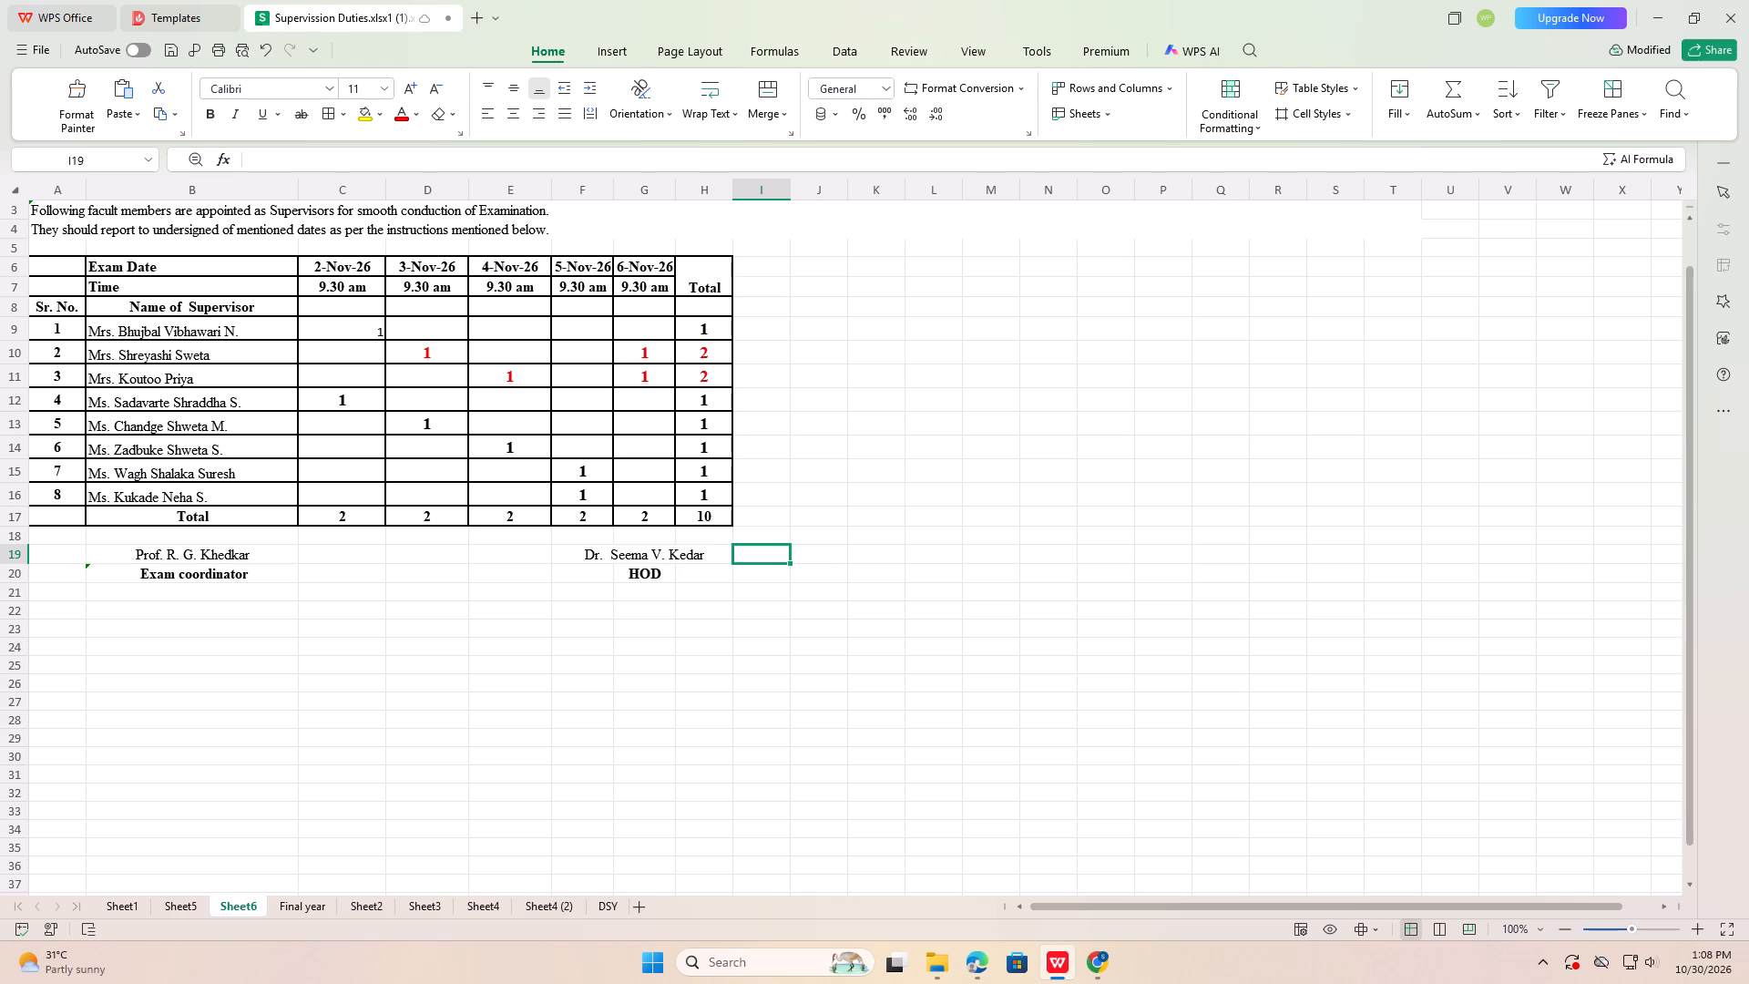
# Move supervisor no. 3's duty from 4-Nov-26 to 3-Nov-26 by clearing E11 and entering 1 in D11.
pyautogui.click(517, 383)
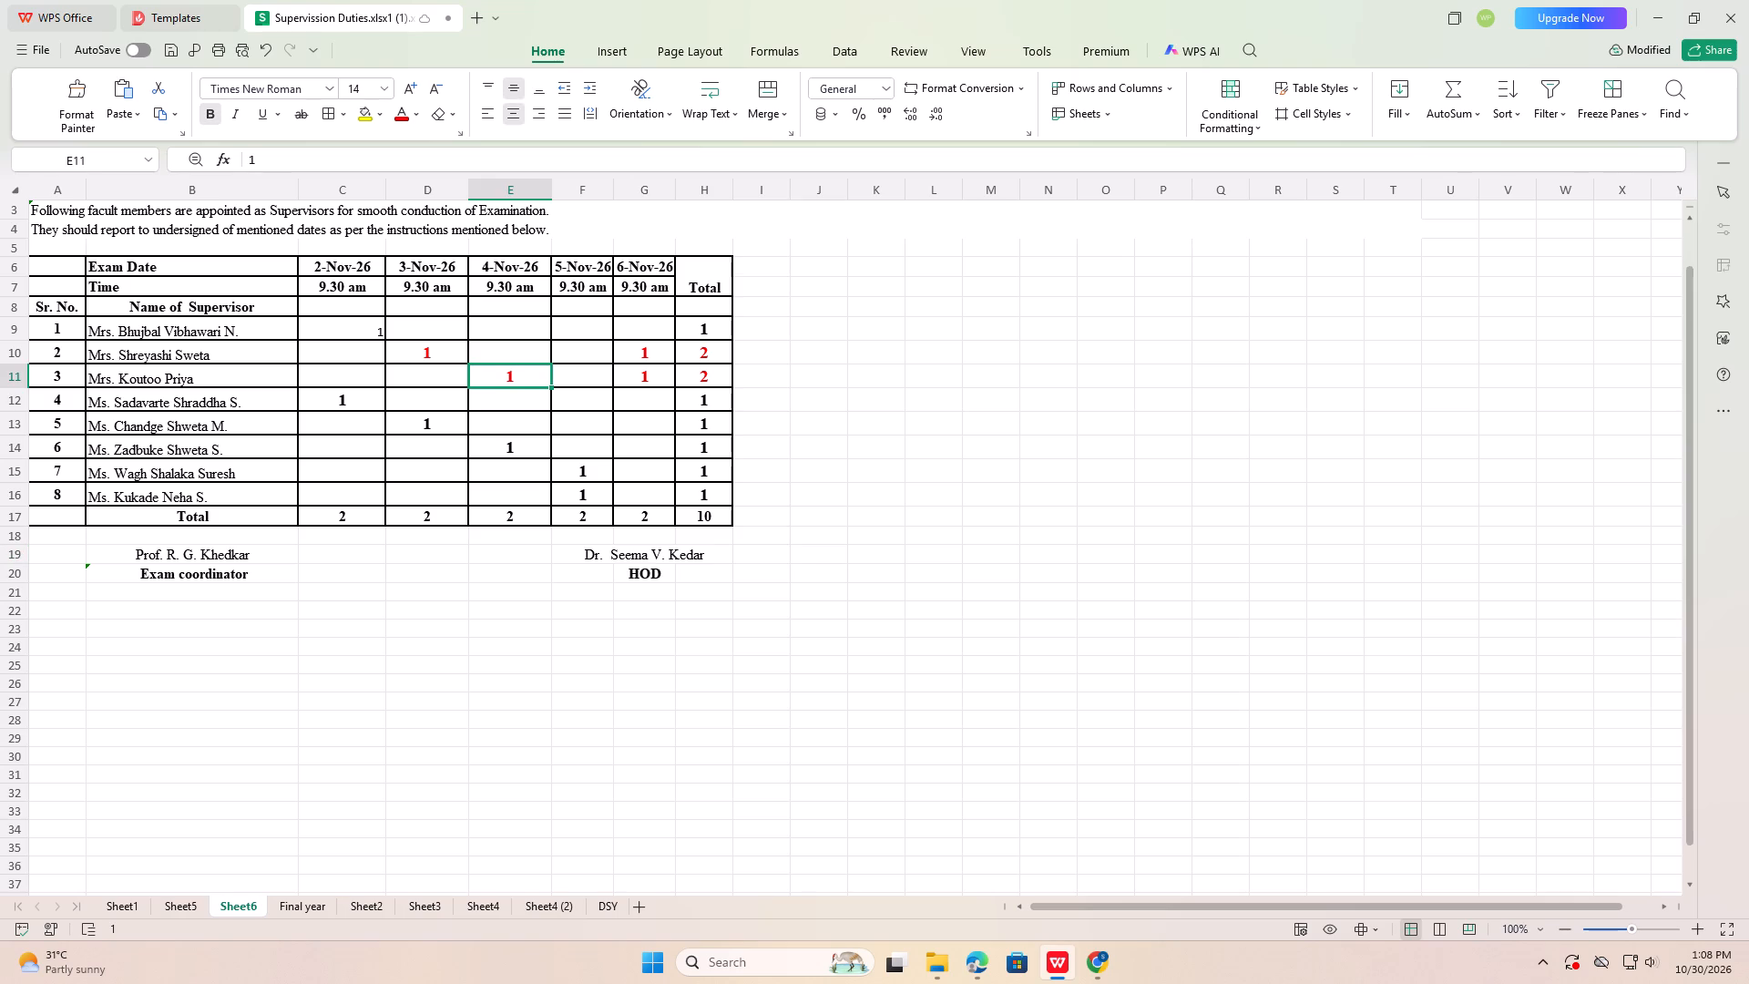
pyautogui.press('BackSpace')
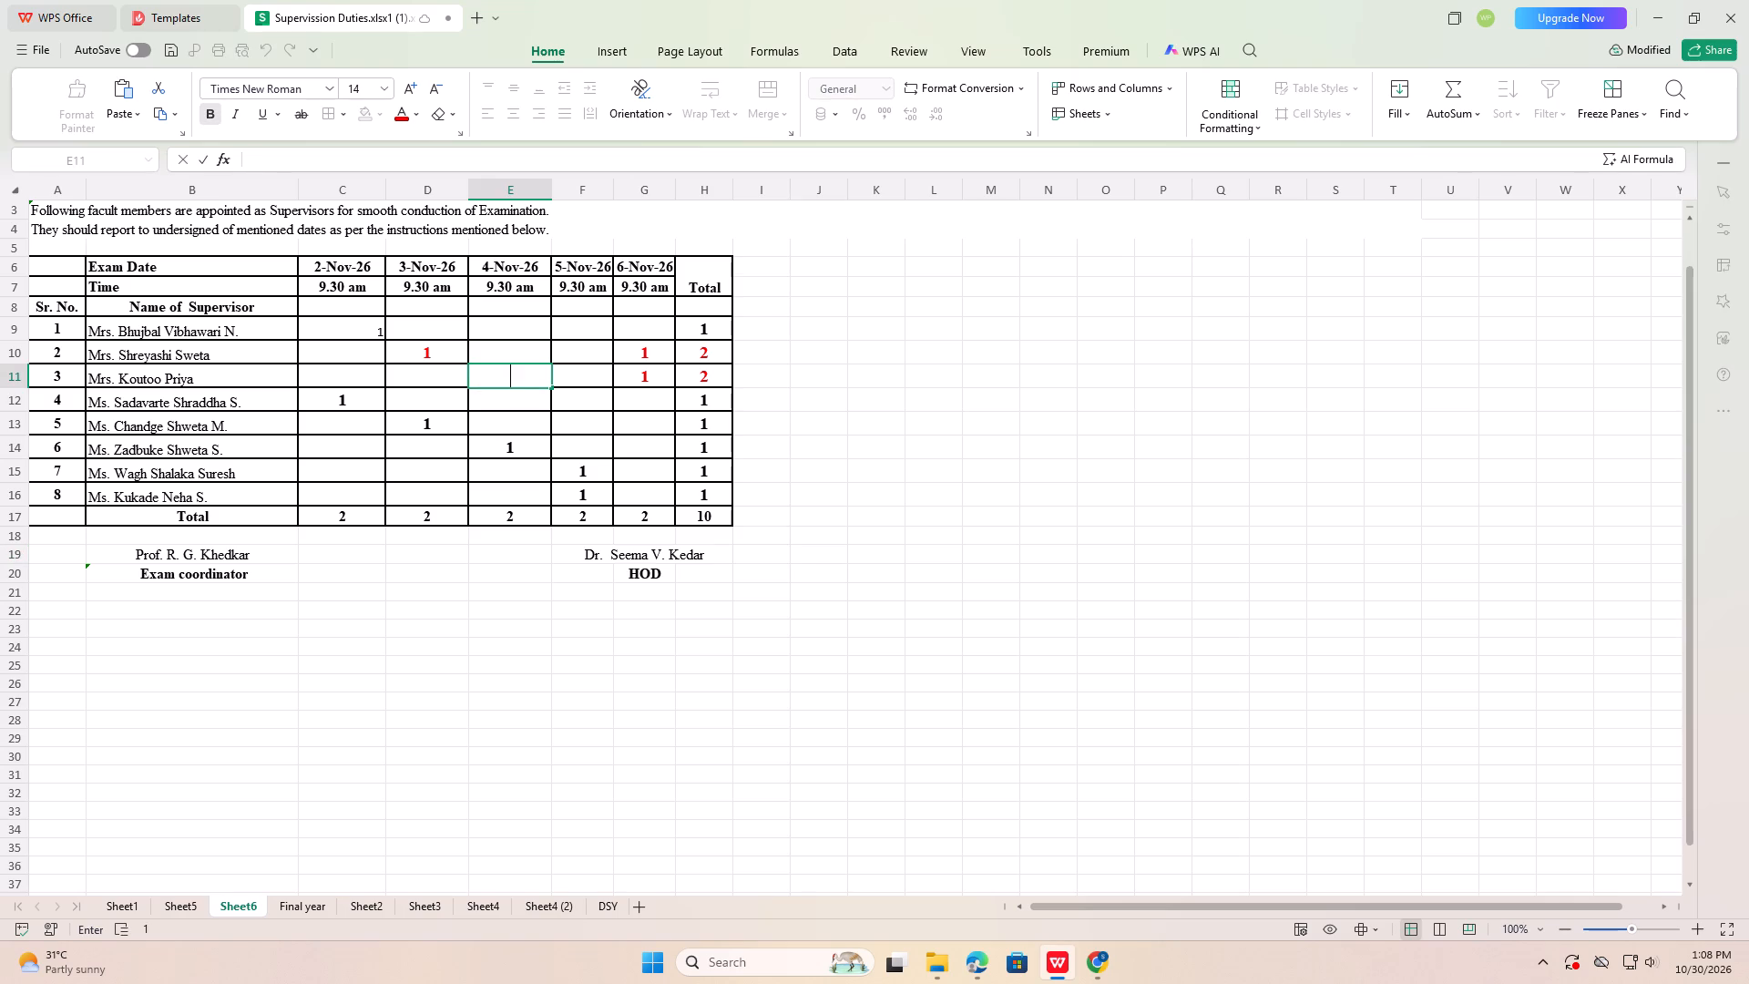
pyautogui.click(432, 377)
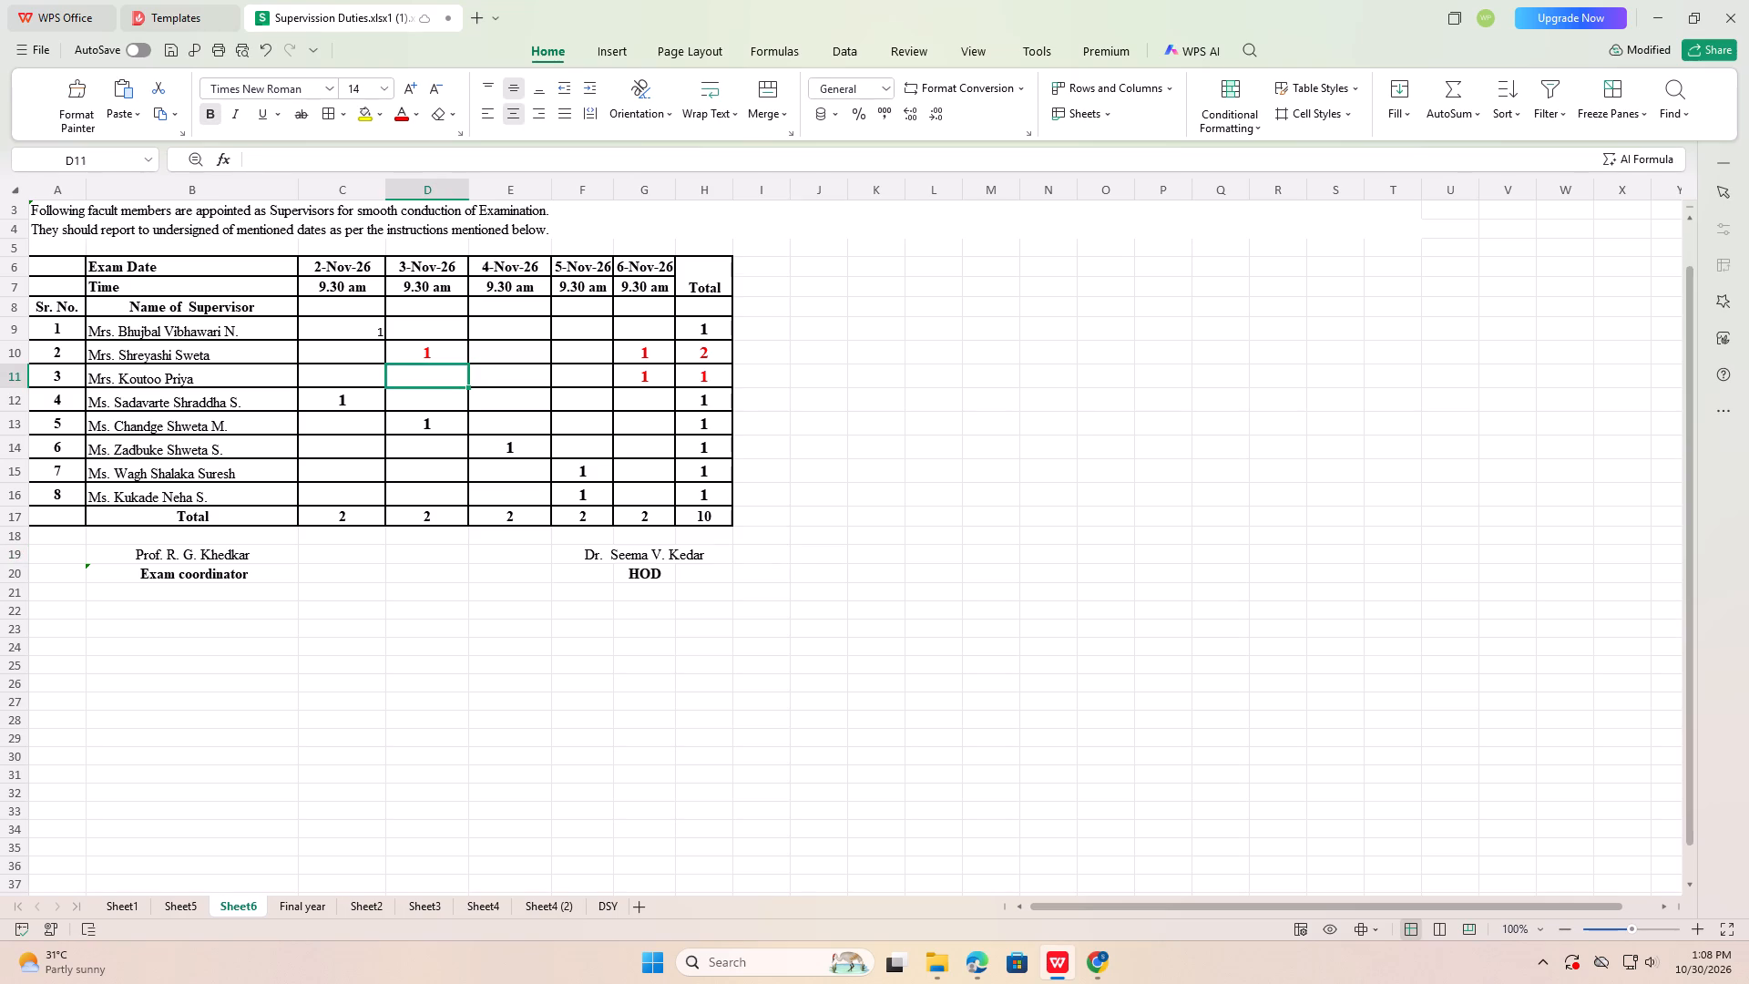
pyautogui.press('1')
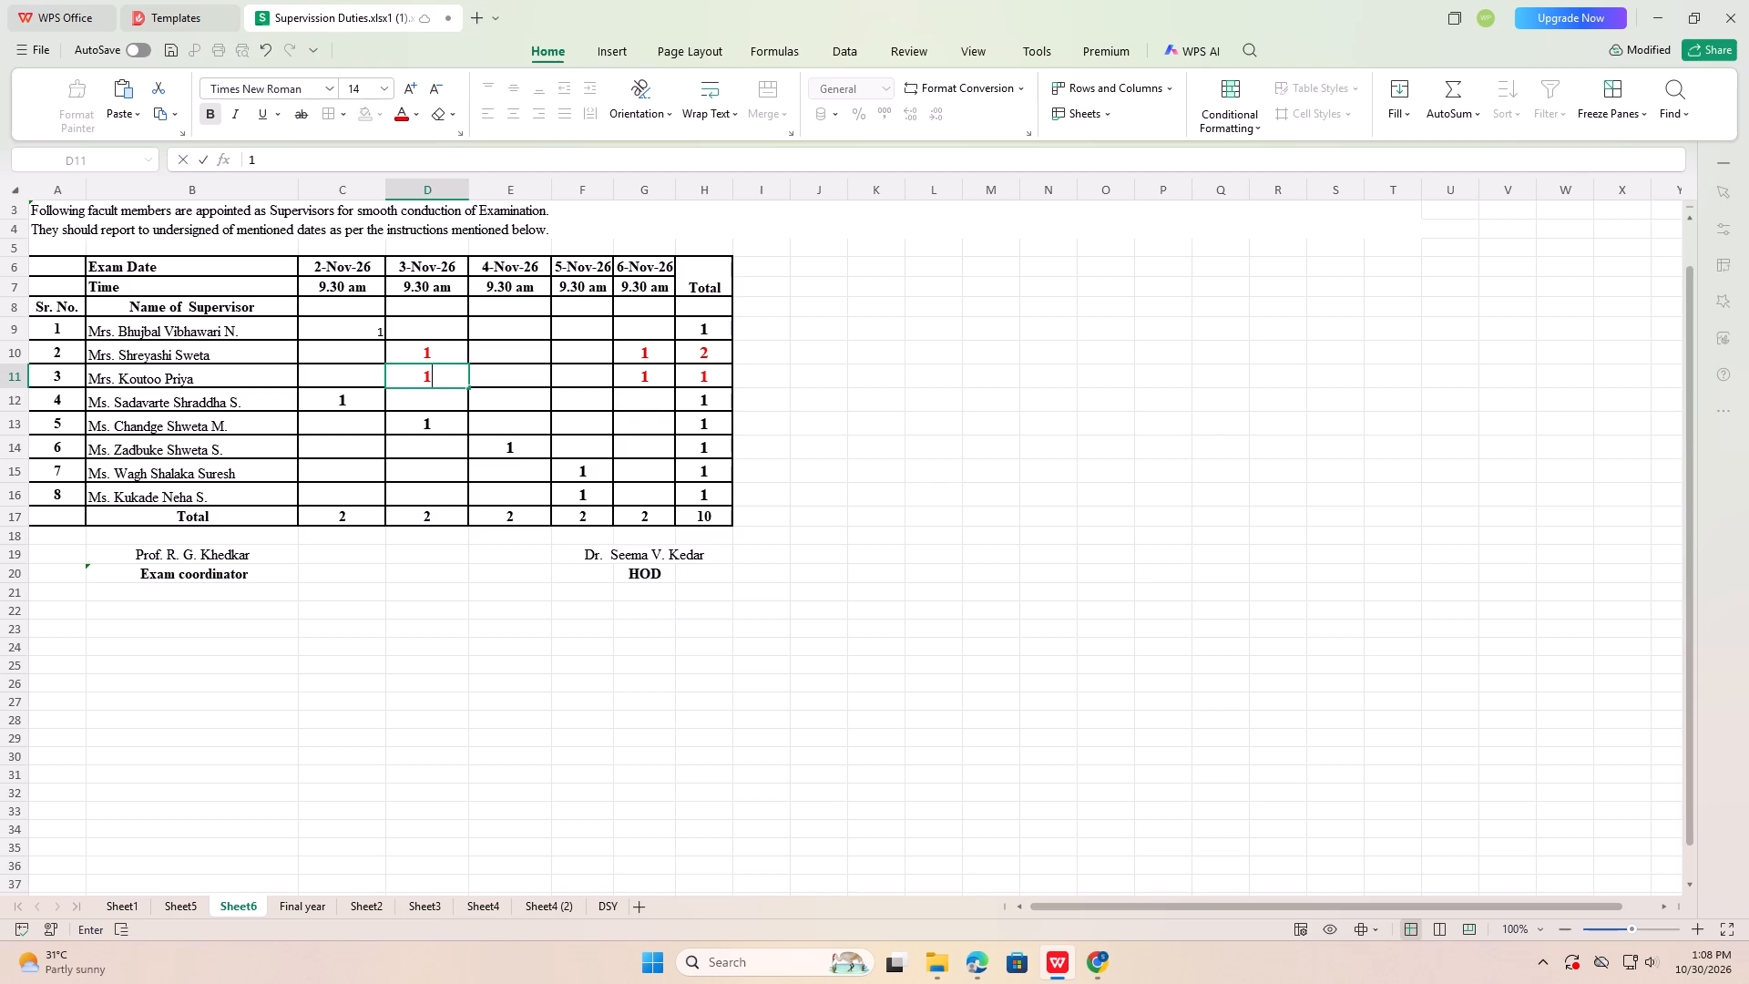
# Move supervisor no. 2's duty from 3-Nov-26 to 4-Nov-26 by clearing D10 and entering 1 in E10.
pyautogui.click(439, 353)
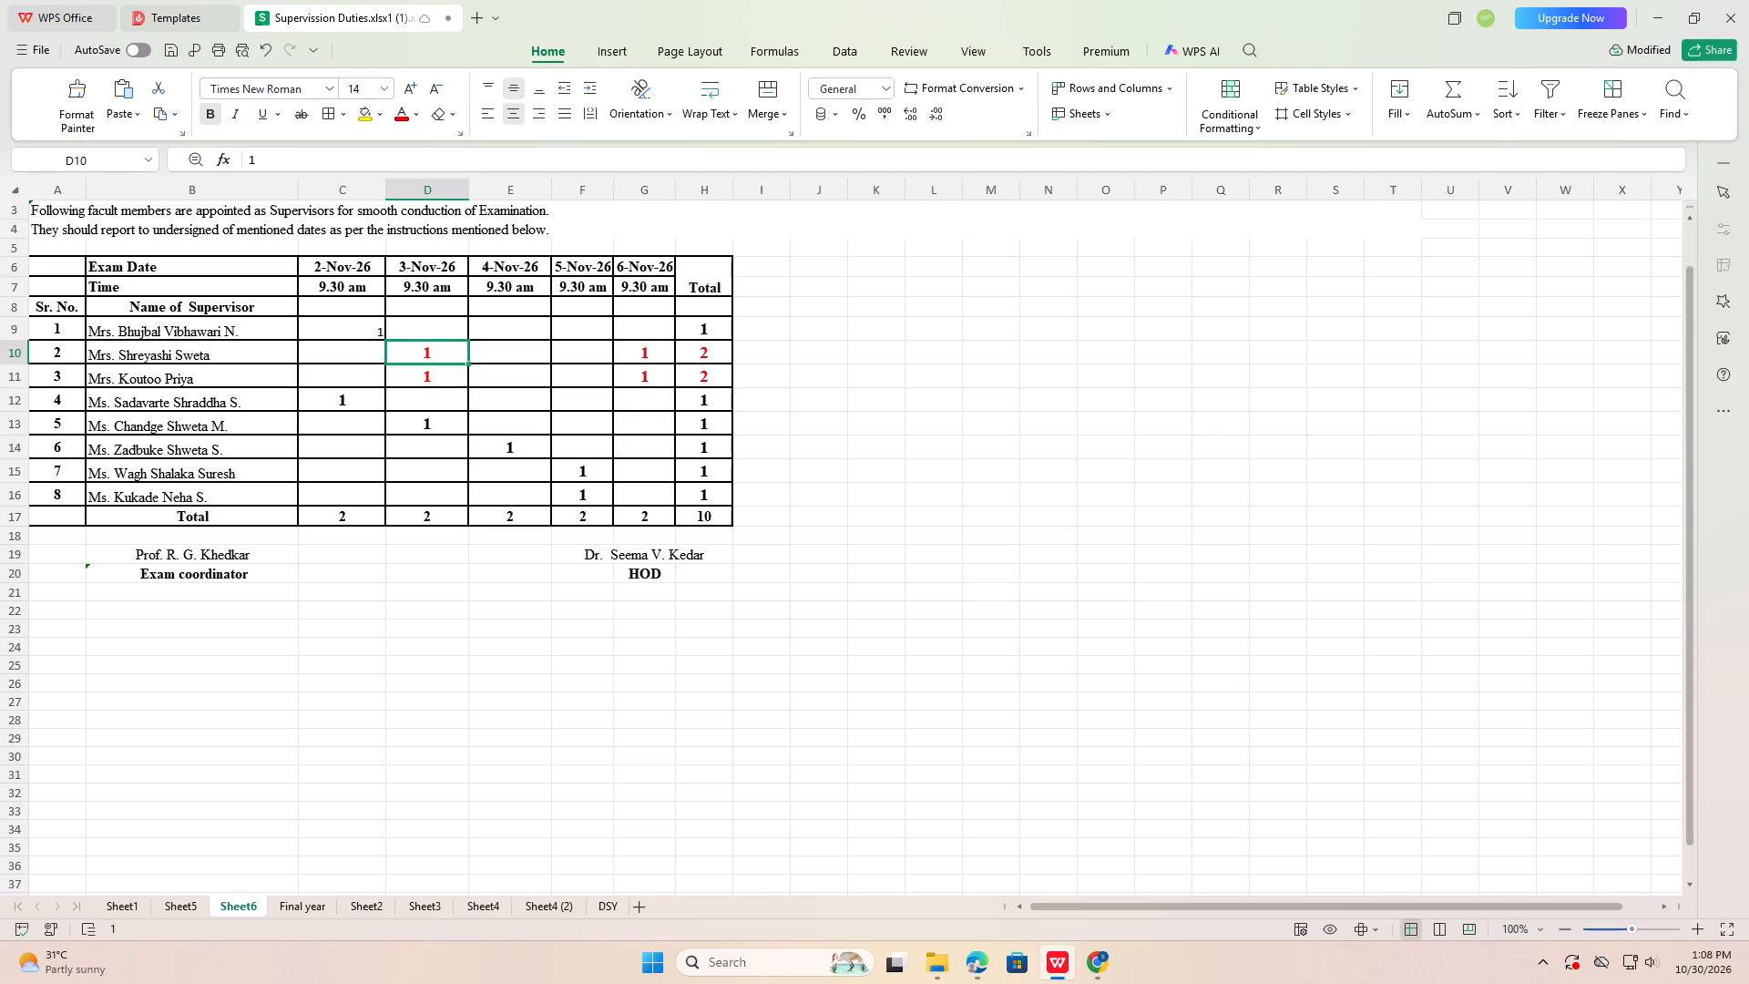
pyautogui.hotkey('ctrl', 'c')
pyautogui.press('BackSpace')
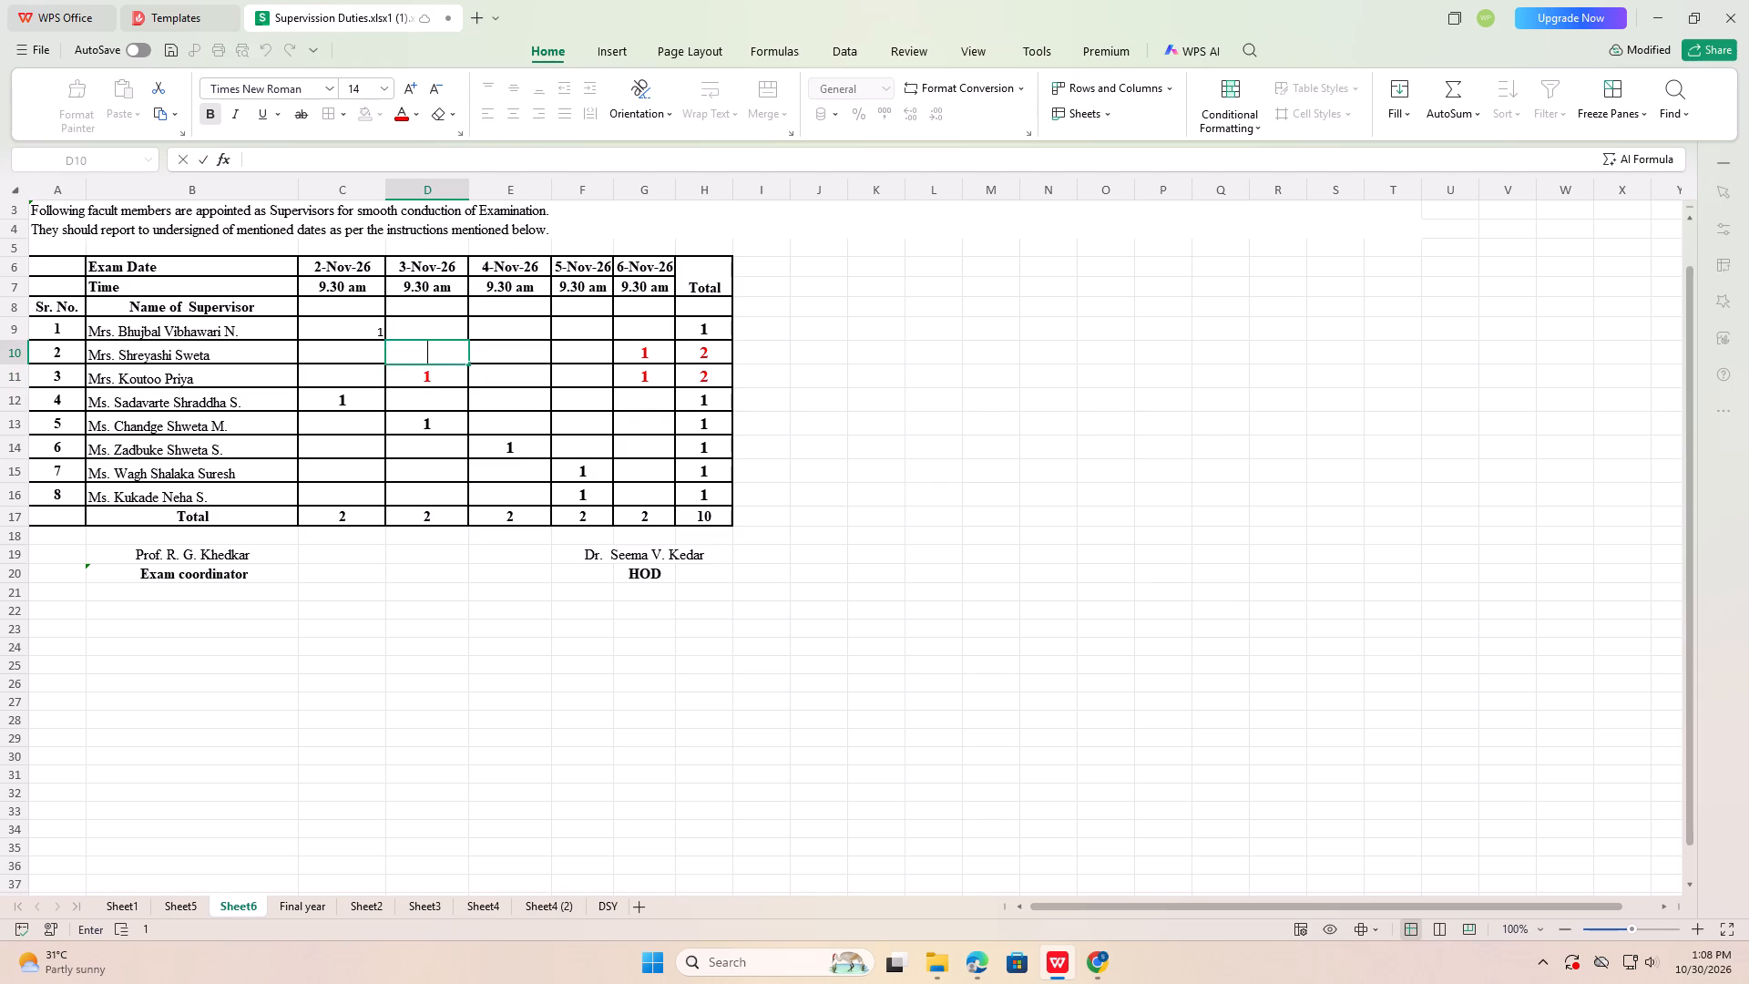
pyautogui.click(527, 357)
pyautogui.hotkey('ctrl', 'v')
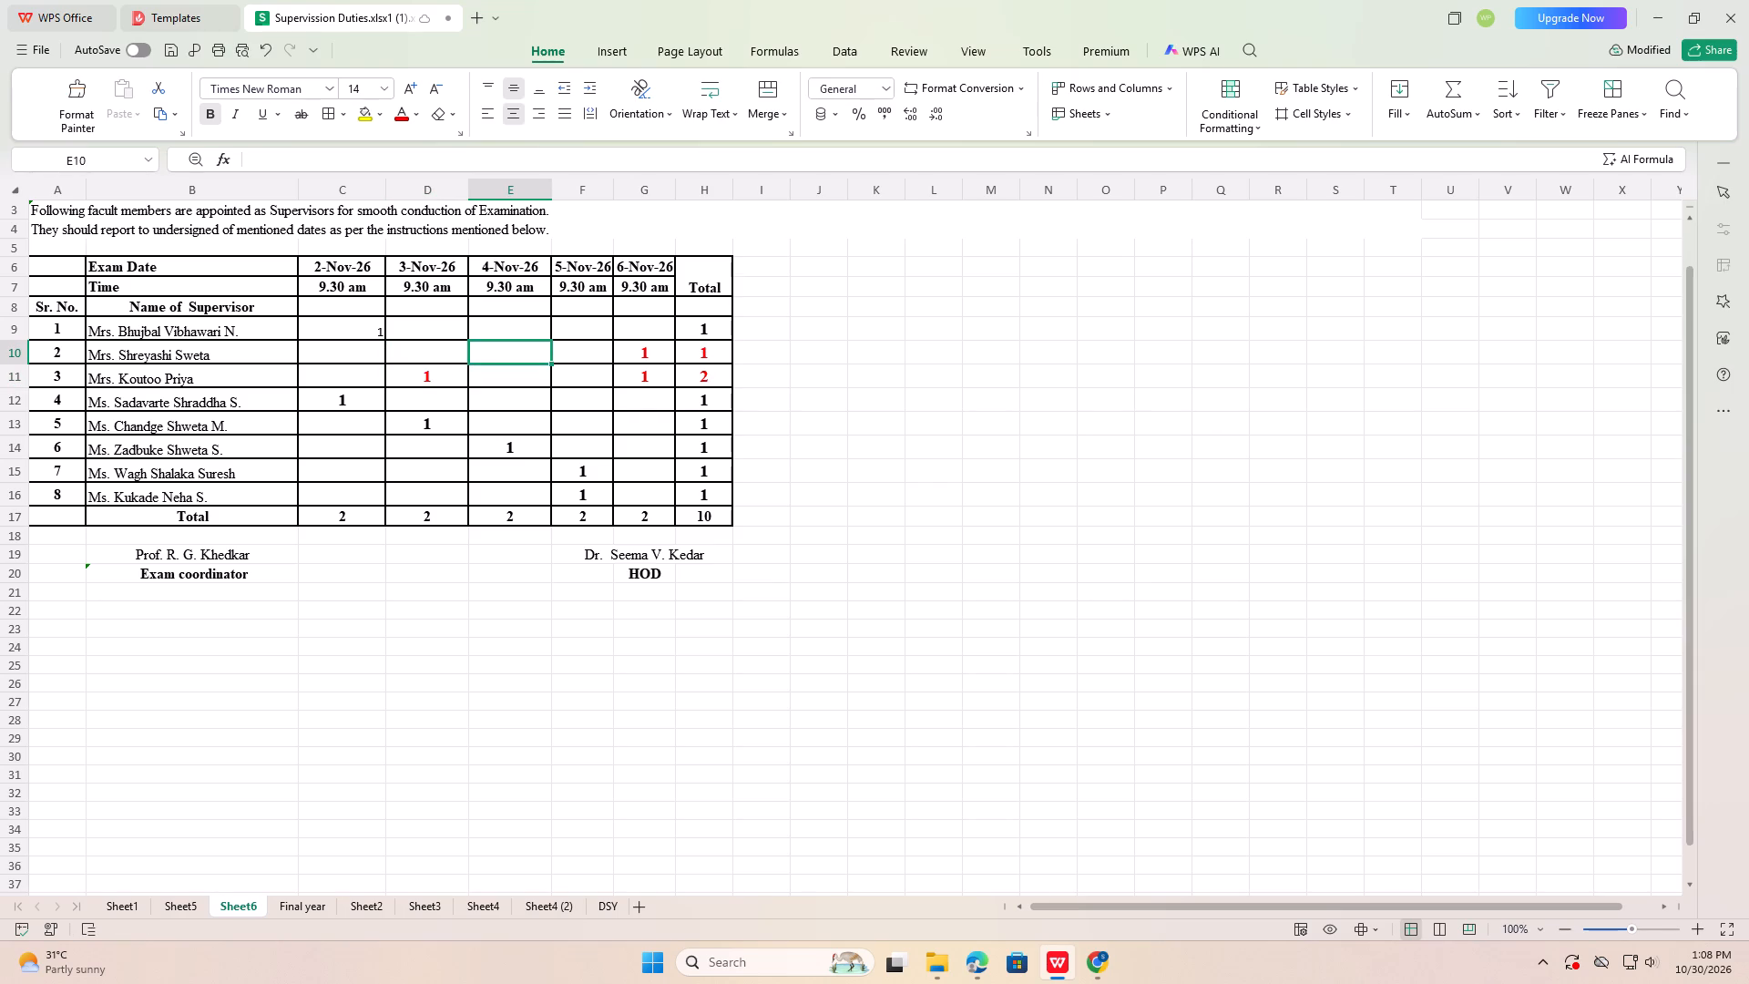
pyautogui.click(527, 357)
pyautogui.press('1')
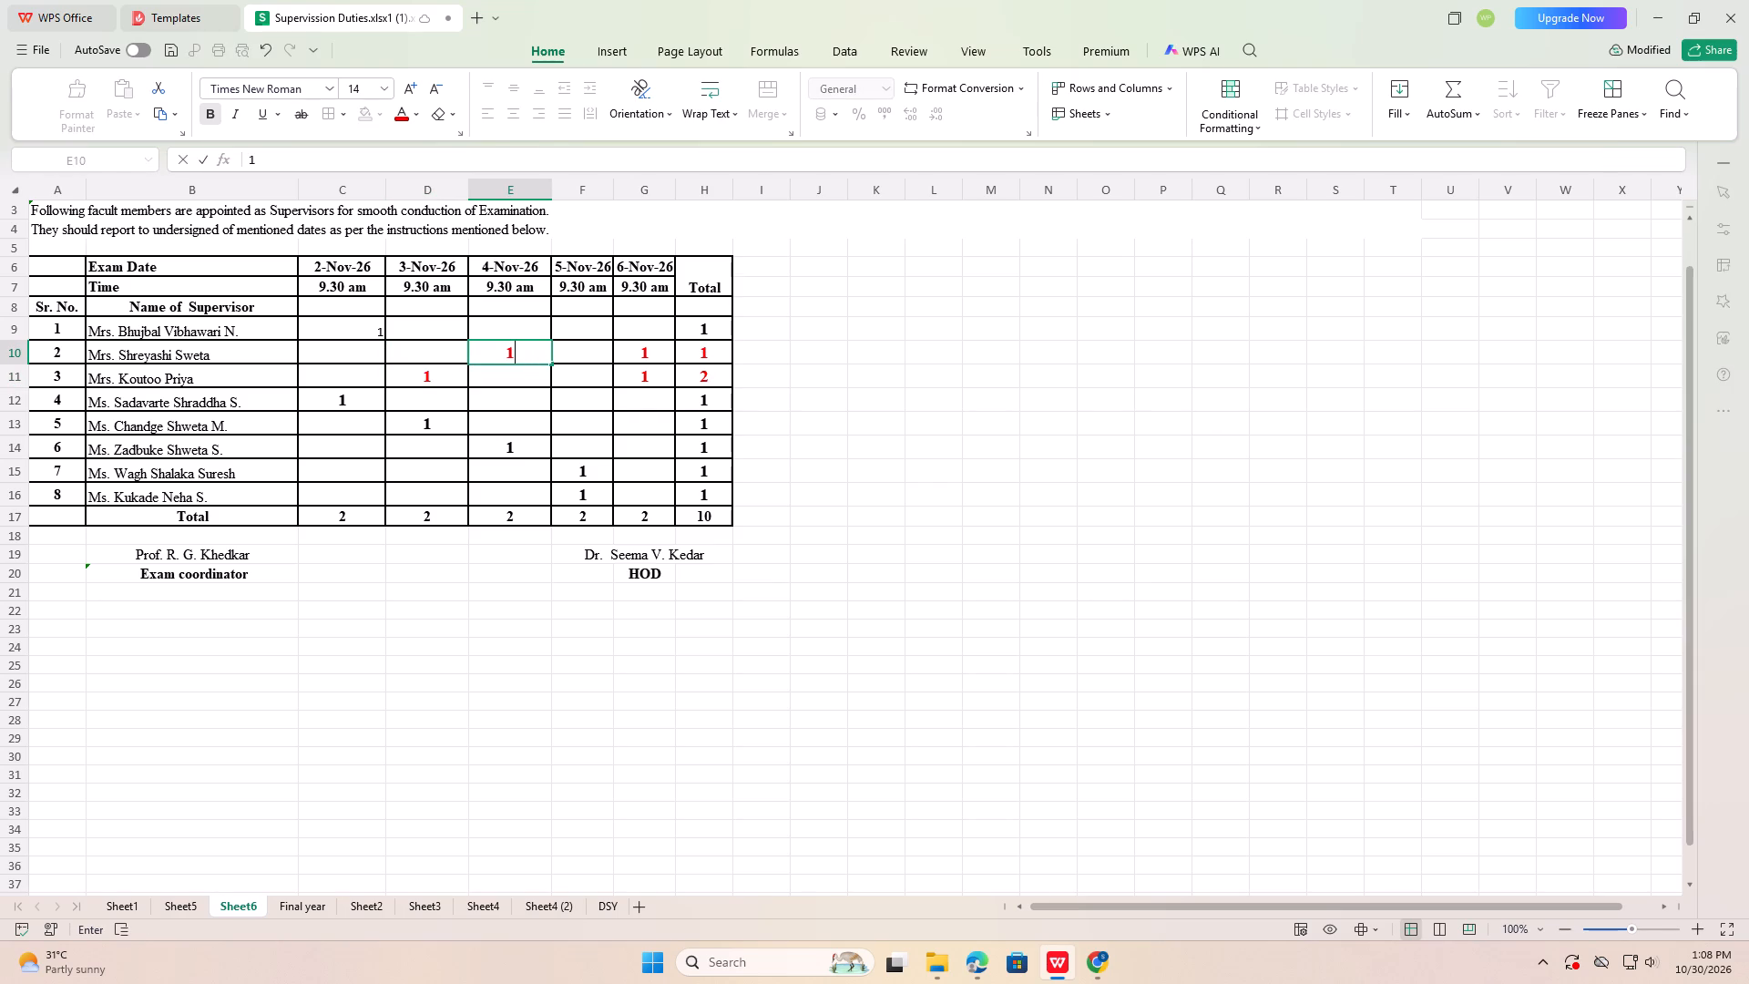
pyautogui.click(810, 447)
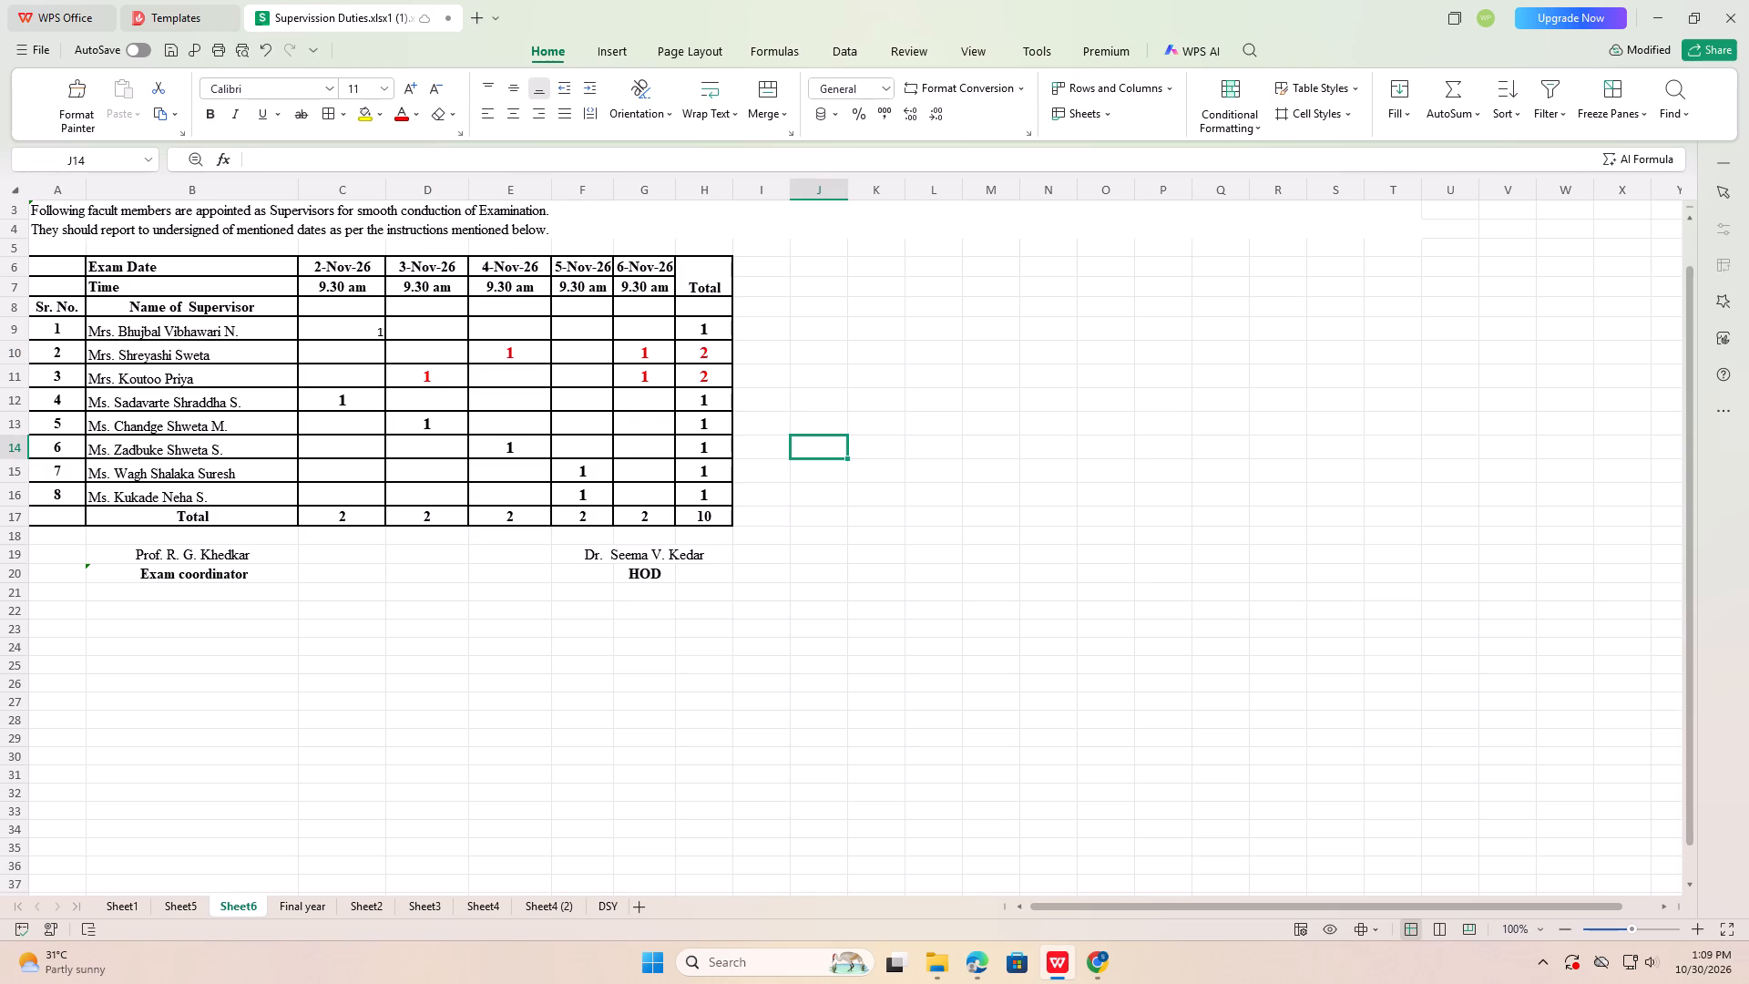
# Set supervisor no. 1's value in the Total column, cell H9, to 2.
pyautogui.click(707, 333)
pyautogui.press('2')
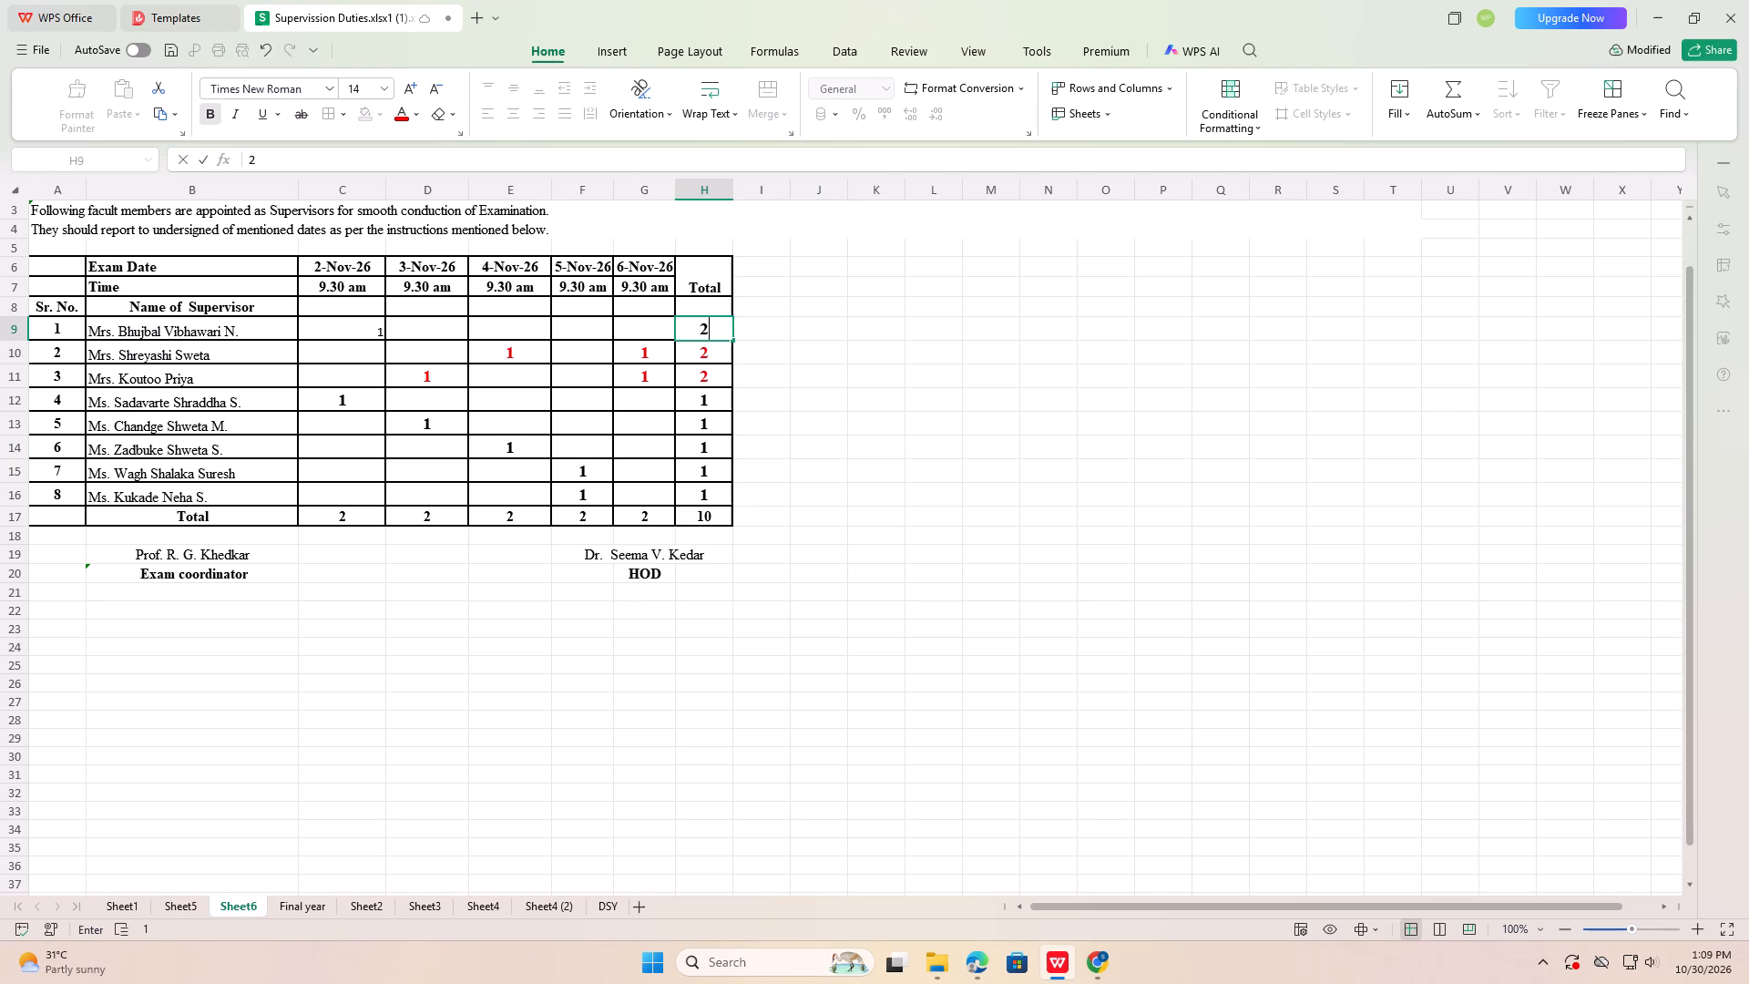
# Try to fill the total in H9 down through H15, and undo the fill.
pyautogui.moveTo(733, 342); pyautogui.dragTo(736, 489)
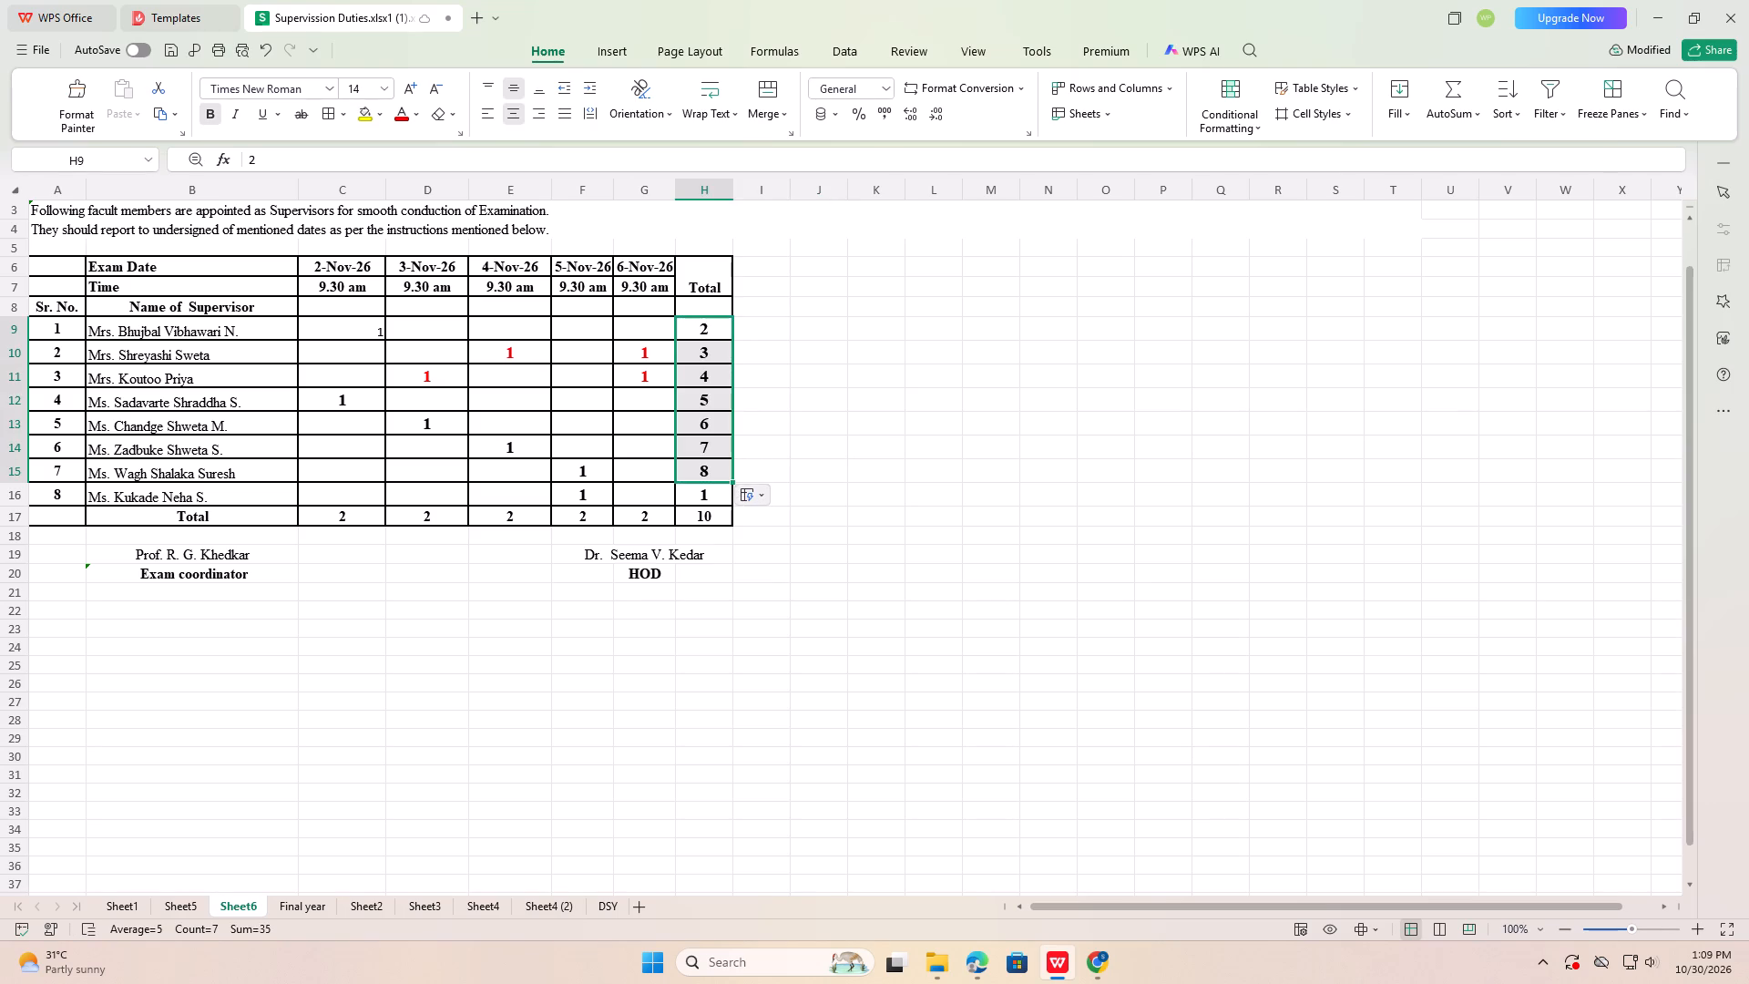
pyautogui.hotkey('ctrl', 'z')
# Fill the Total column down from H9:H10 through H16 for the remaining supervisors.
pyautogui.moveTo(697, 333); pyautogui.dragTo(711, 359)
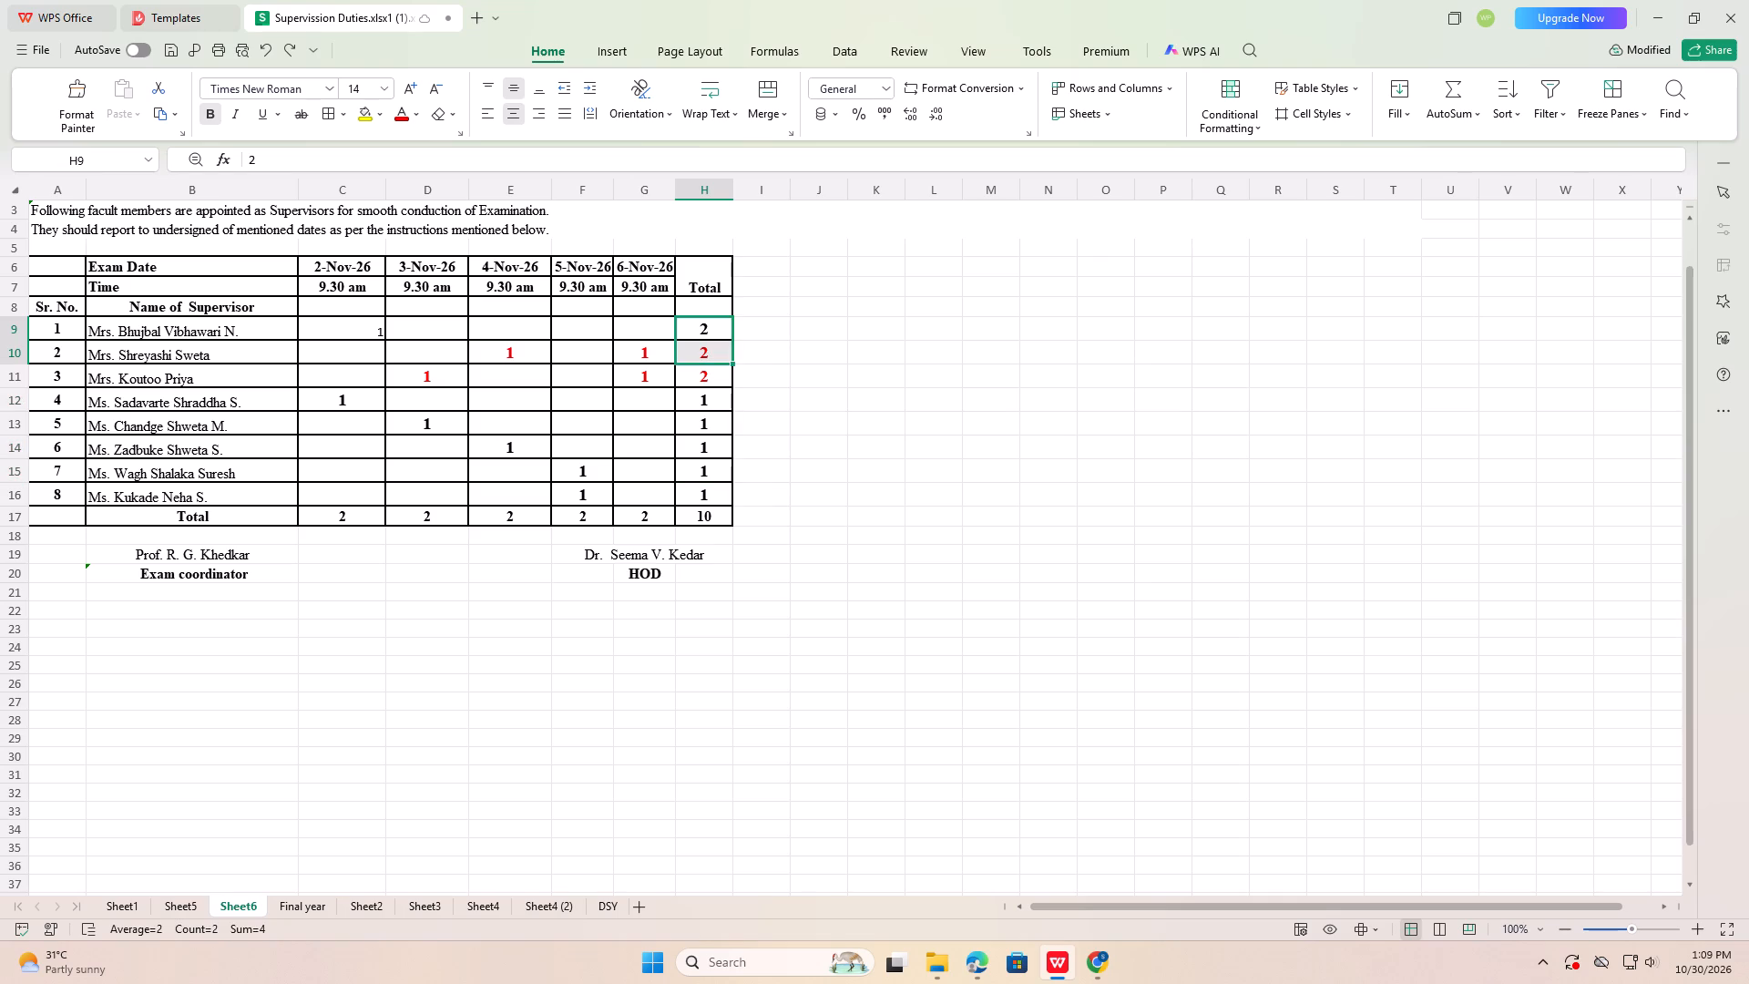
pyautogui.moveTo(731, 363); pyautogui.dragTo(734, 478)
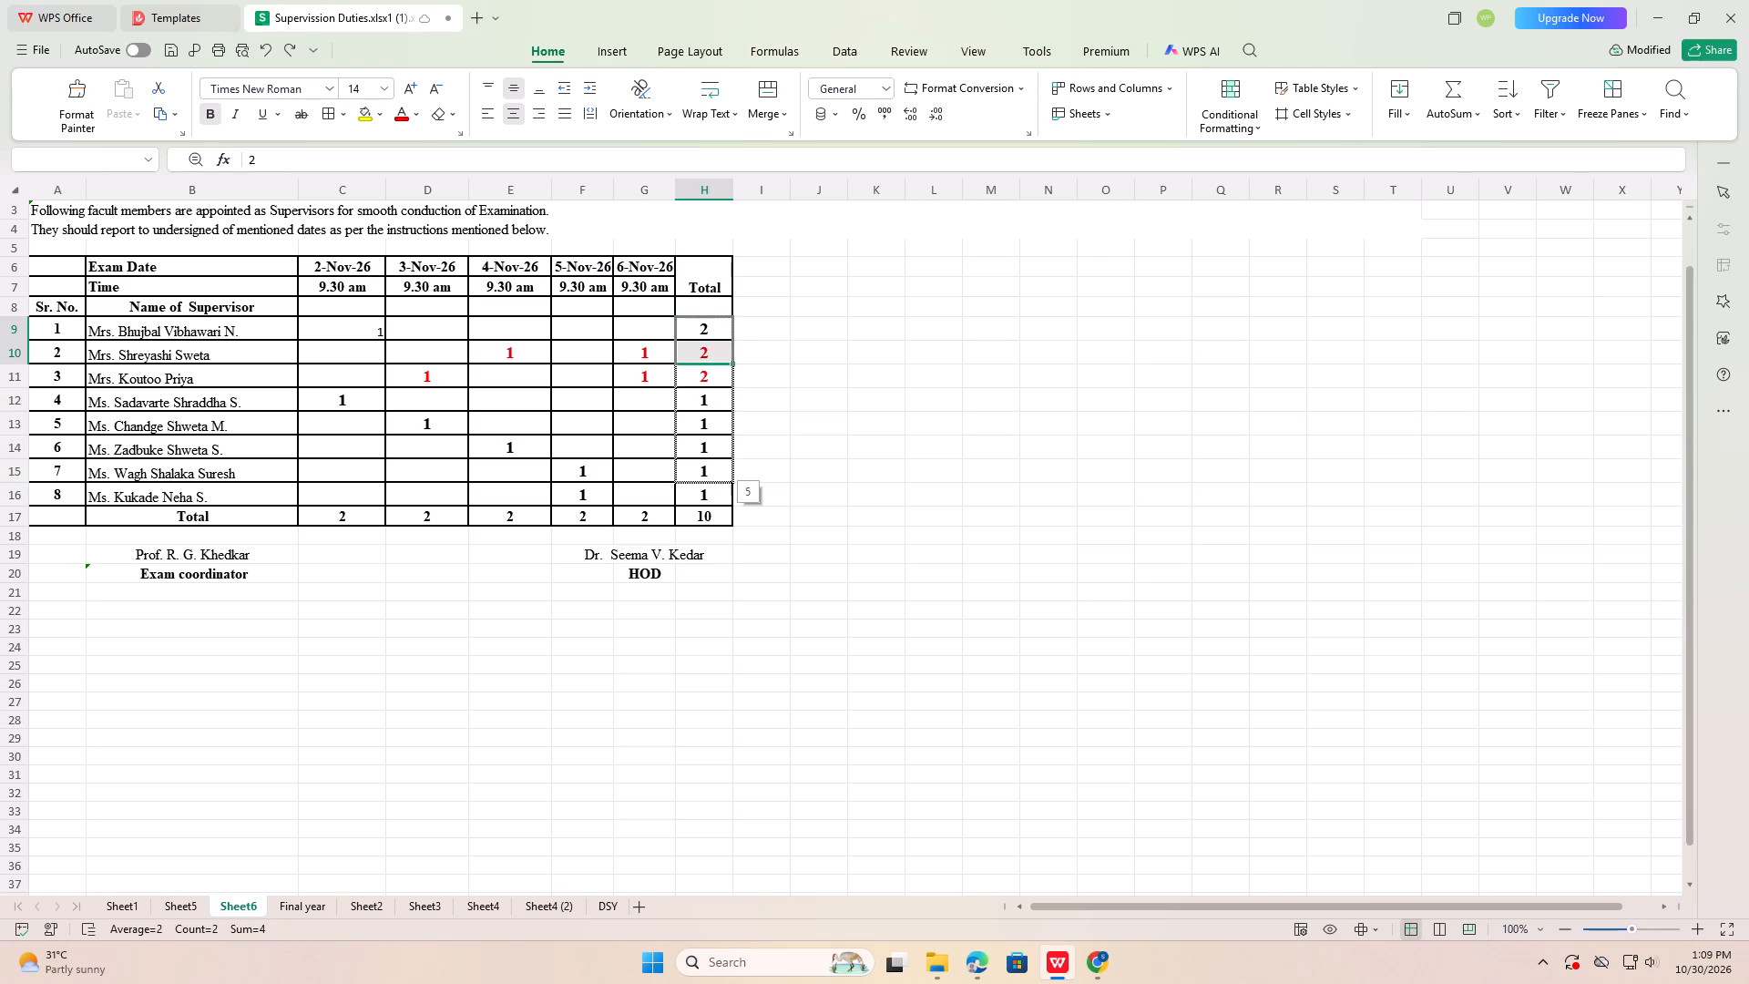
pyautogui.moveTo(734, 478); pyautogui.dragTo(734, 497)
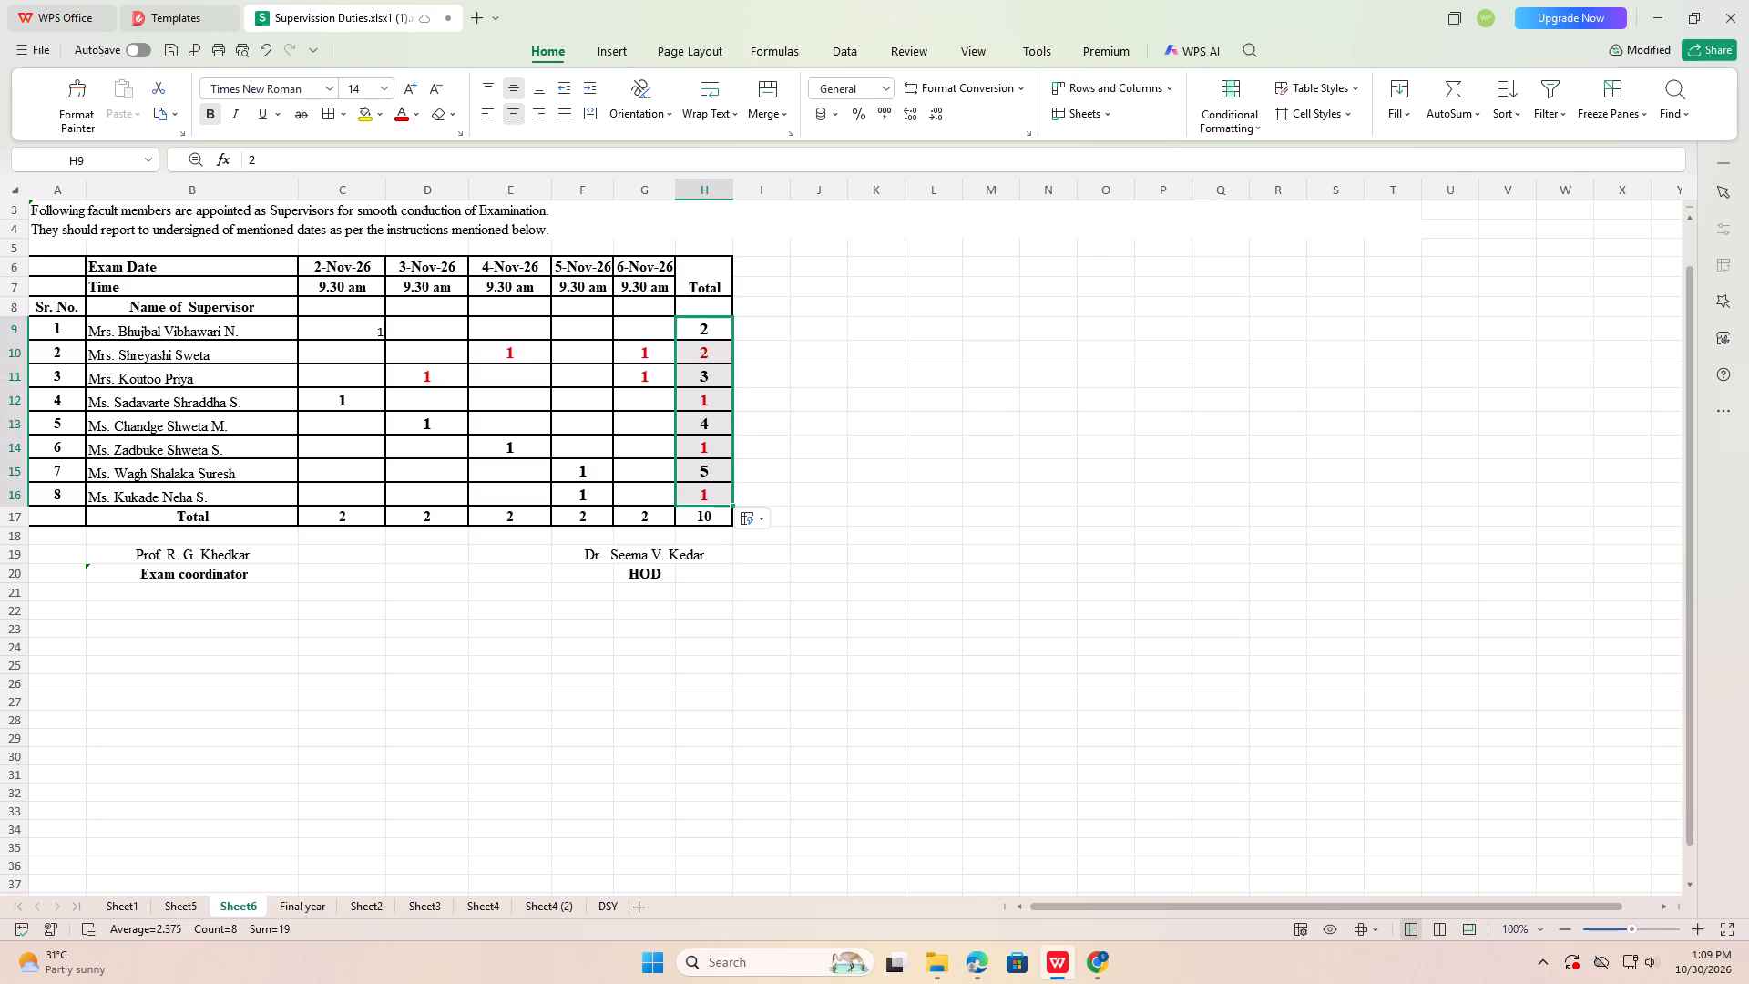
# Set the Total column values in H11 through H16, for supervisors no. 3 to no. 8, to 2 each.
pyautogui.click(851, 465)
pyautogui.click(698, 369)
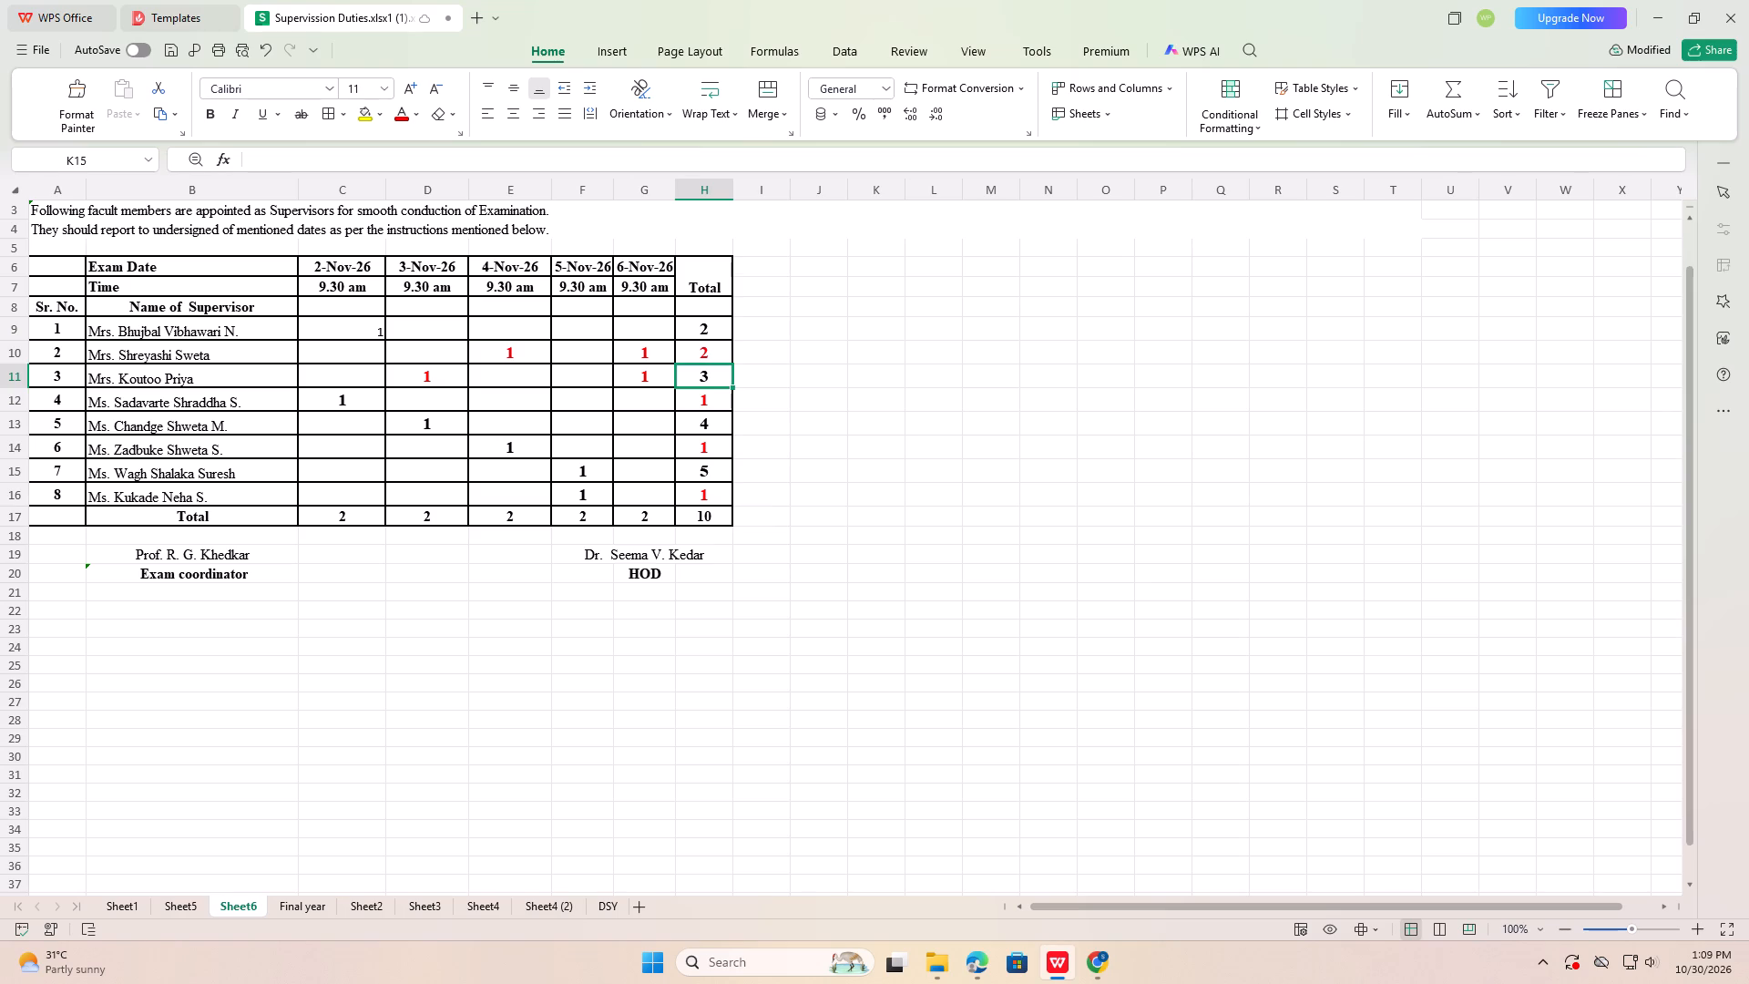
pyautogui.press('2')
pyautogui.click(708, 410)
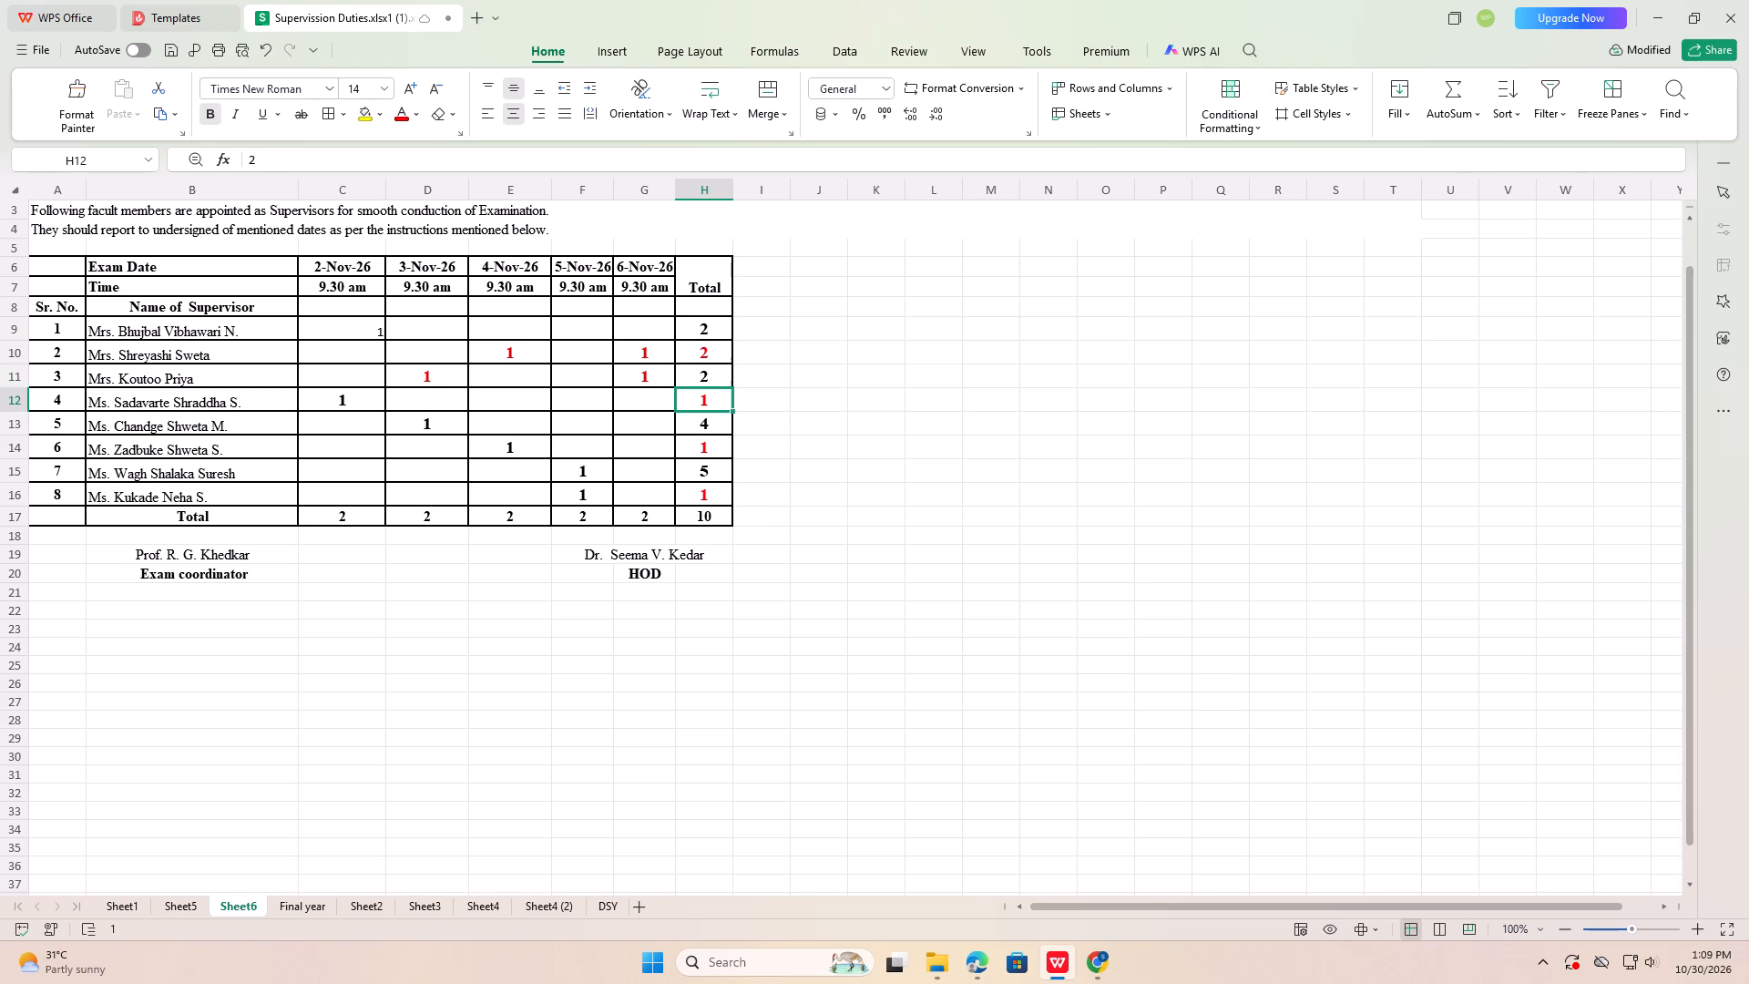
pyautogui.press('2')
pyautogui.press('Down')
pyautogui.press('2')
pyautogui.press('Down')
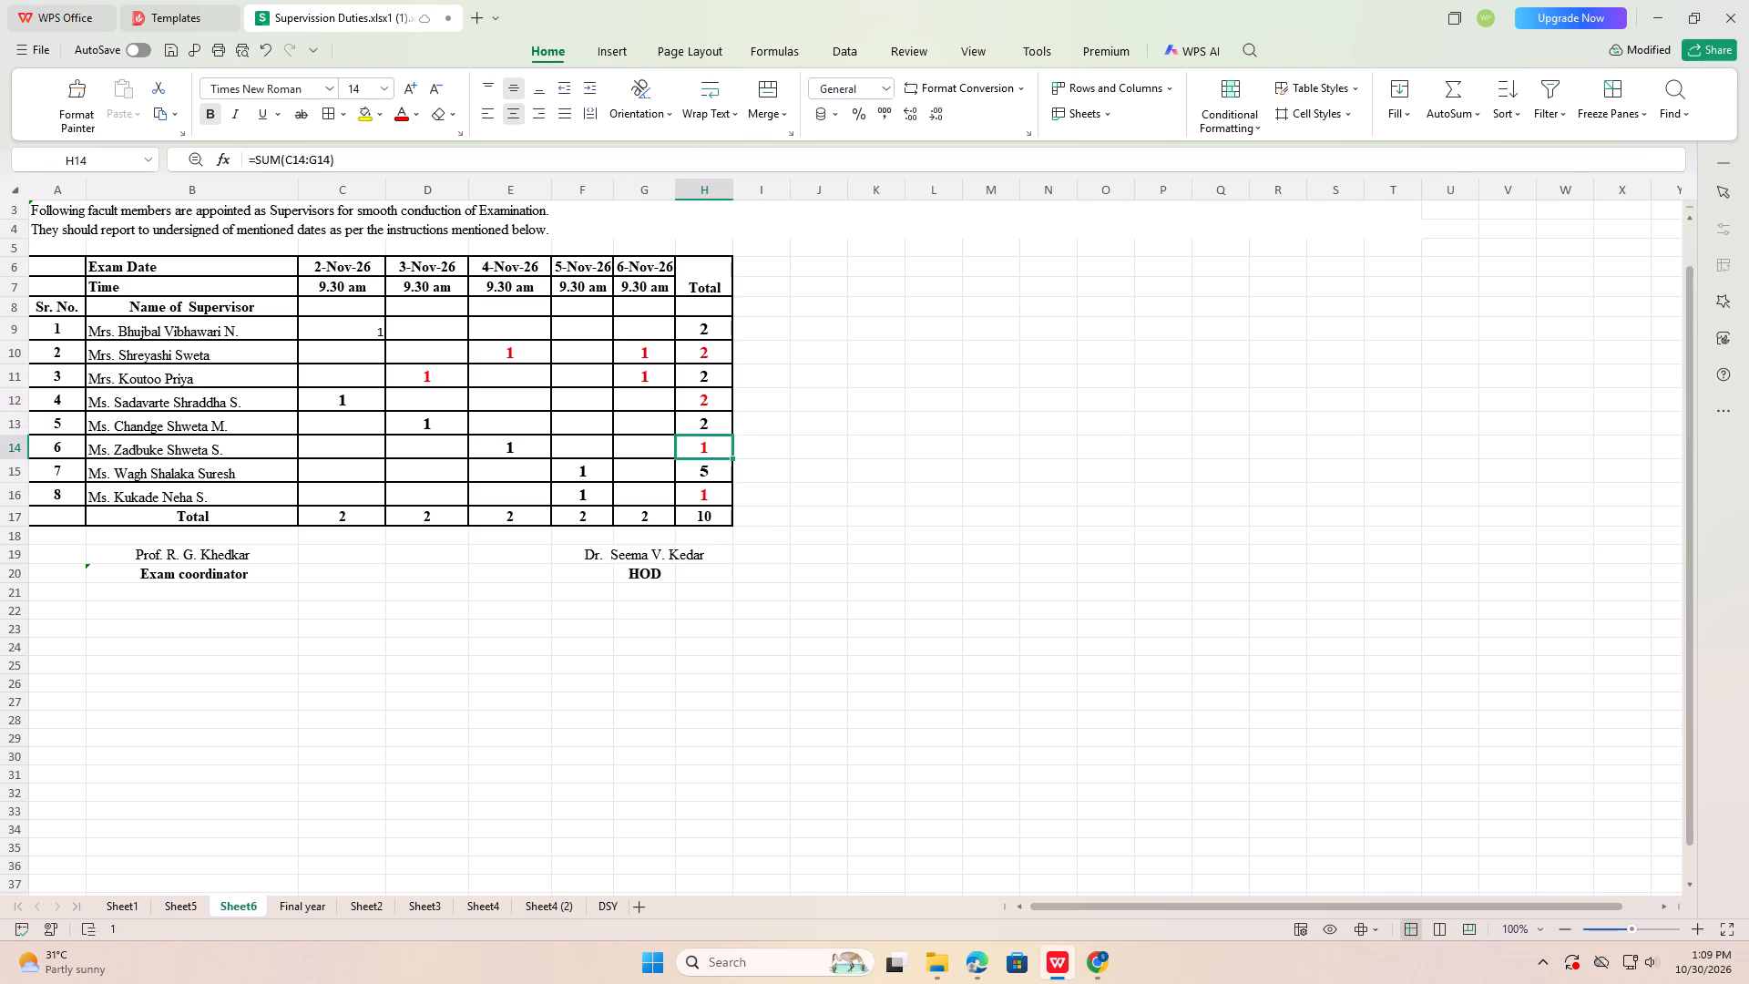
pyautogui.press('2')
pyautogui.press('Down')
pyautogui.press('2')
pyautogui.press('Down')
pyautogui.press('2')
pyautogui.press('Down')
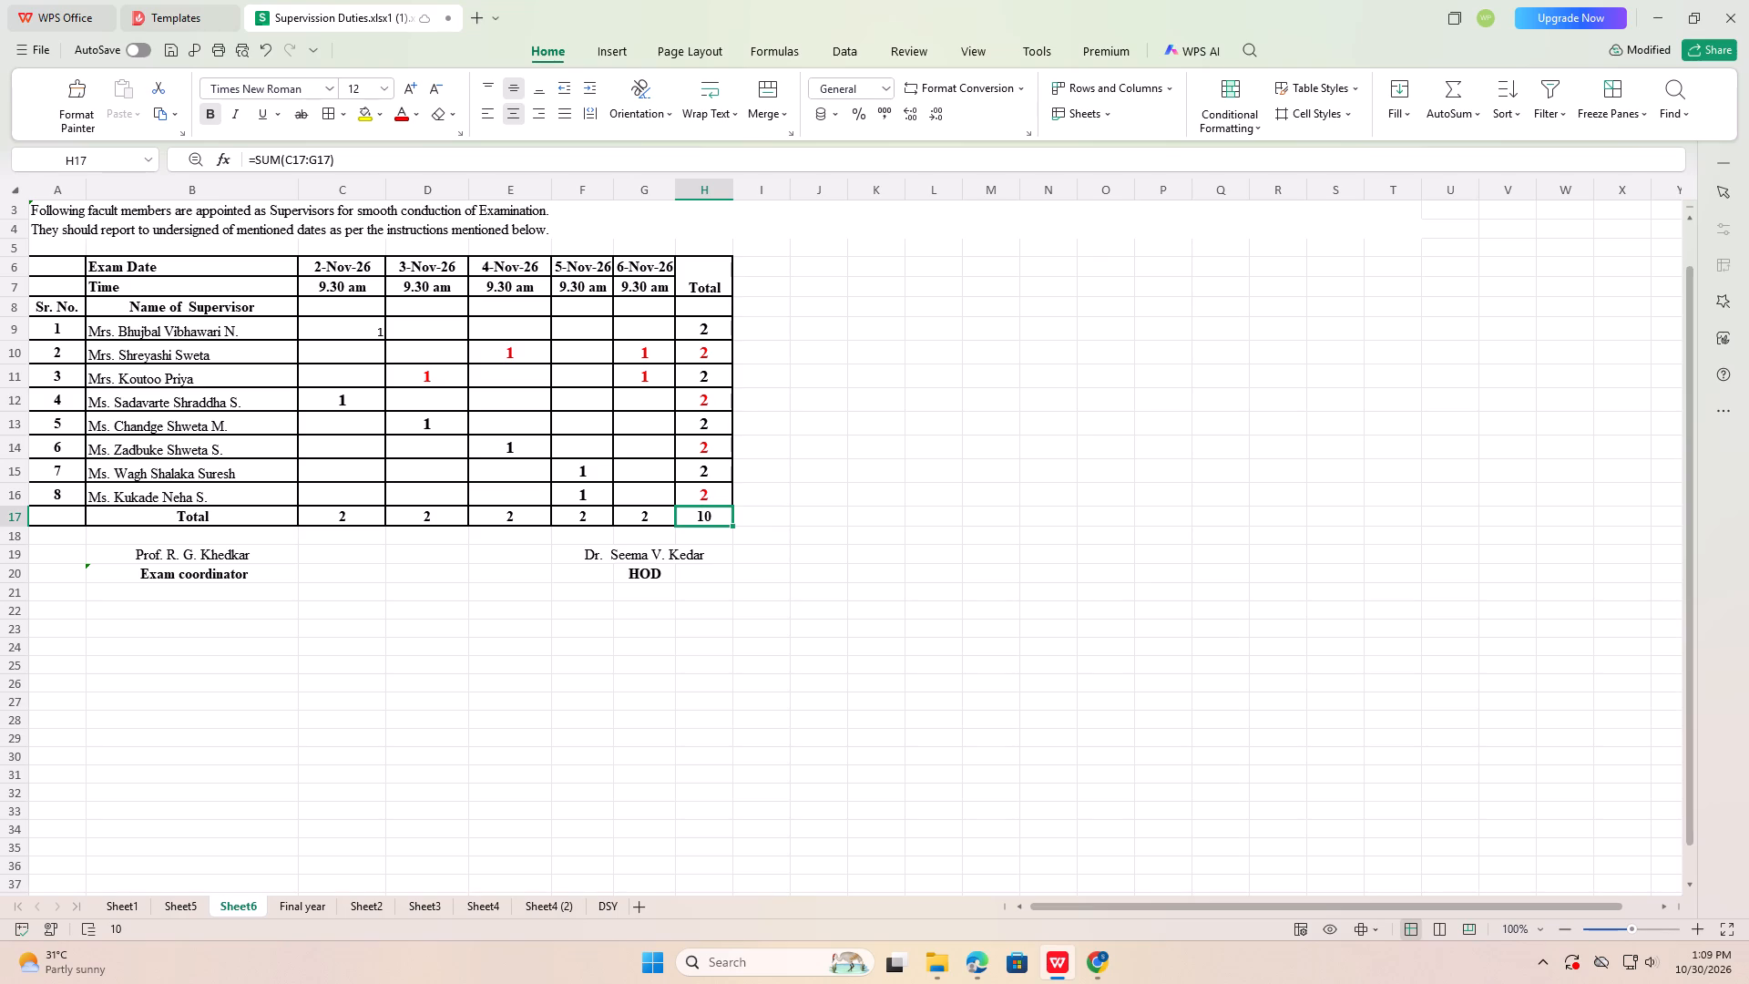
# Replace the SUM formula in the grand total cell H17 with the value 16.
pyautogui.tripleClick(711, 517)
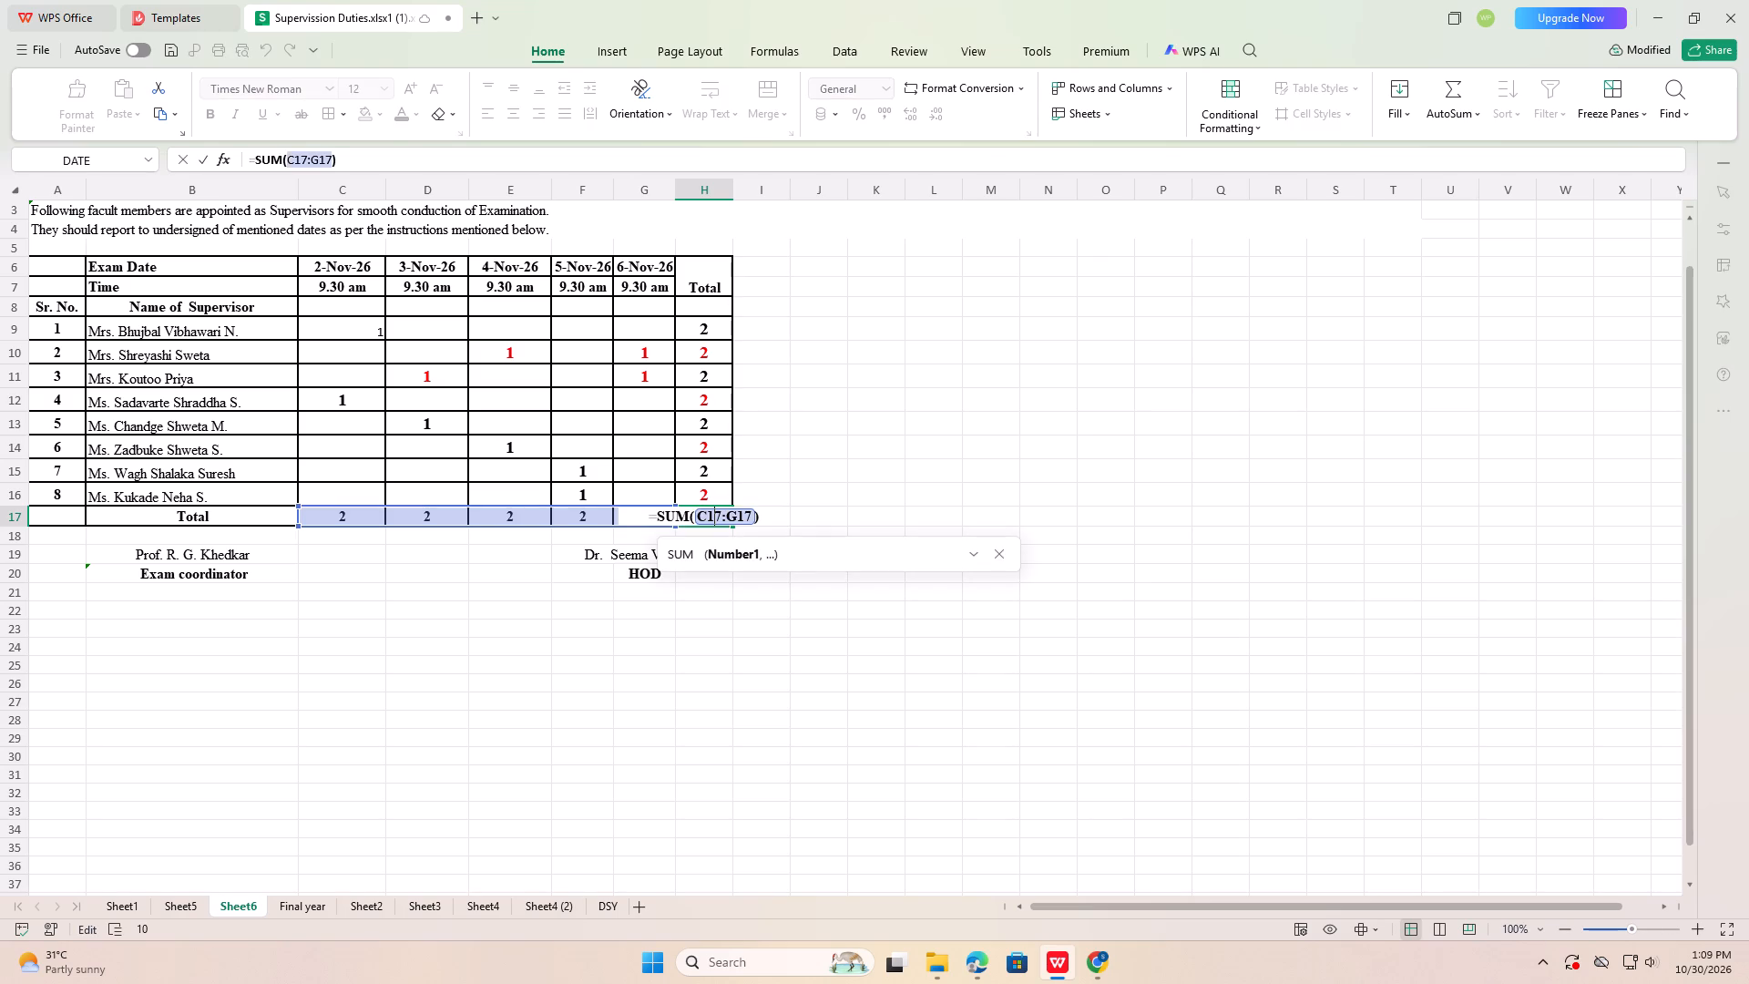
pyautogui.click(842, 514)
pyautogui.click(715, 516)
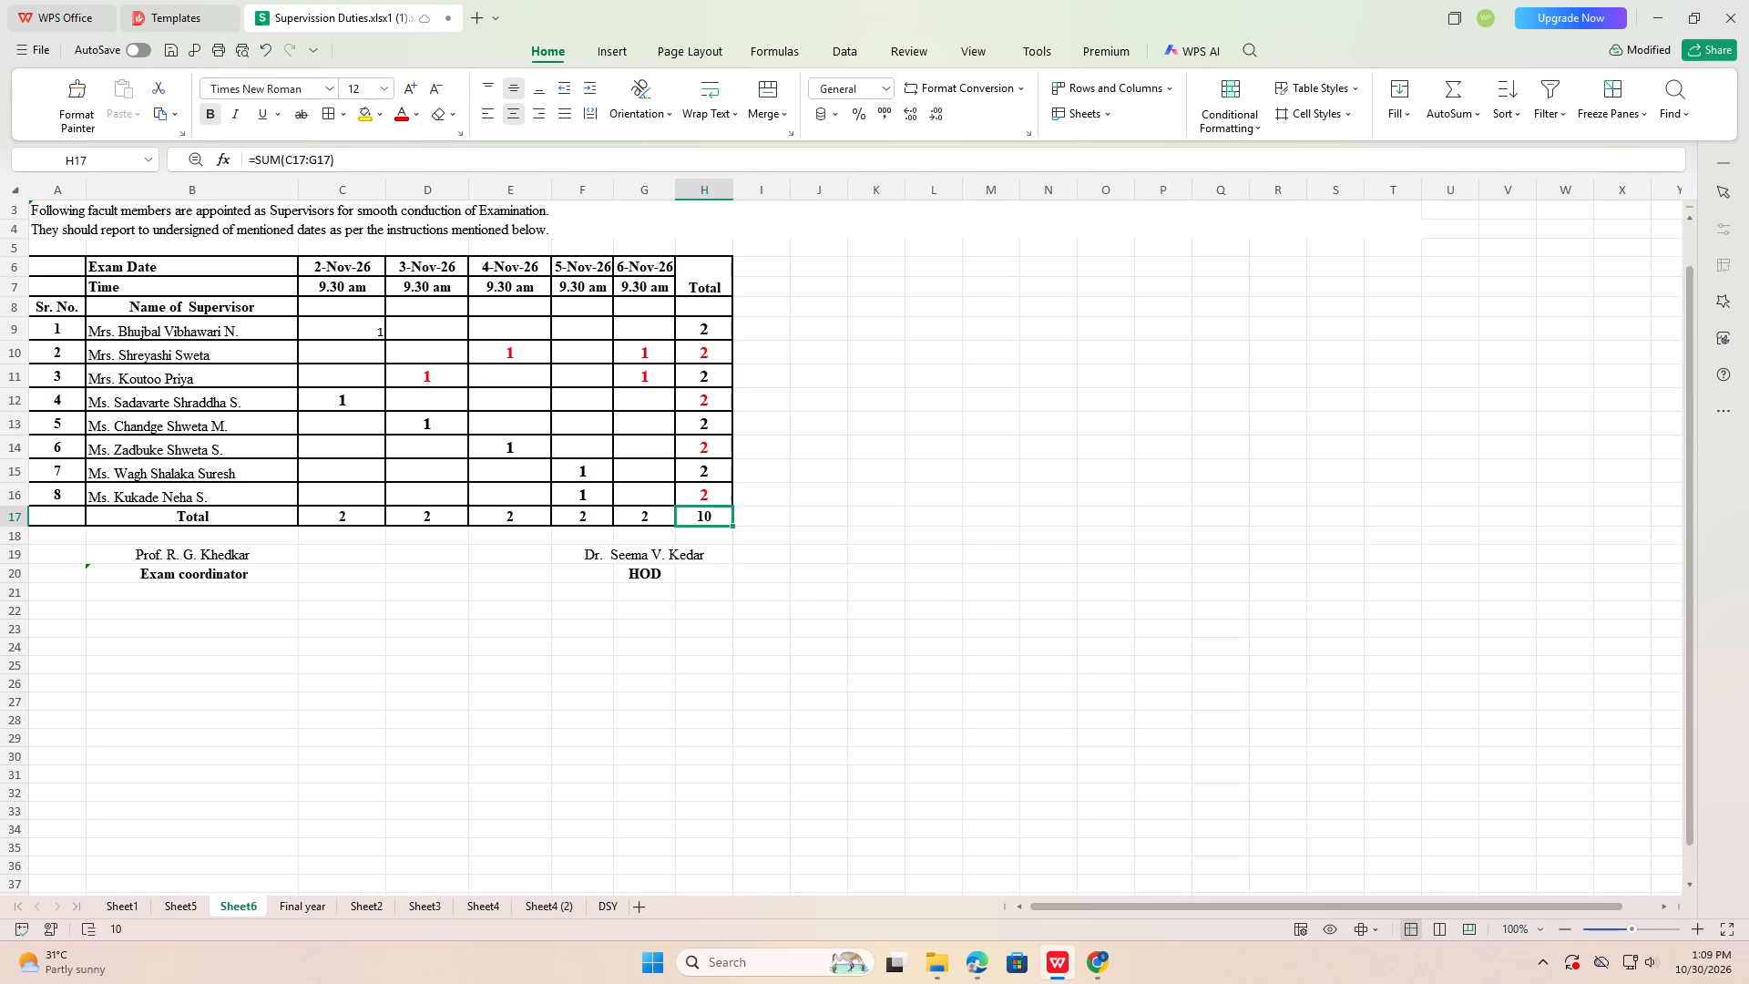
pyautogui.doubleClick(711, 511)
pyautogui.click(864, 504)
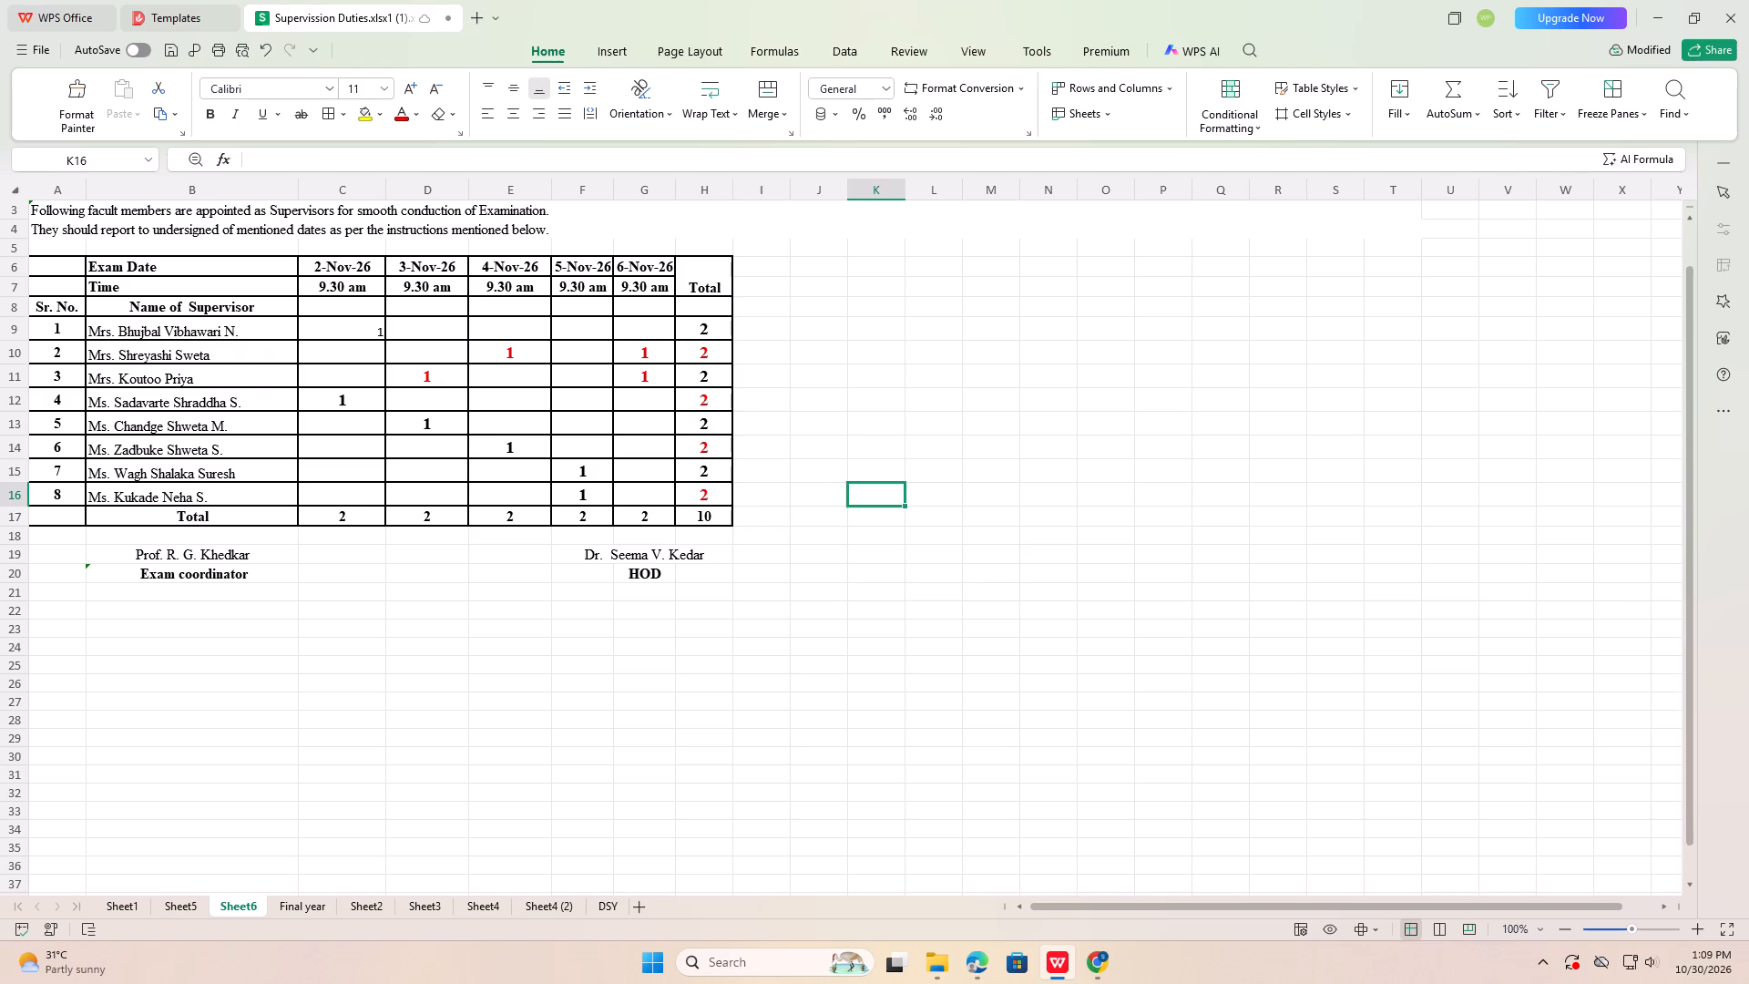
pyautogui.click(709, 506)
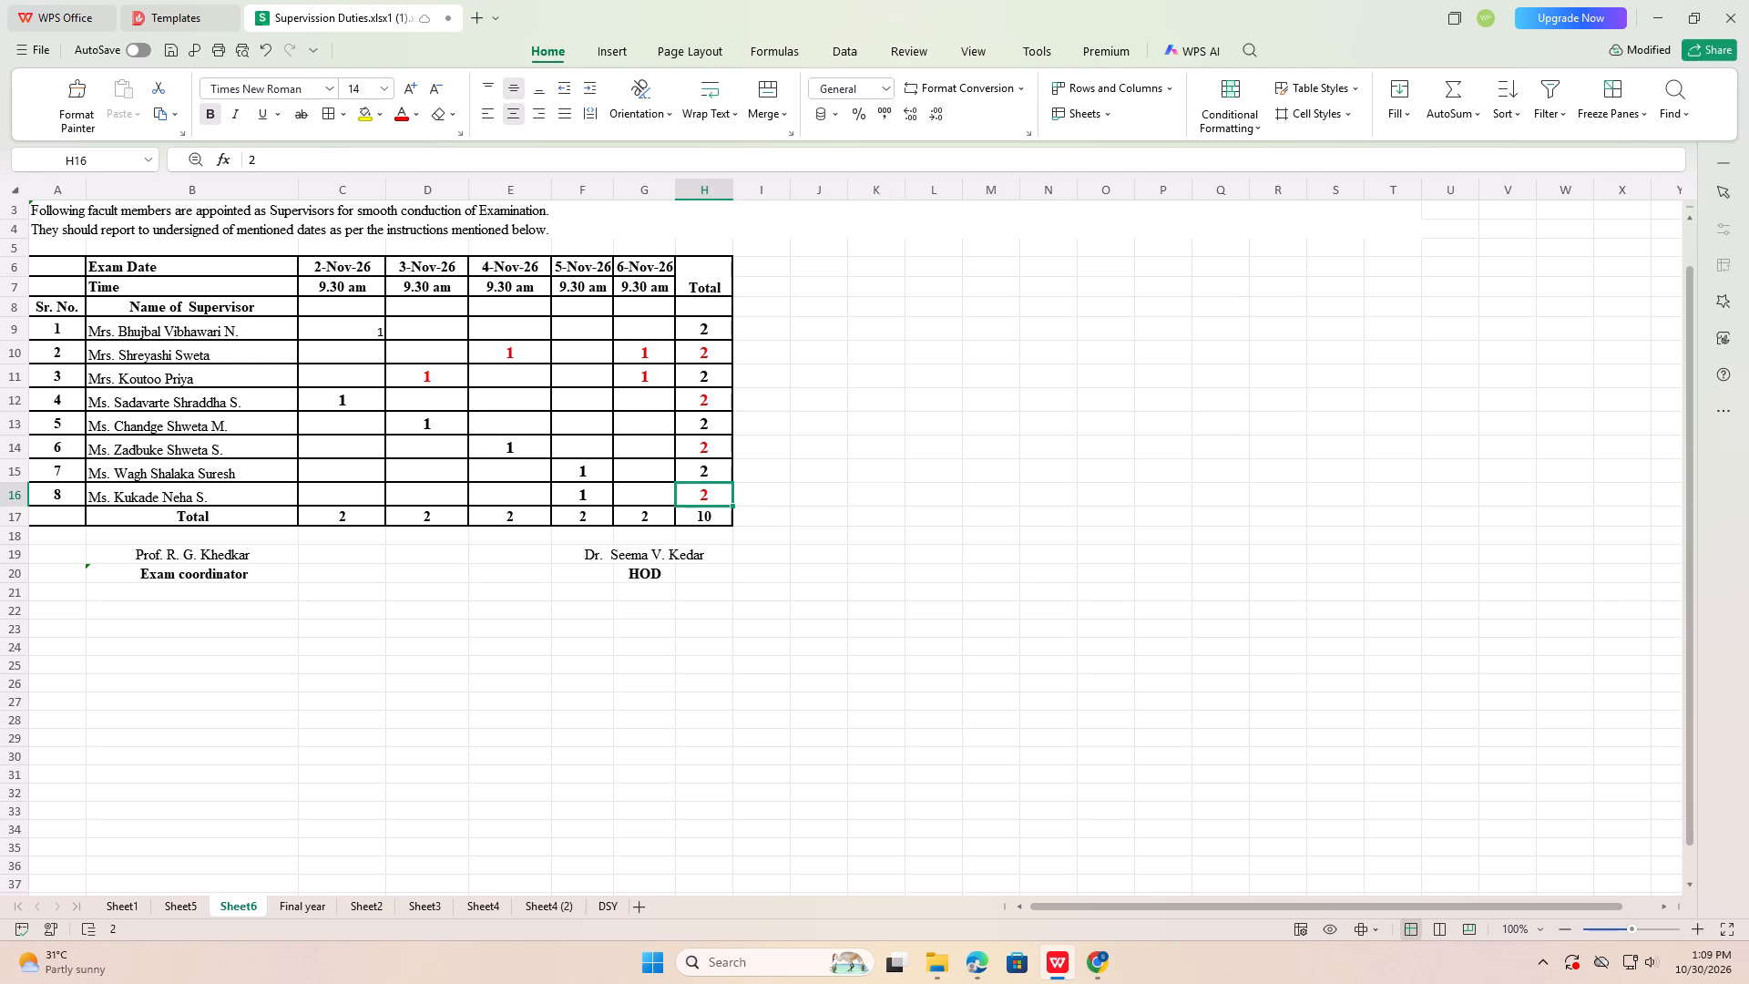
pyautogui.click(716, 520)
pyautogui.click(716, 520)
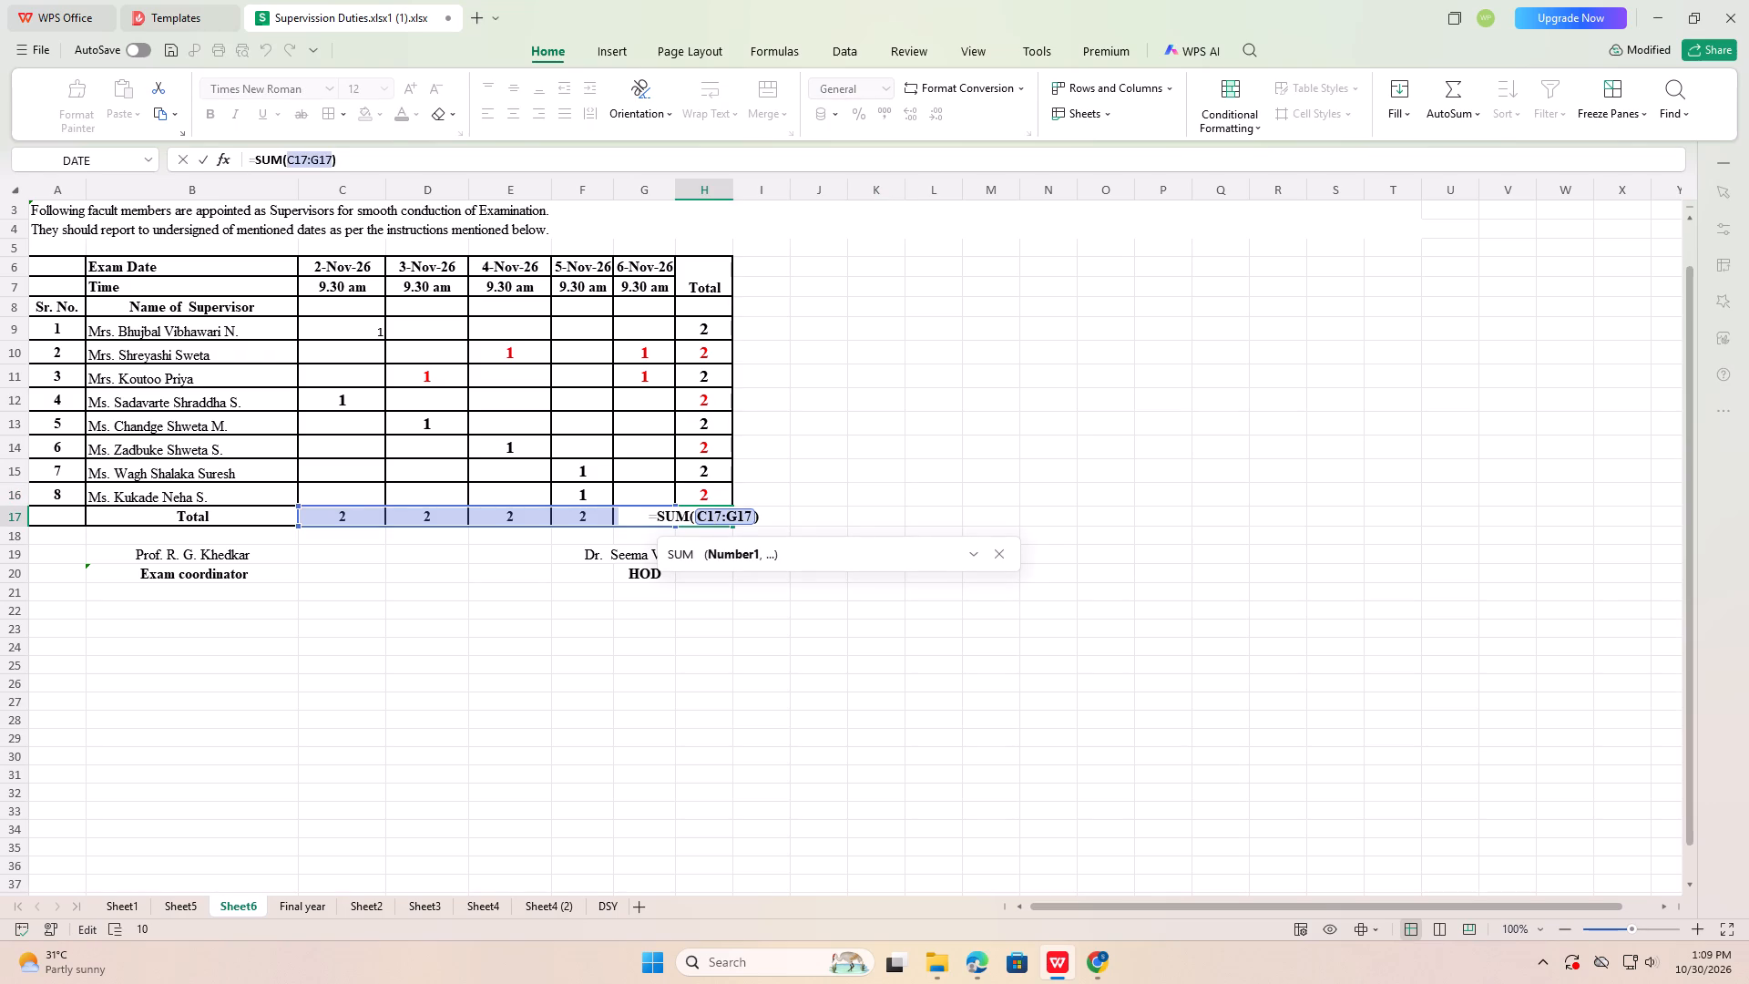
pyautogui.doubleClick(752, 515)
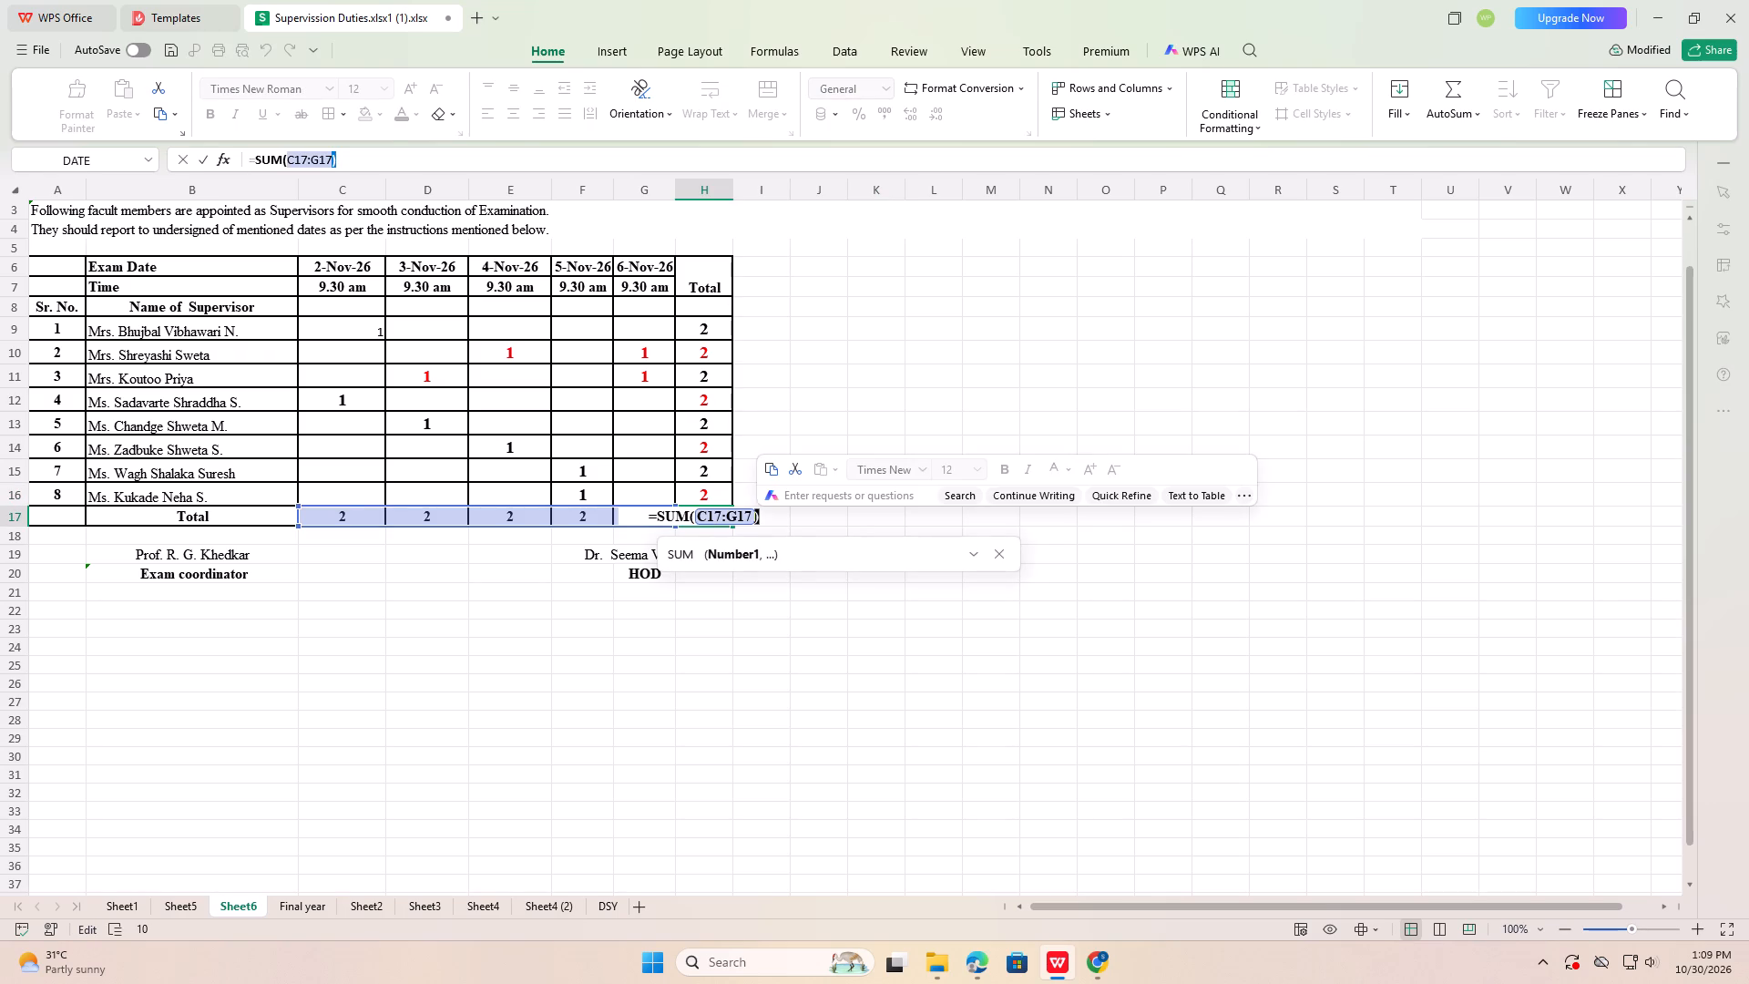
pyautogui.press('BackSpace')
pyautogui.press('BackSpace')
pyautogui.press('BackSpace')
pyautogui.press('BackSpace')
pyautogui.press('BackSpace')
pyautogui.press('BackSpace')
pyautogui.press('BackSpace')
pyautogui.press('BackSpace')
pyautogui.press('BackSpace')
pyautogui.press('BackSpace')
pyautogui.press('BackSpace')
pyautogui.press('BackSpace')
pyautogui.press('BackSpace')
pyautogui.press('BackSpace')
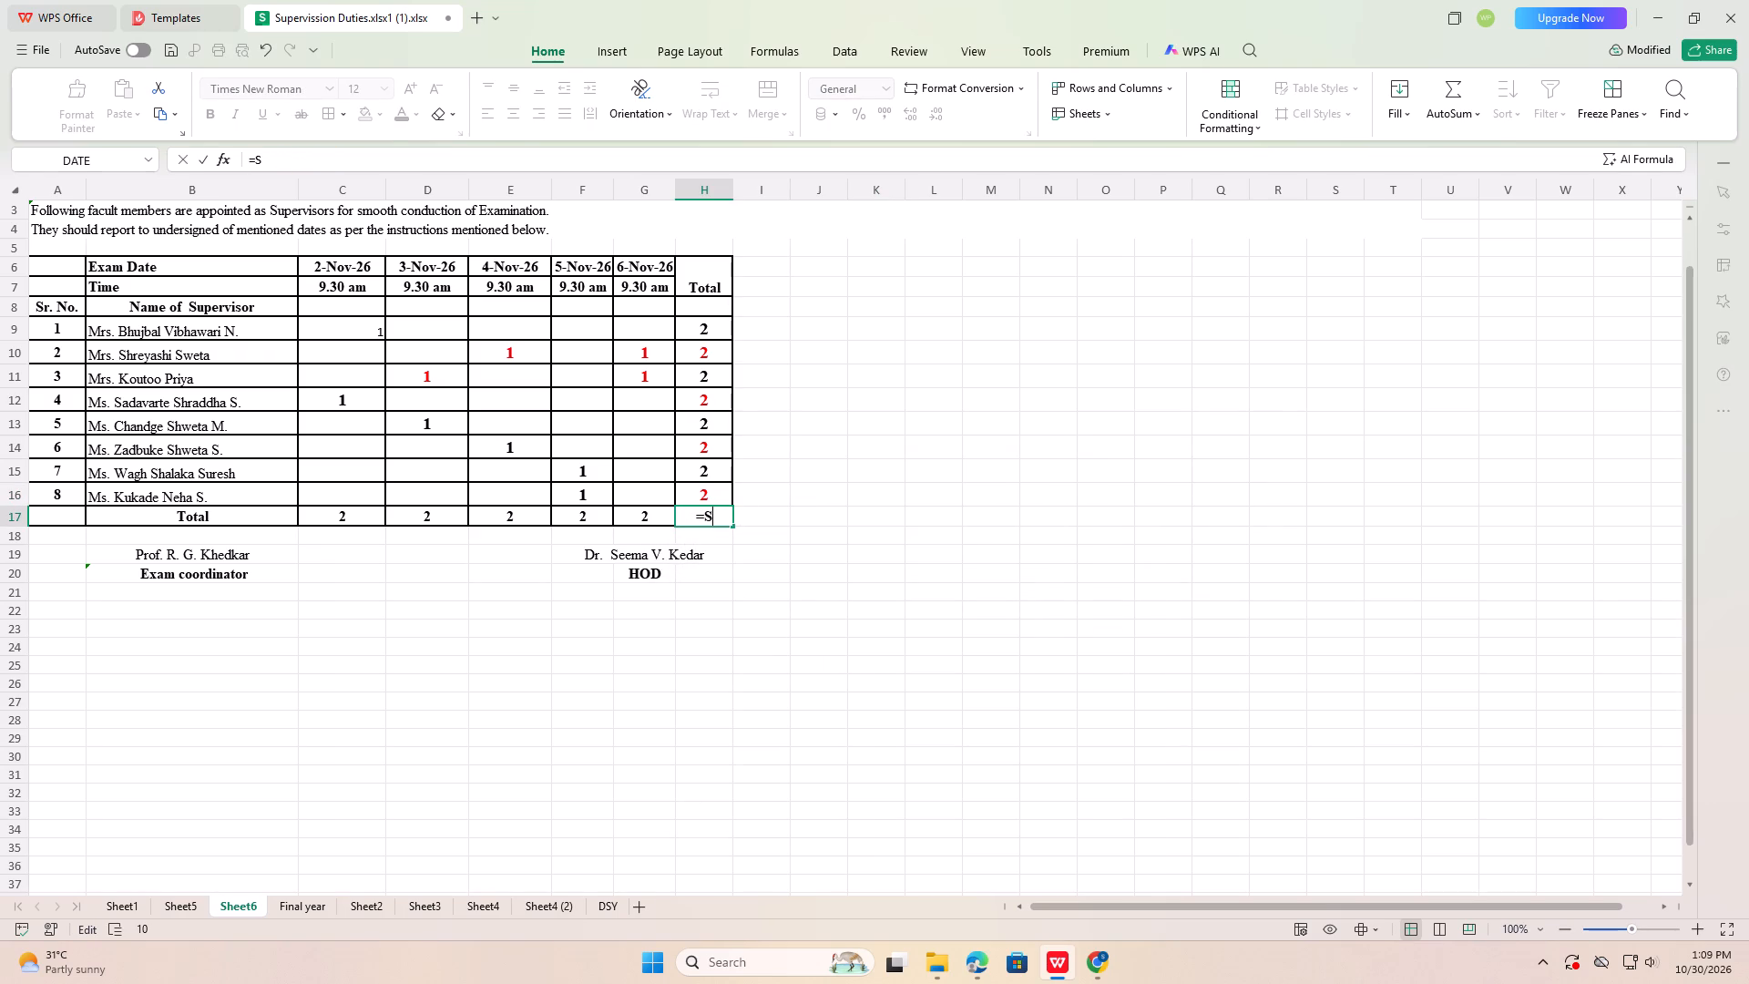
pyautogui.press('1')
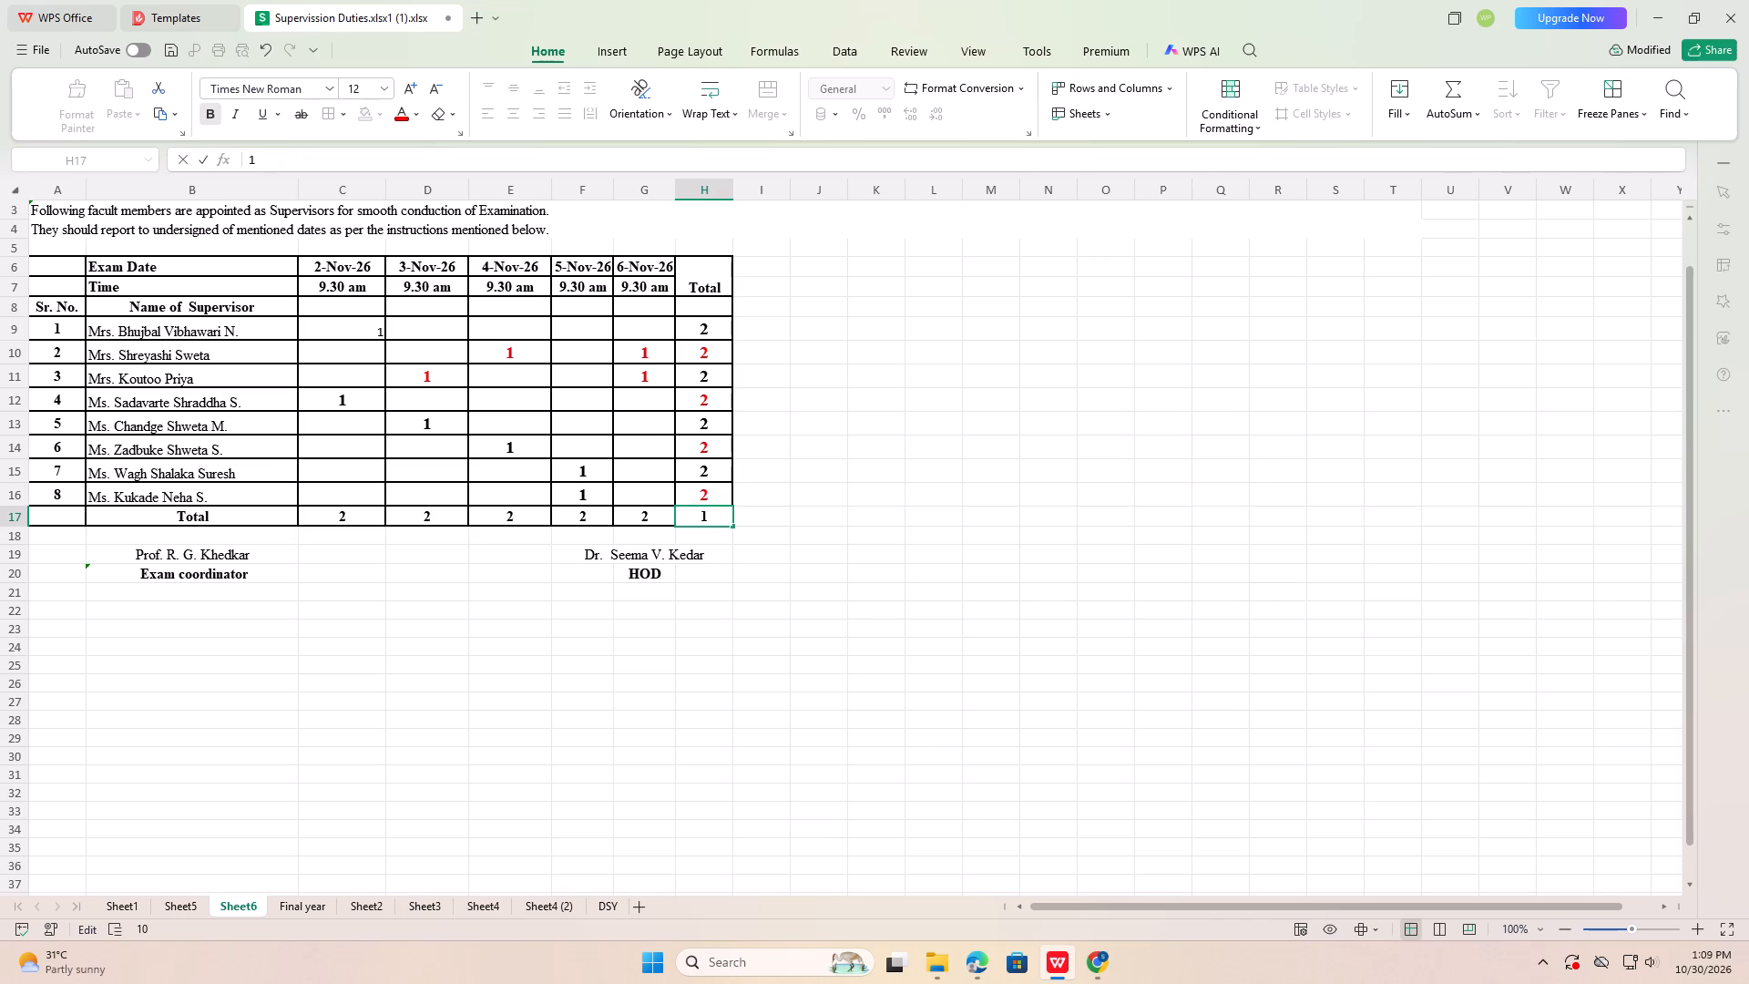
pyautogui.press('6')
pyautogui.click(842, 508)
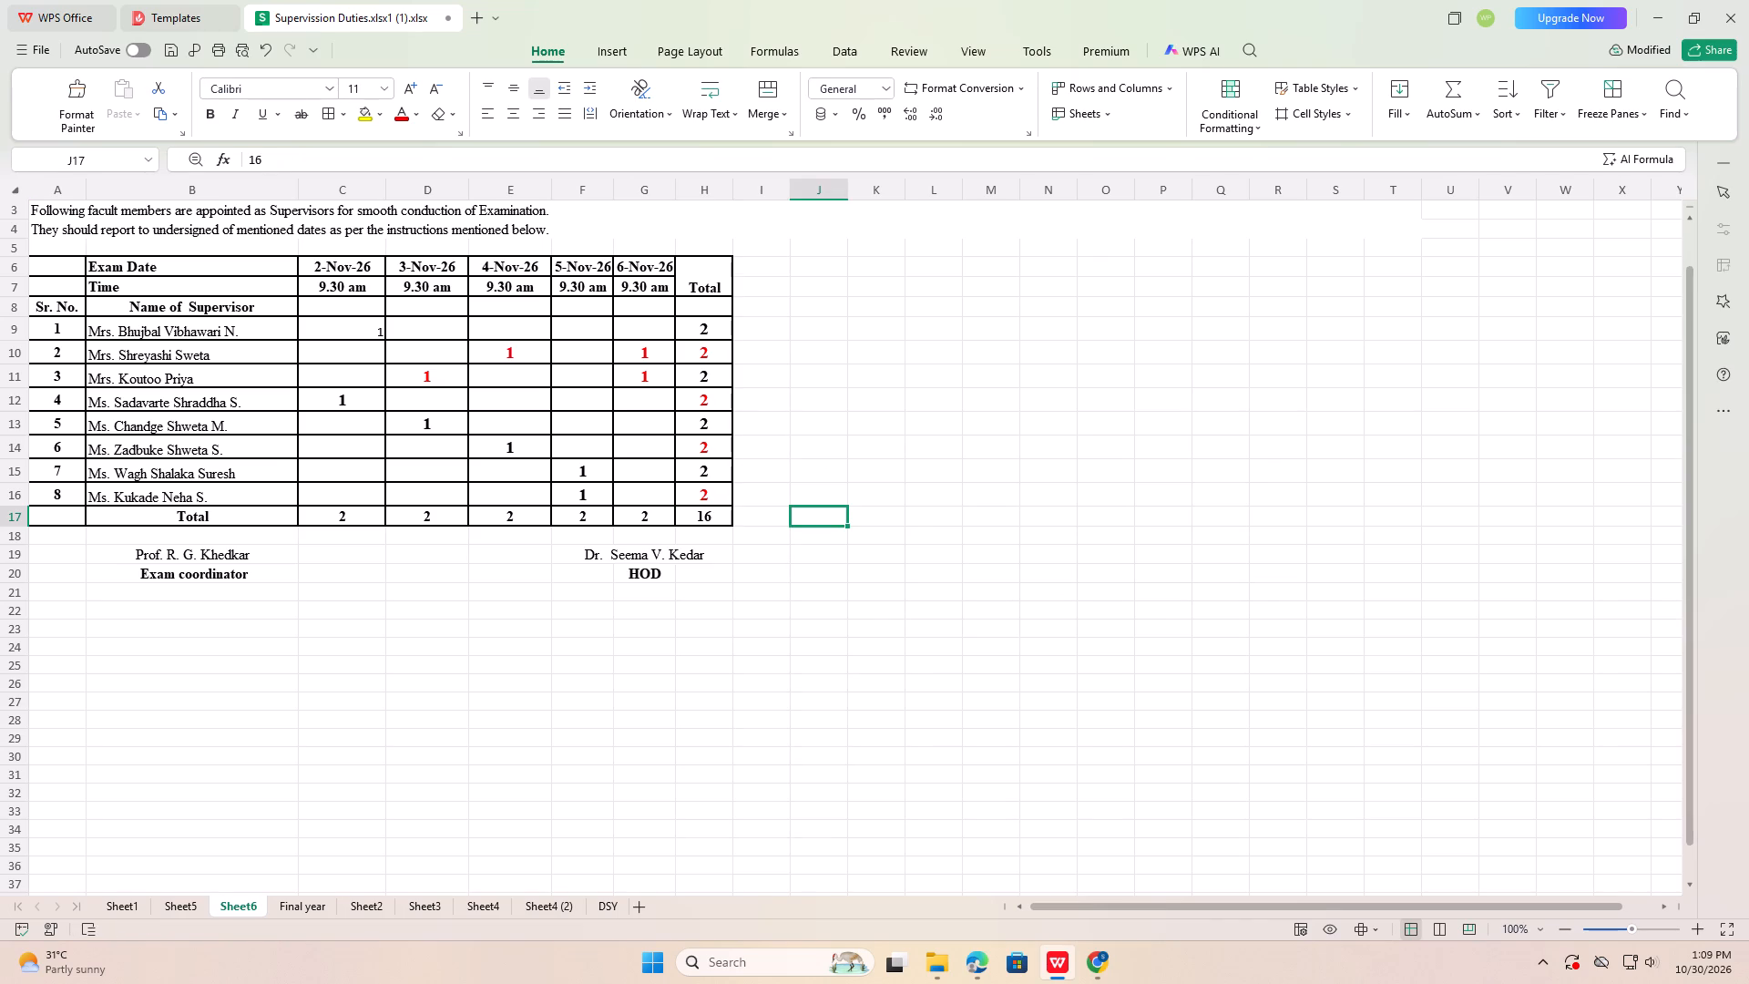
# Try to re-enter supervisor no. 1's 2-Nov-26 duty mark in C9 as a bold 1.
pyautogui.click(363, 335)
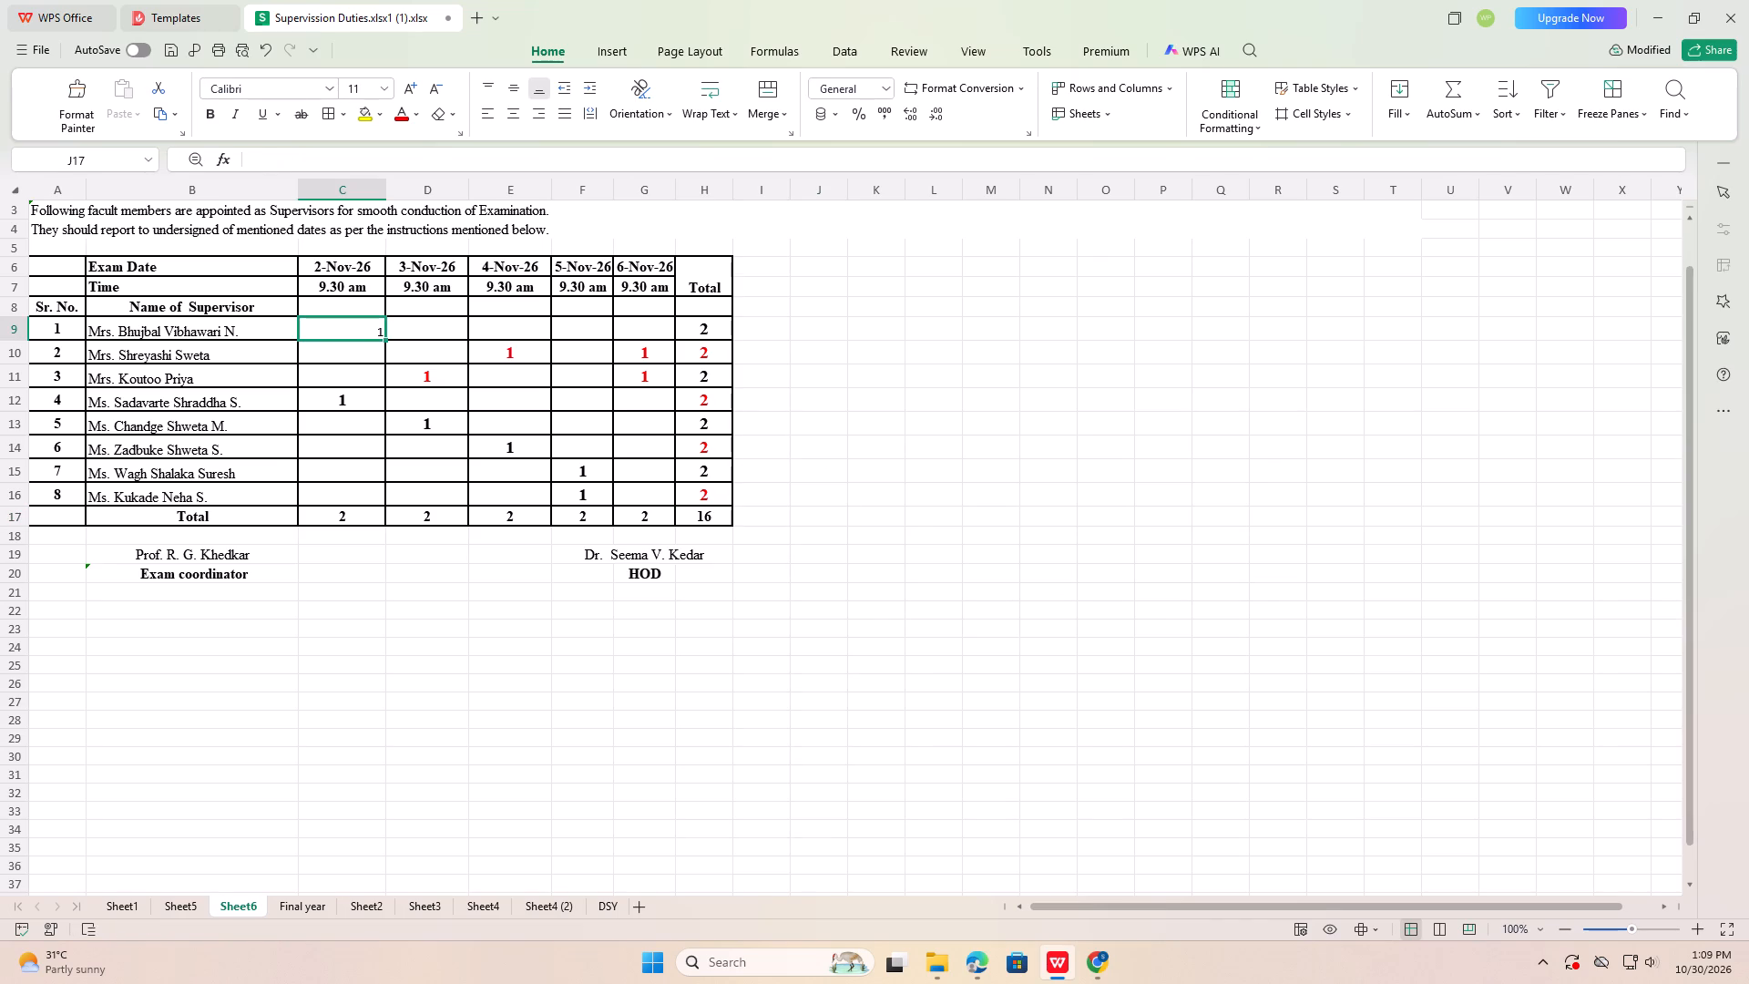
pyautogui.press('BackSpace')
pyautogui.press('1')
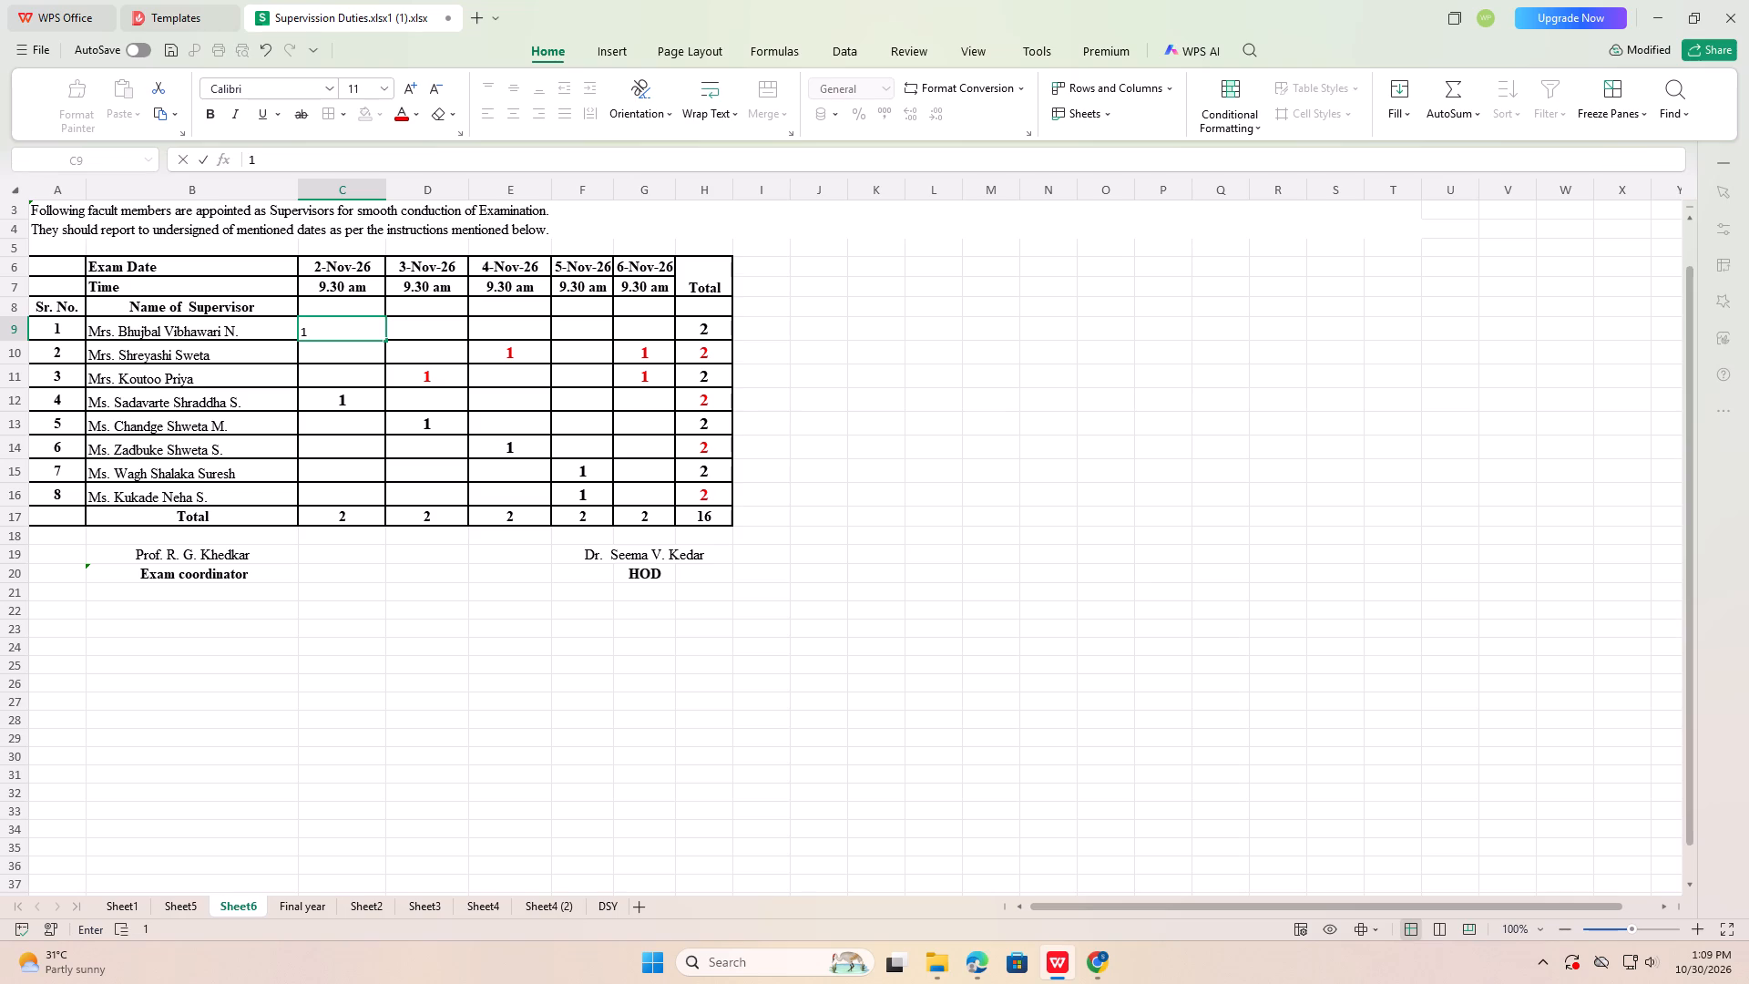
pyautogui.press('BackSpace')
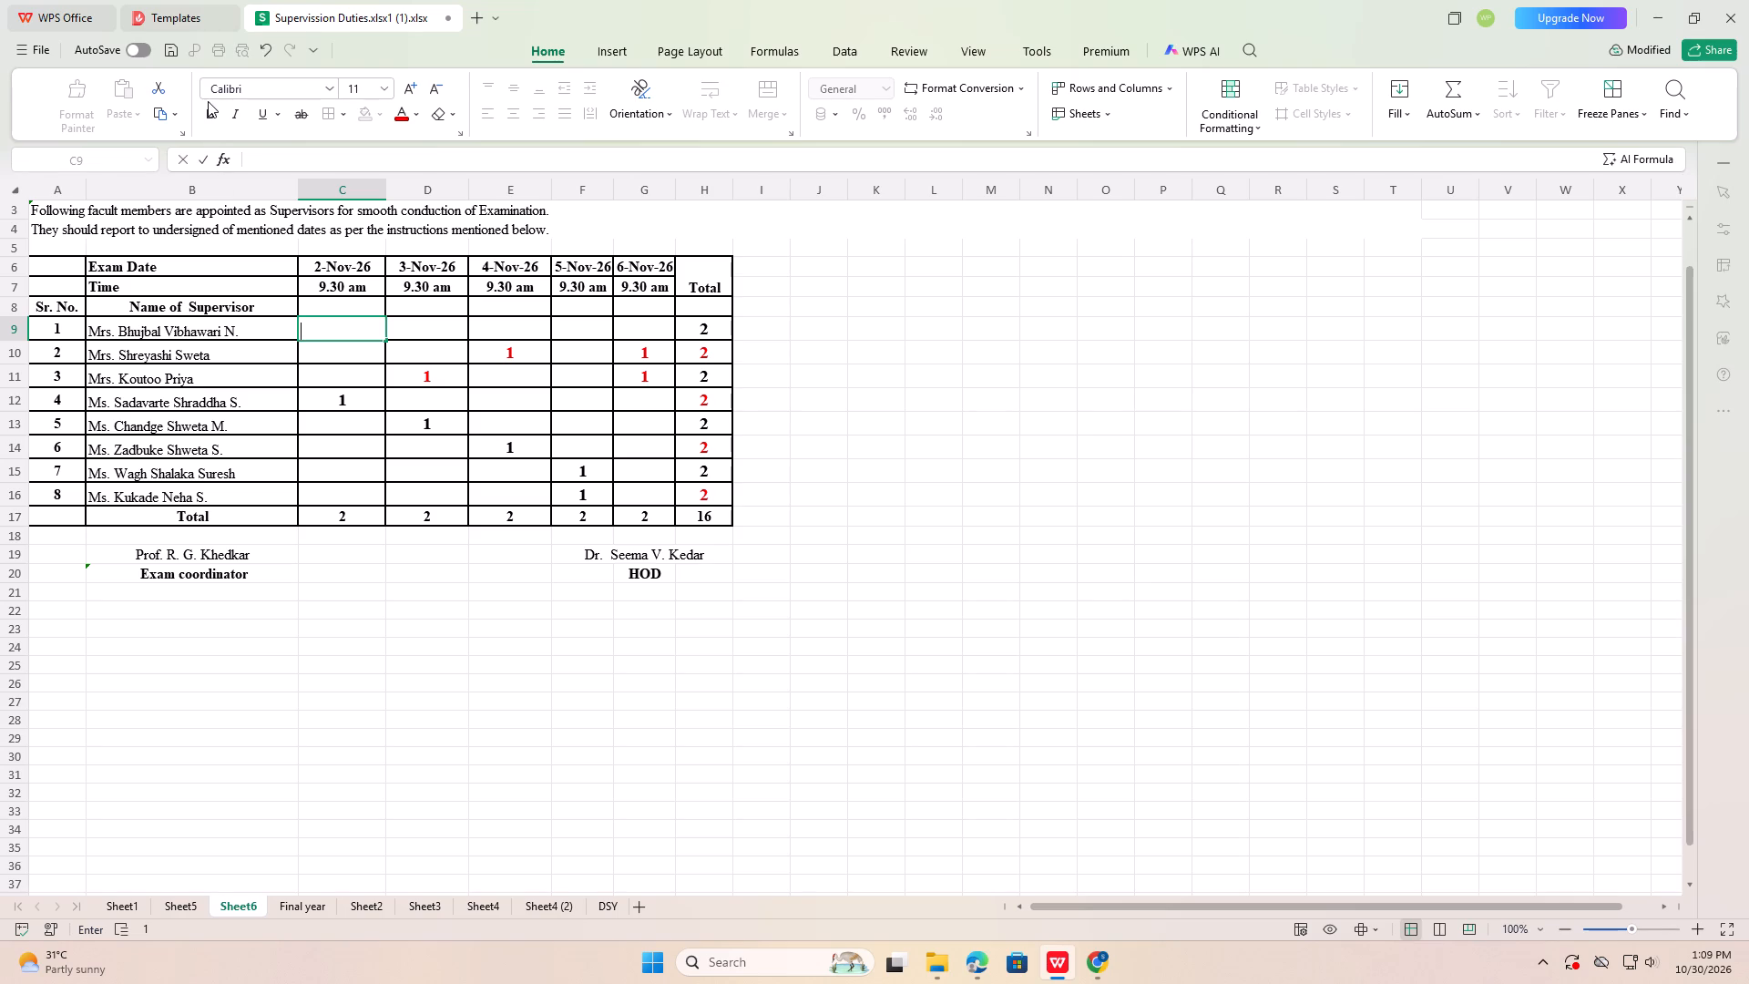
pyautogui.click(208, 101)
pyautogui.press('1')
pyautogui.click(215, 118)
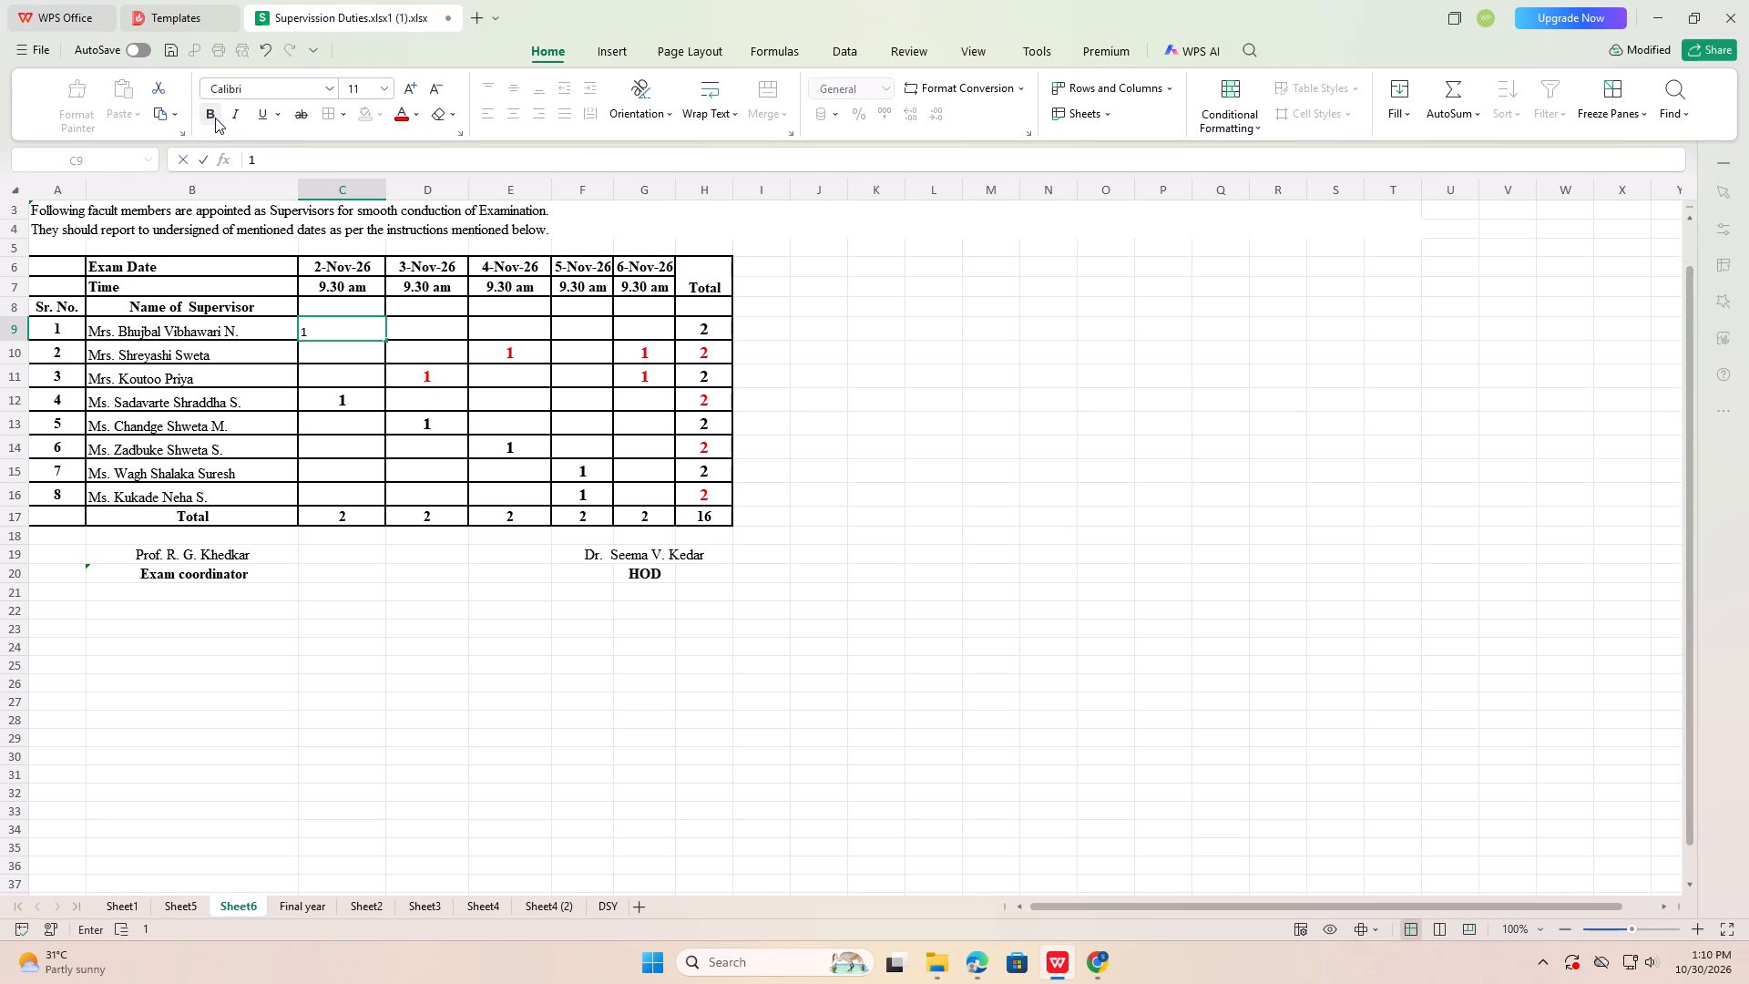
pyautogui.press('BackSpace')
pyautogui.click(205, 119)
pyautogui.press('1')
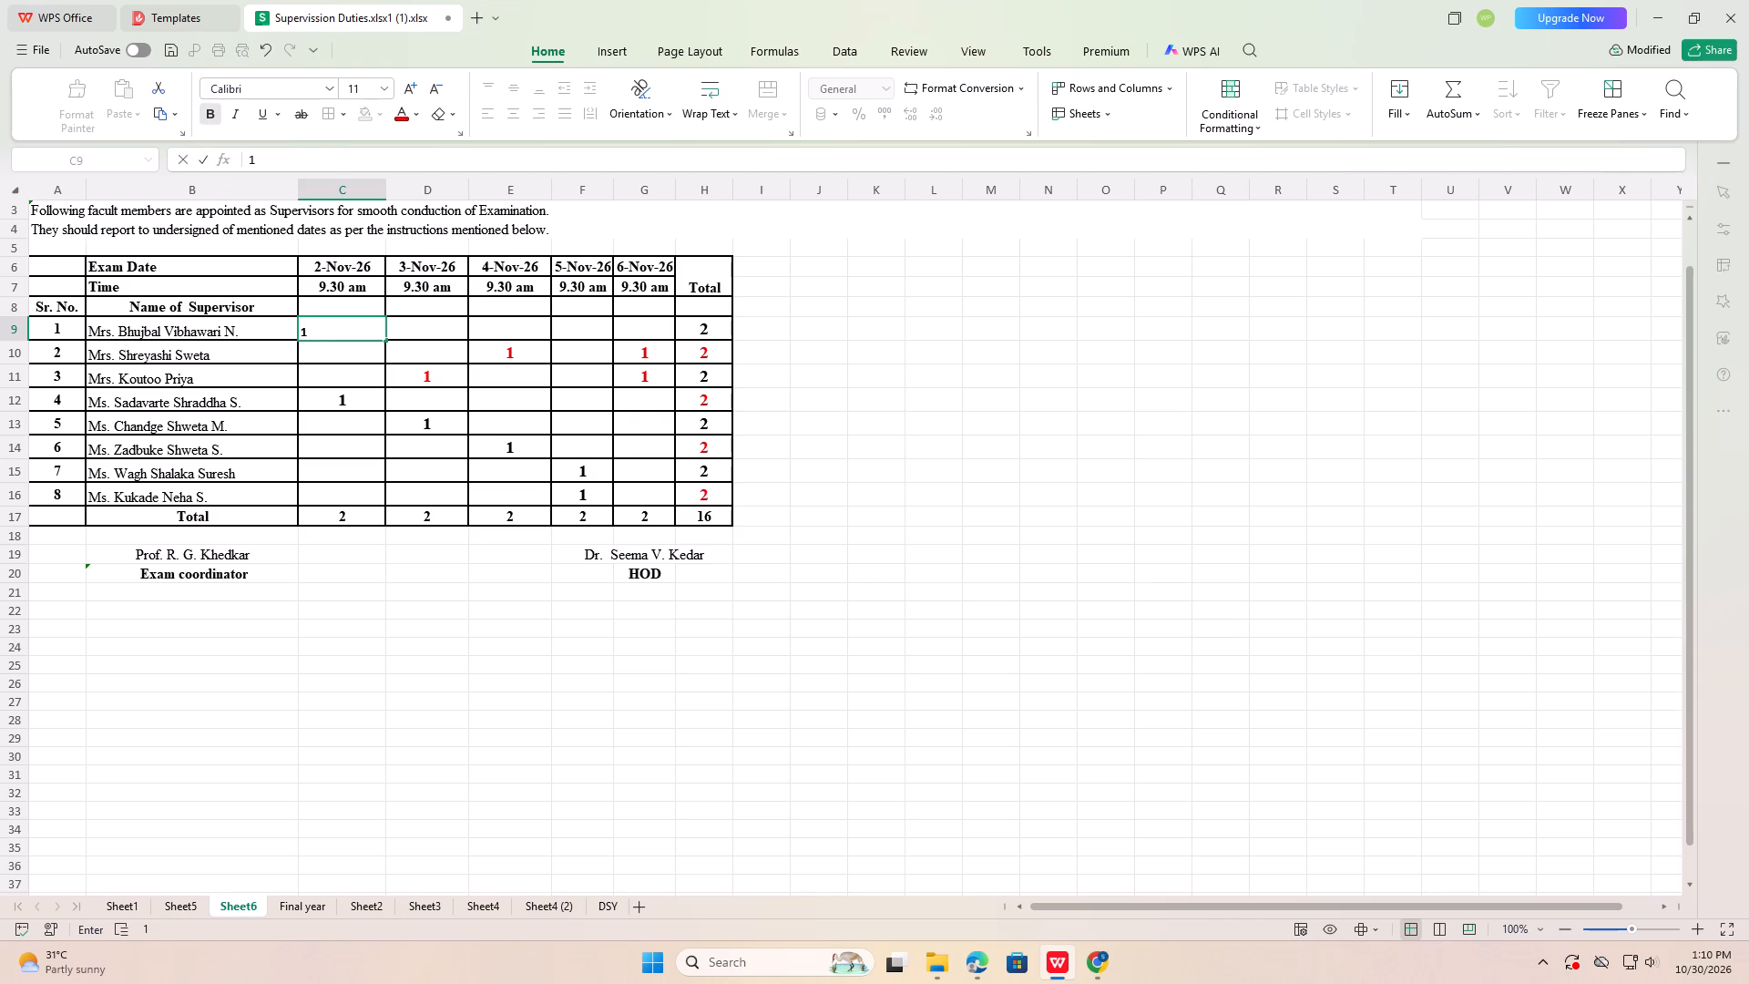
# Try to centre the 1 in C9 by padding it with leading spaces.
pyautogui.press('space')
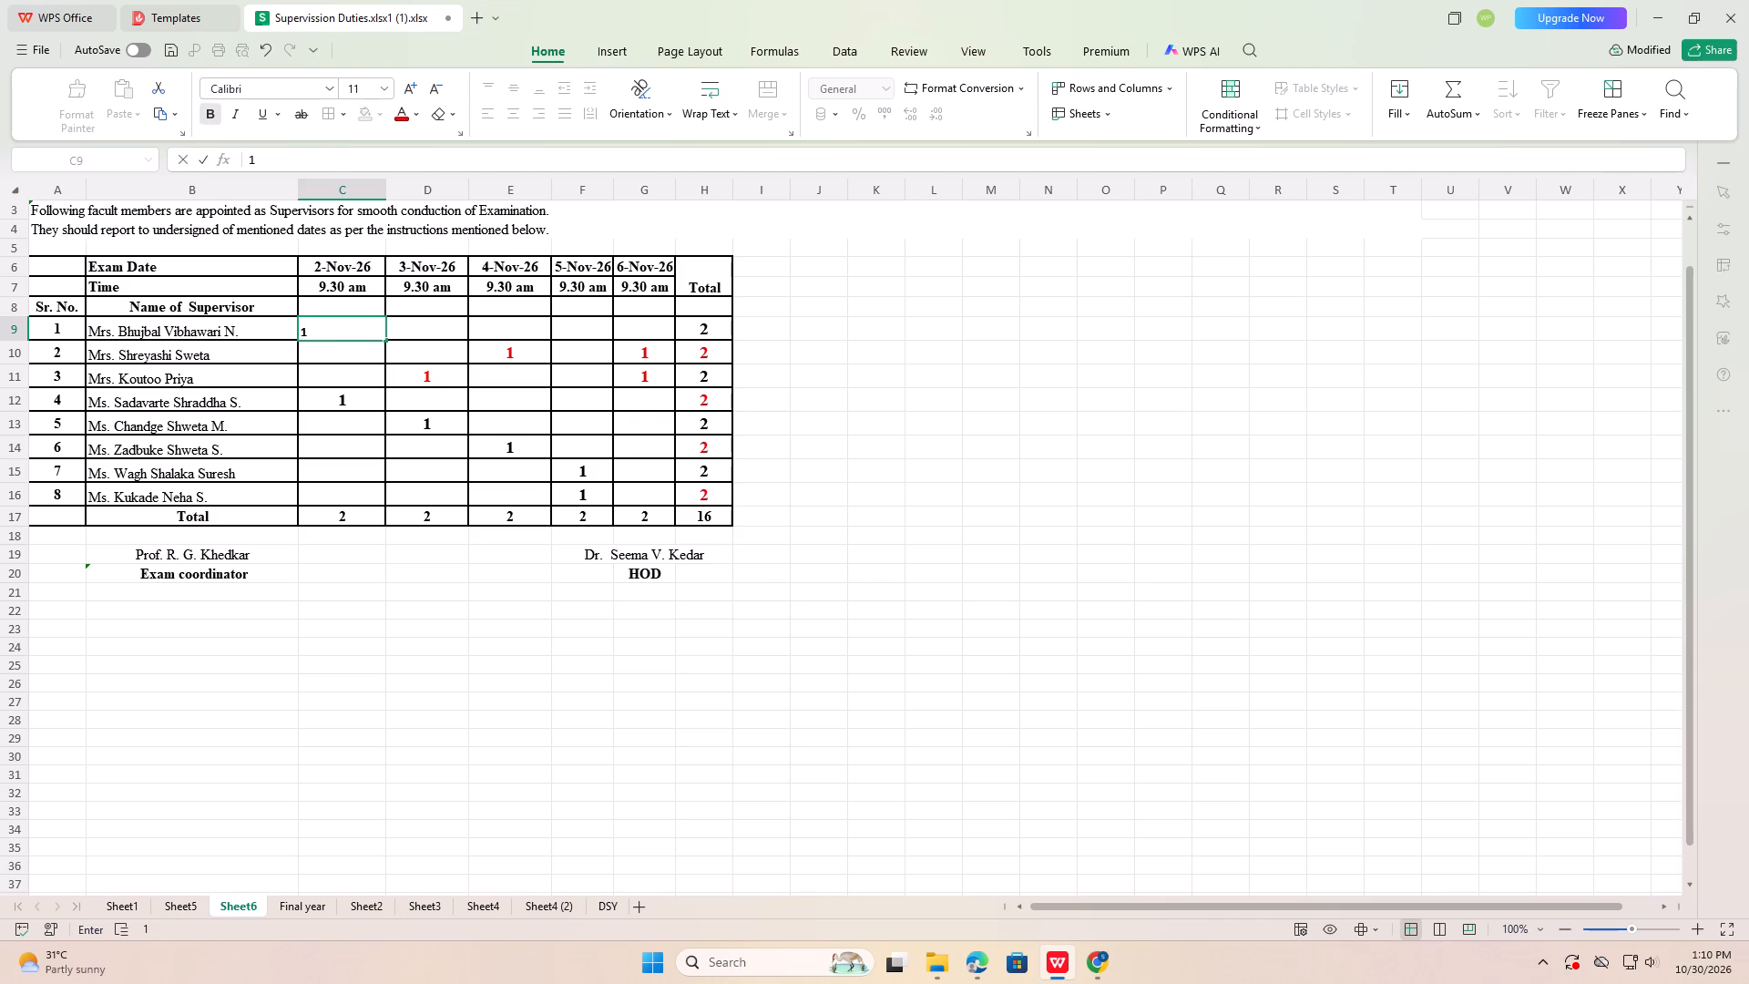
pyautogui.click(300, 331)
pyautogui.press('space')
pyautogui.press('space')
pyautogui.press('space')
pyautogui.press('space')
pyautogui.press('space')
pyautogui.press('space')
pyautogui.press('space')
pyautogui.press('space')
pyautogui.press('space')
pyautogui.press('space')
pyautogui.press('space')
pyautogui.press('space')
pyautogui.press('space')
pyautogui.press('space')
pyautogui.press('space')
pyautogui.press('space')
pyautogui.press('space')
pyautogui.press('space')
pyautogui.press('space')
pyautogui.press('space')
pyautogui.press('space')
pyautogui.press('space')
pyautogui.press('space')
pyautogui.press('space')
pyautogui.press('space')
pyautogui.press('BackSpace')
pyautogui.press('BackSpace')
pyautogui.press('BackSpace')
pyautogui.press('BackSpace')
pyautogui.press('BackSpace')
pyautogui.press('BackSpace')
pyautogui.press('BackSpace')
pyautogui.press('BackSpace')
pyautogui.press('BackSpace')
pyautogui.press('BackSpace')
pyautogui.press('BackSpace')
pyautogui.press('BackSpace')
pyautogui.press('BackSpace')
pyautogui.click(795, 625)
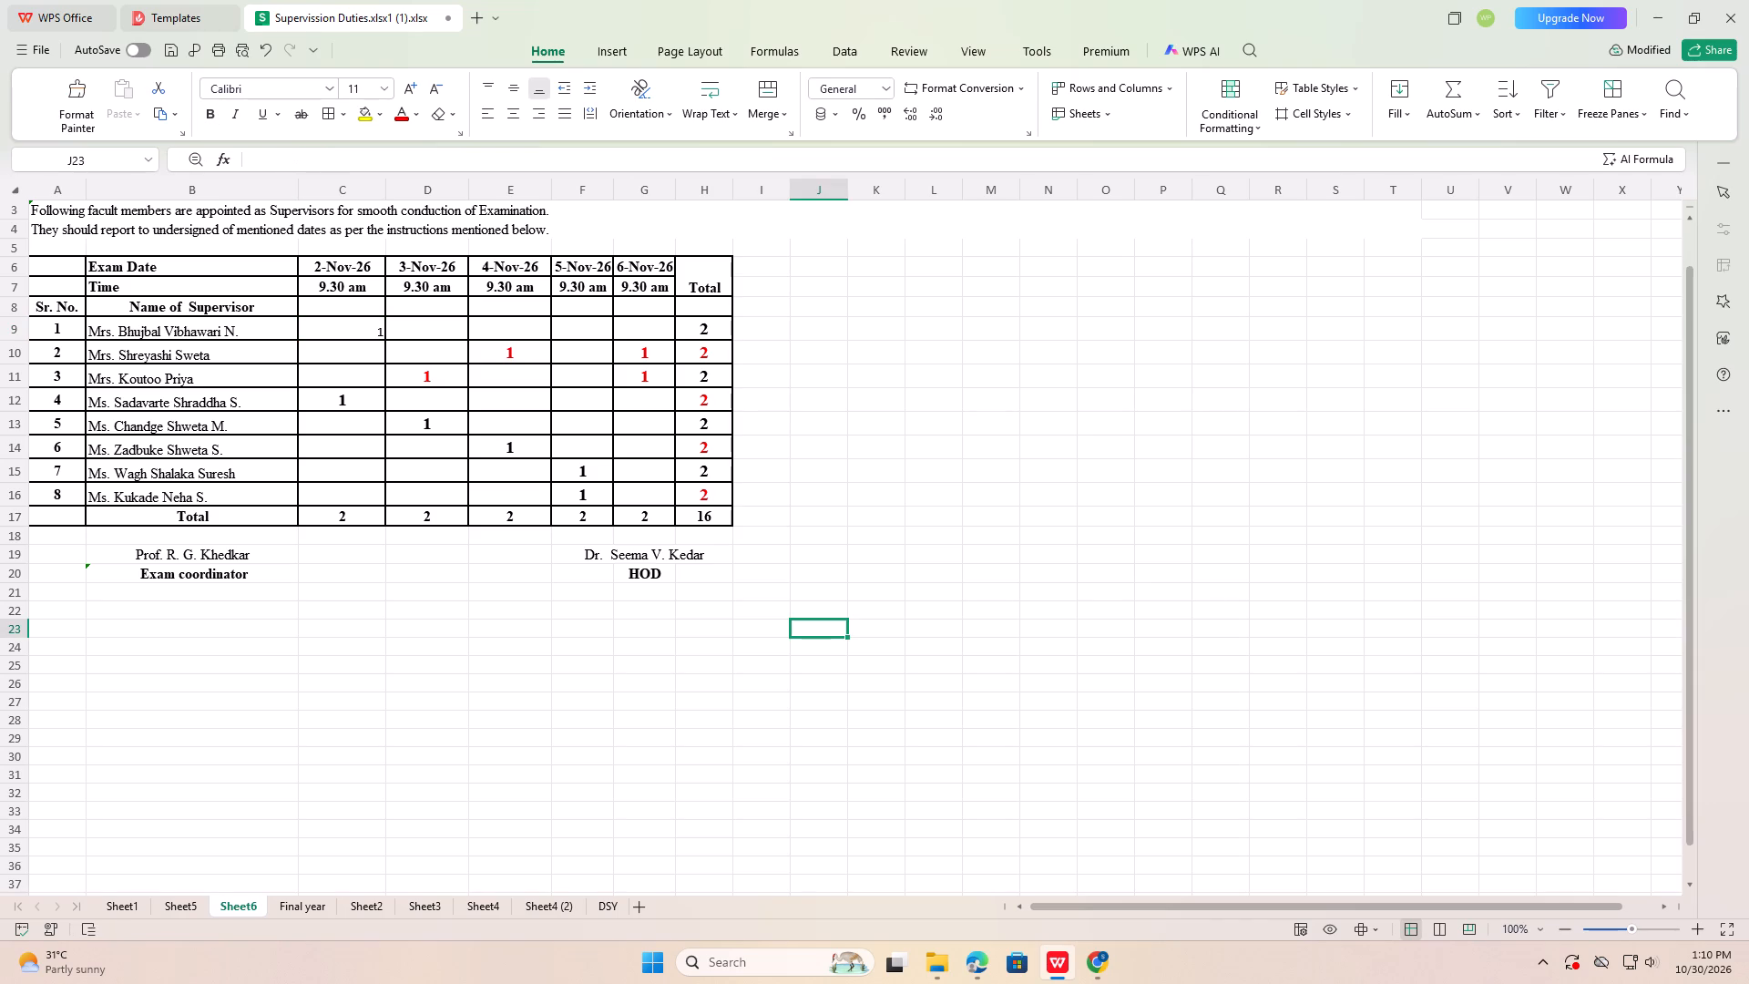
# Increase the height of row 18 to about three times a normal row, widening the gap above the signature names.
pyautogui.moveTo(20, 545); pyautogui.dragTo(22, 581)
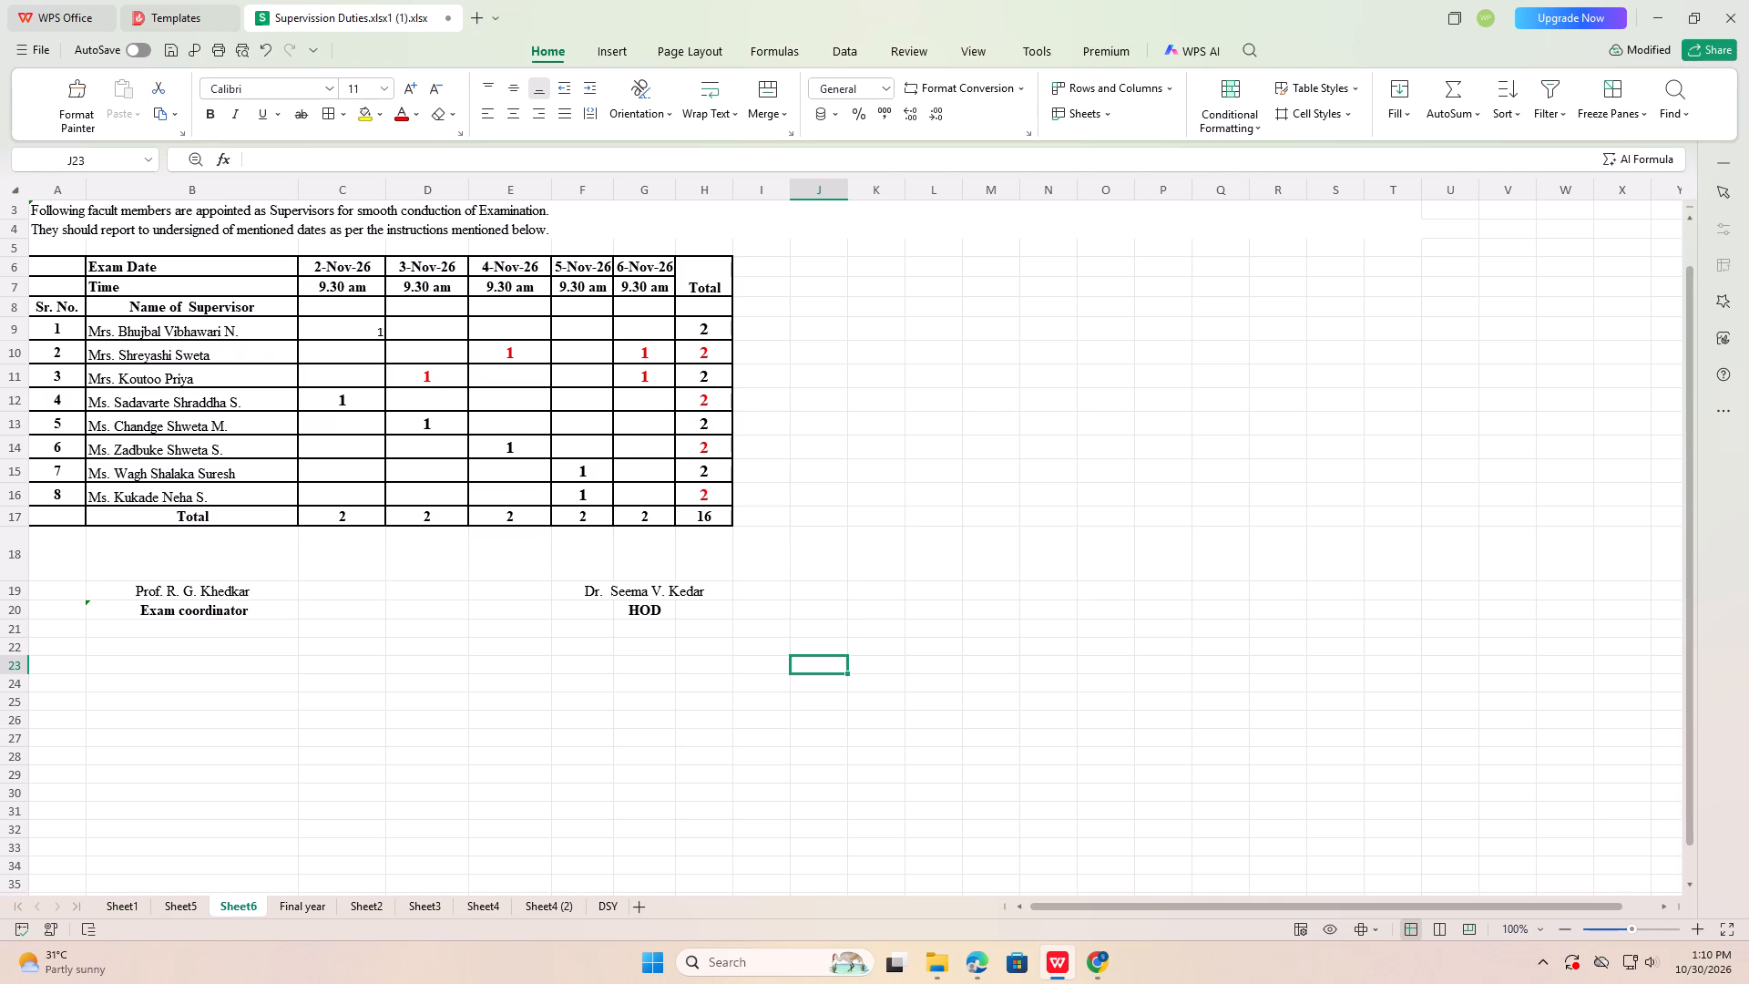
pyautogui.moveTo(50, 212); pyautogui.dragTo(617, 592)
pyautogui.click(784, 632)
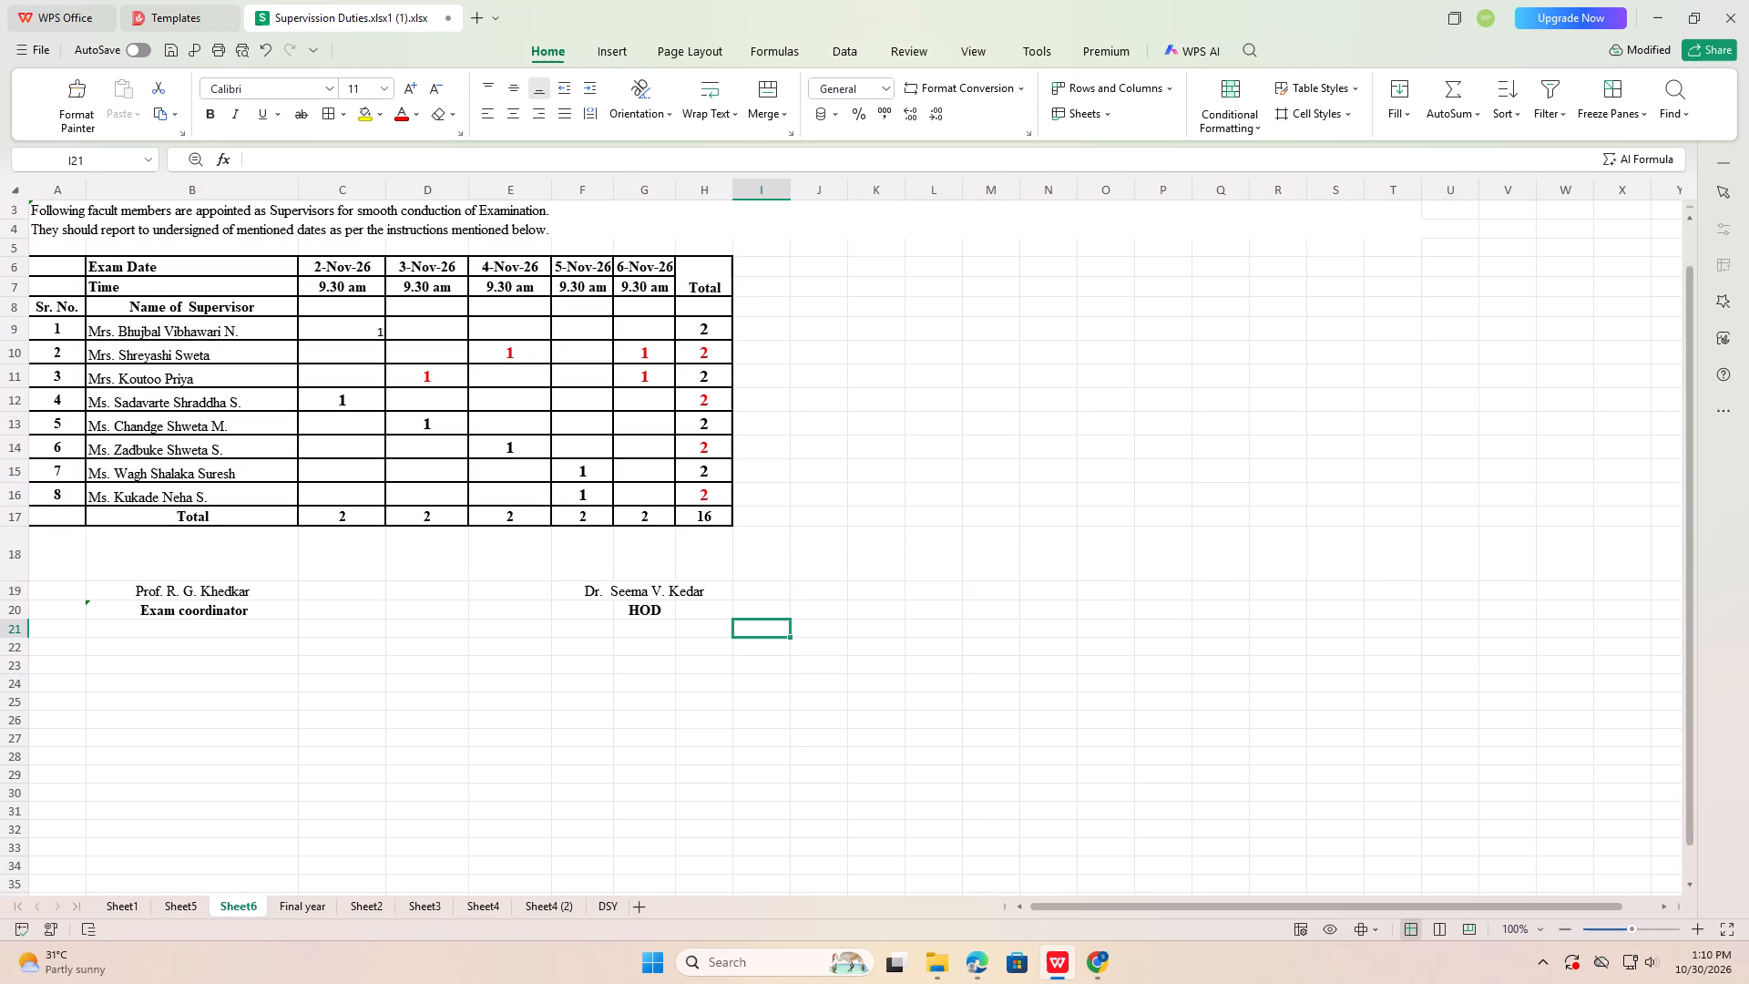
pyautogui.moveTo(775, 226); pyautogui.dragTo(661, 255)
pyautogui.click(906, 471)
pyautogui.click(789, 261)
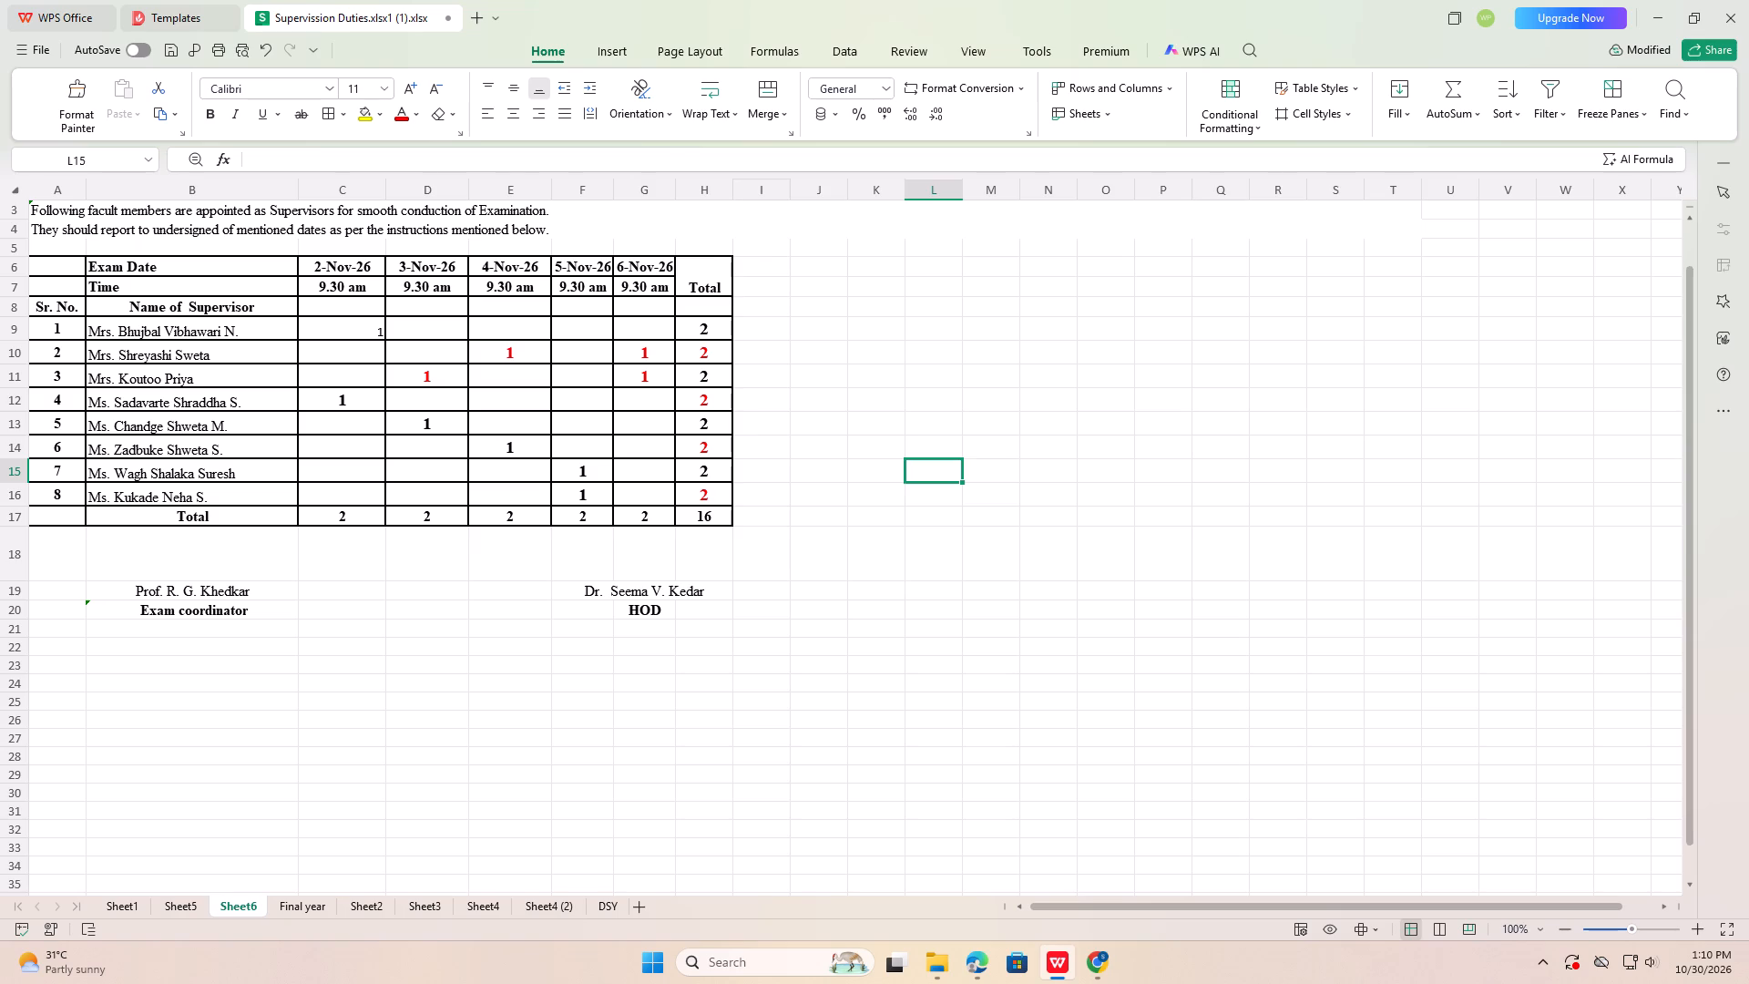
# Move the two instruction lines in rows 3 and 4 down one row to rows 4 and 5.
pyautogui.moveTo(158, 210); pyautogui.dragTo(321, 232)
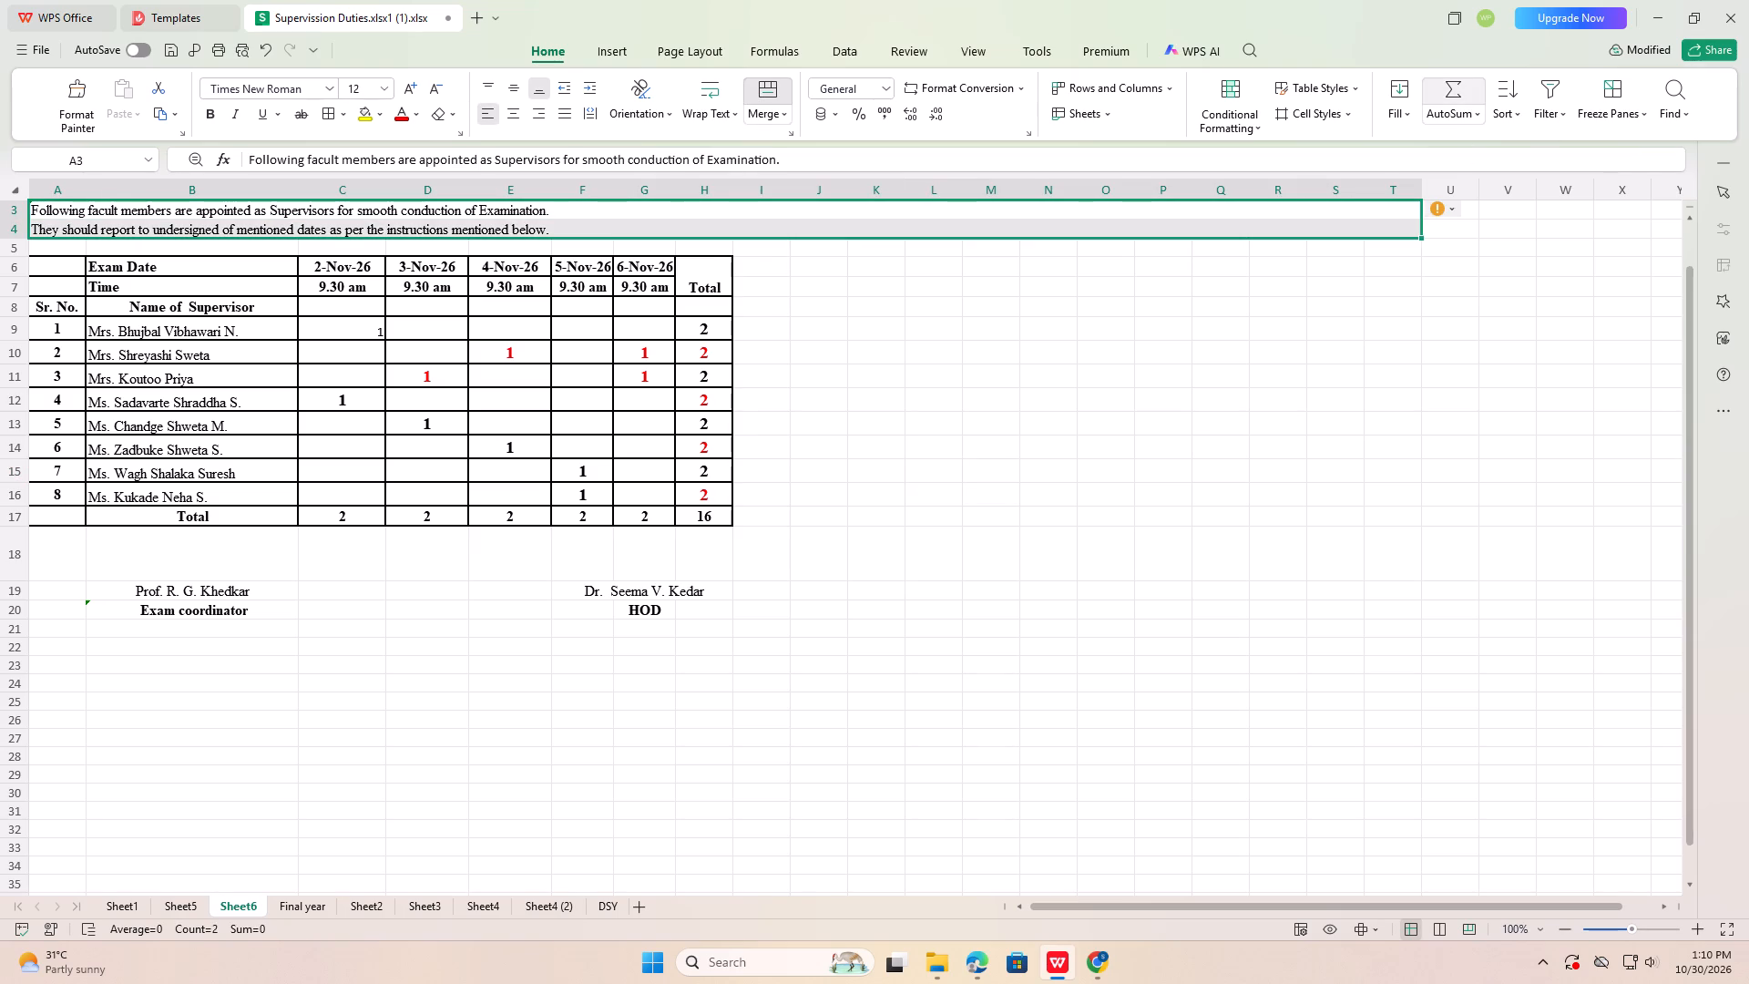
pyautogui.moveTo(1424, 235); pyautogui.dragTo(1390, 245)
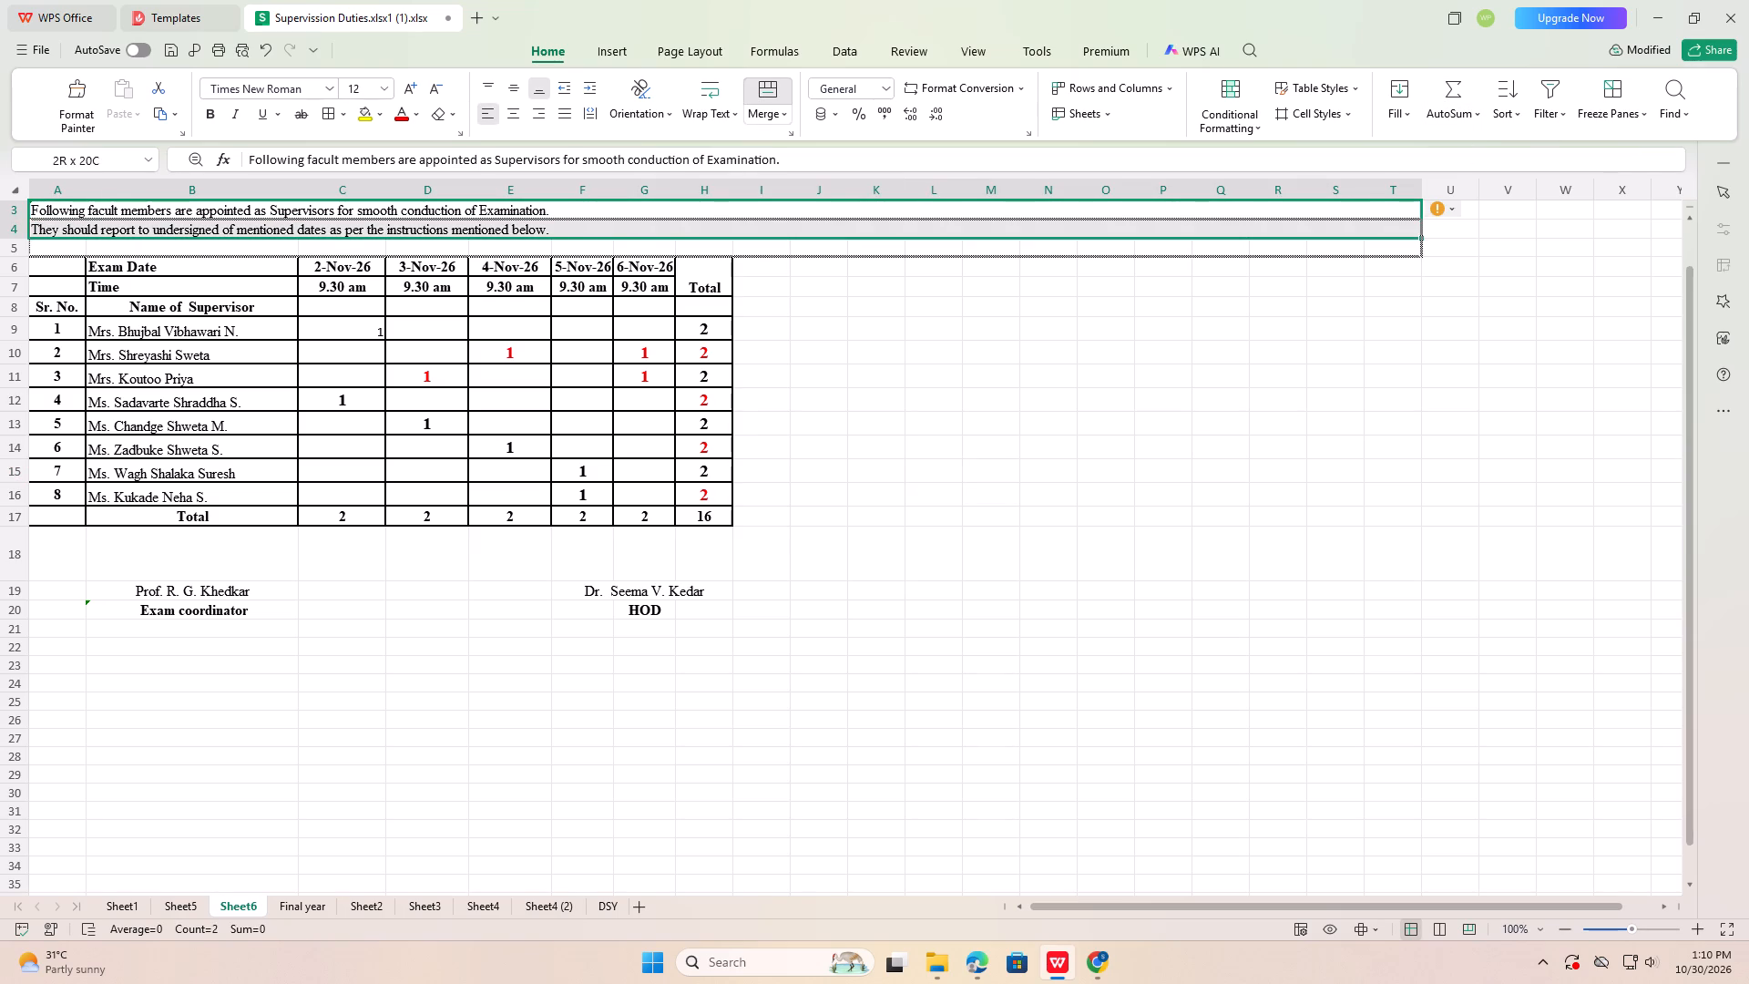
pyautogui.moveTo(1390, 245); pyautogui.dragTo(1294, 249)
pyautogui.click(1292, 235)
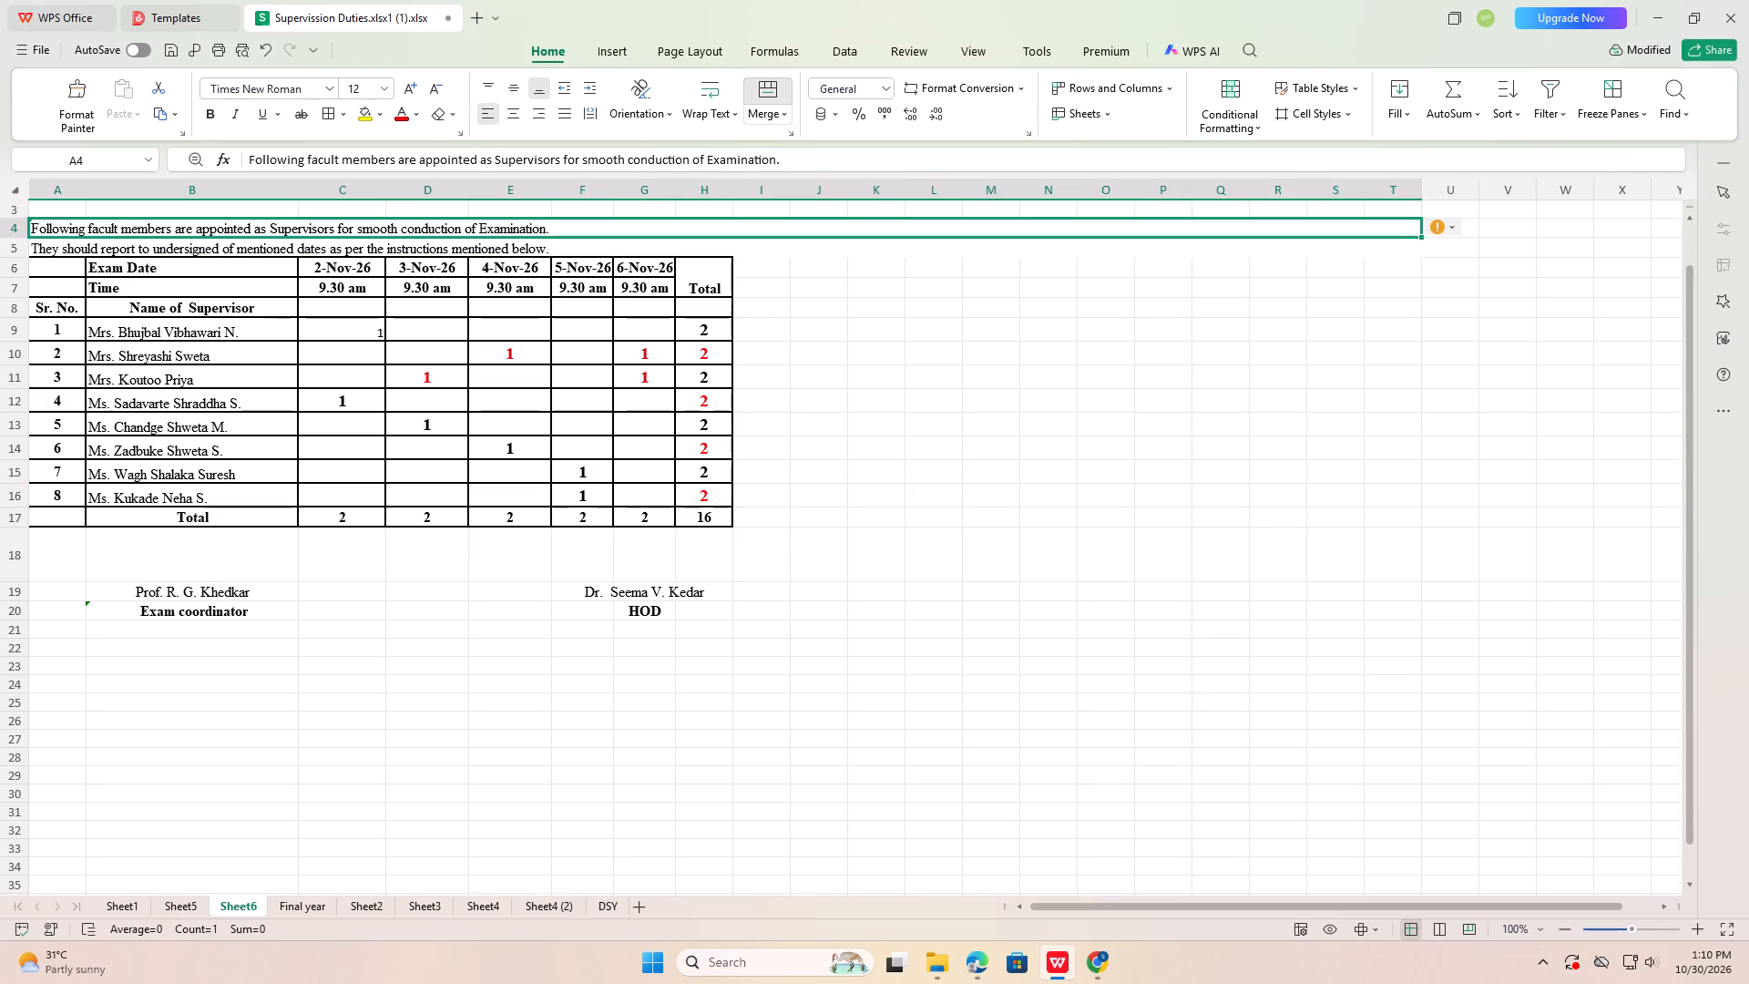
pyautogui.click(837, 270)
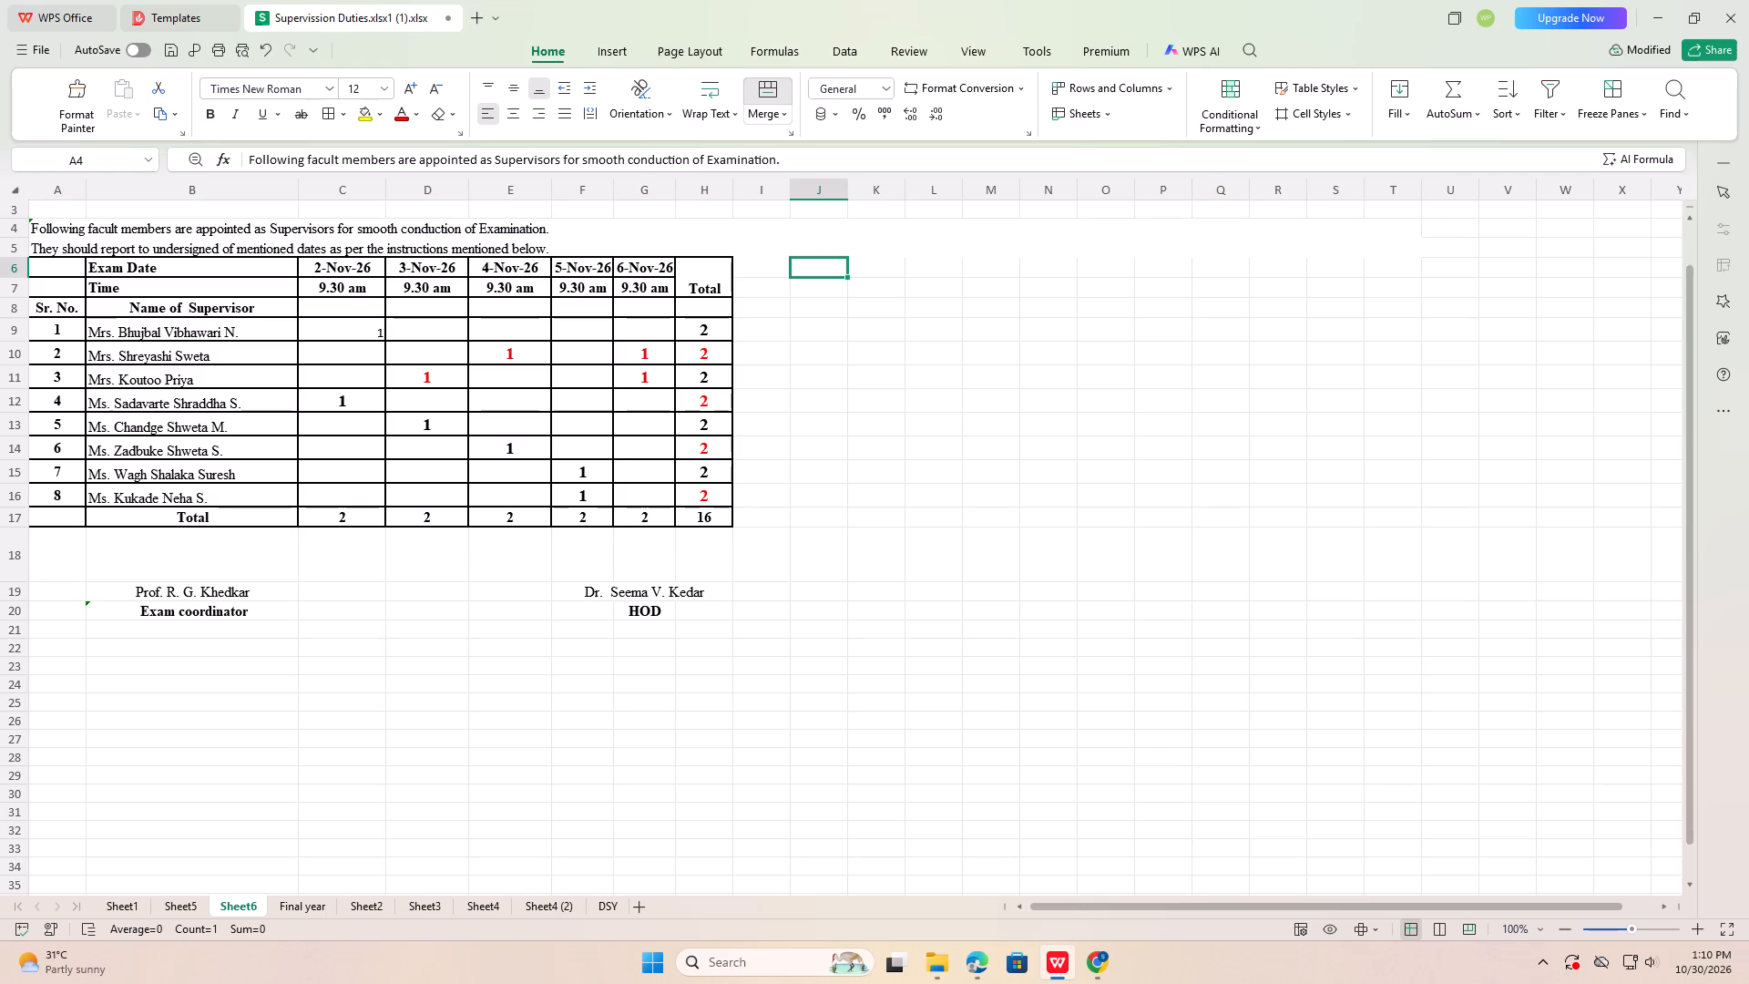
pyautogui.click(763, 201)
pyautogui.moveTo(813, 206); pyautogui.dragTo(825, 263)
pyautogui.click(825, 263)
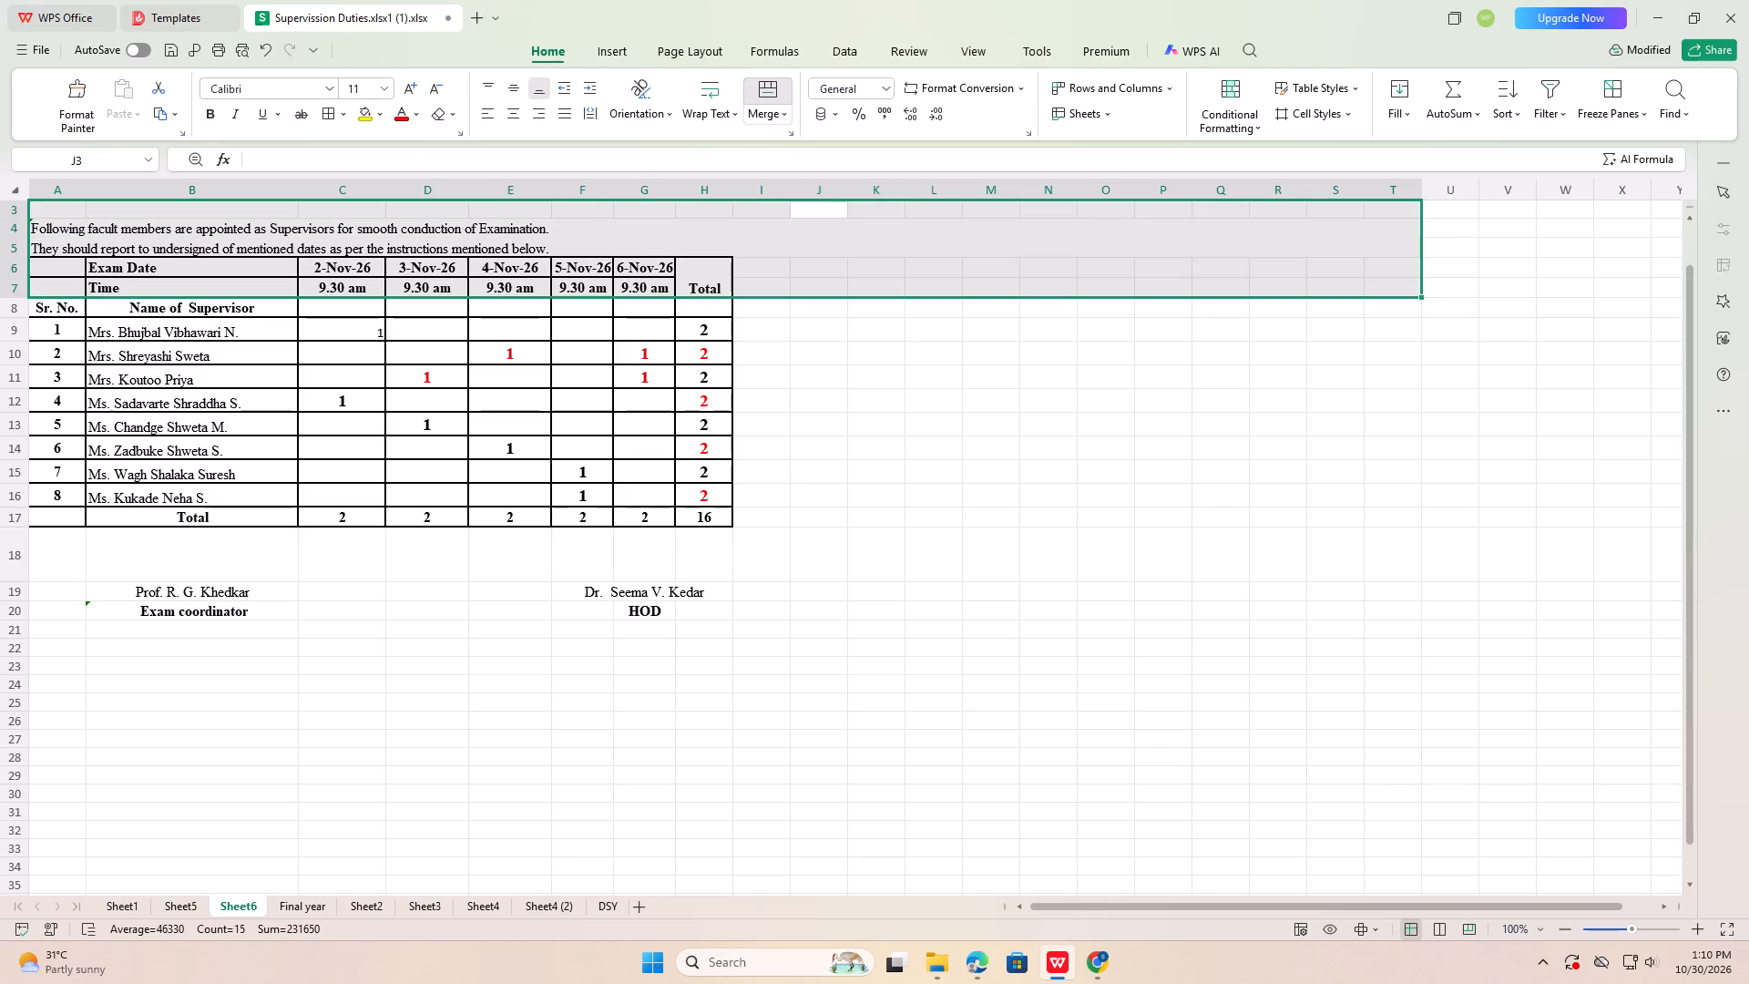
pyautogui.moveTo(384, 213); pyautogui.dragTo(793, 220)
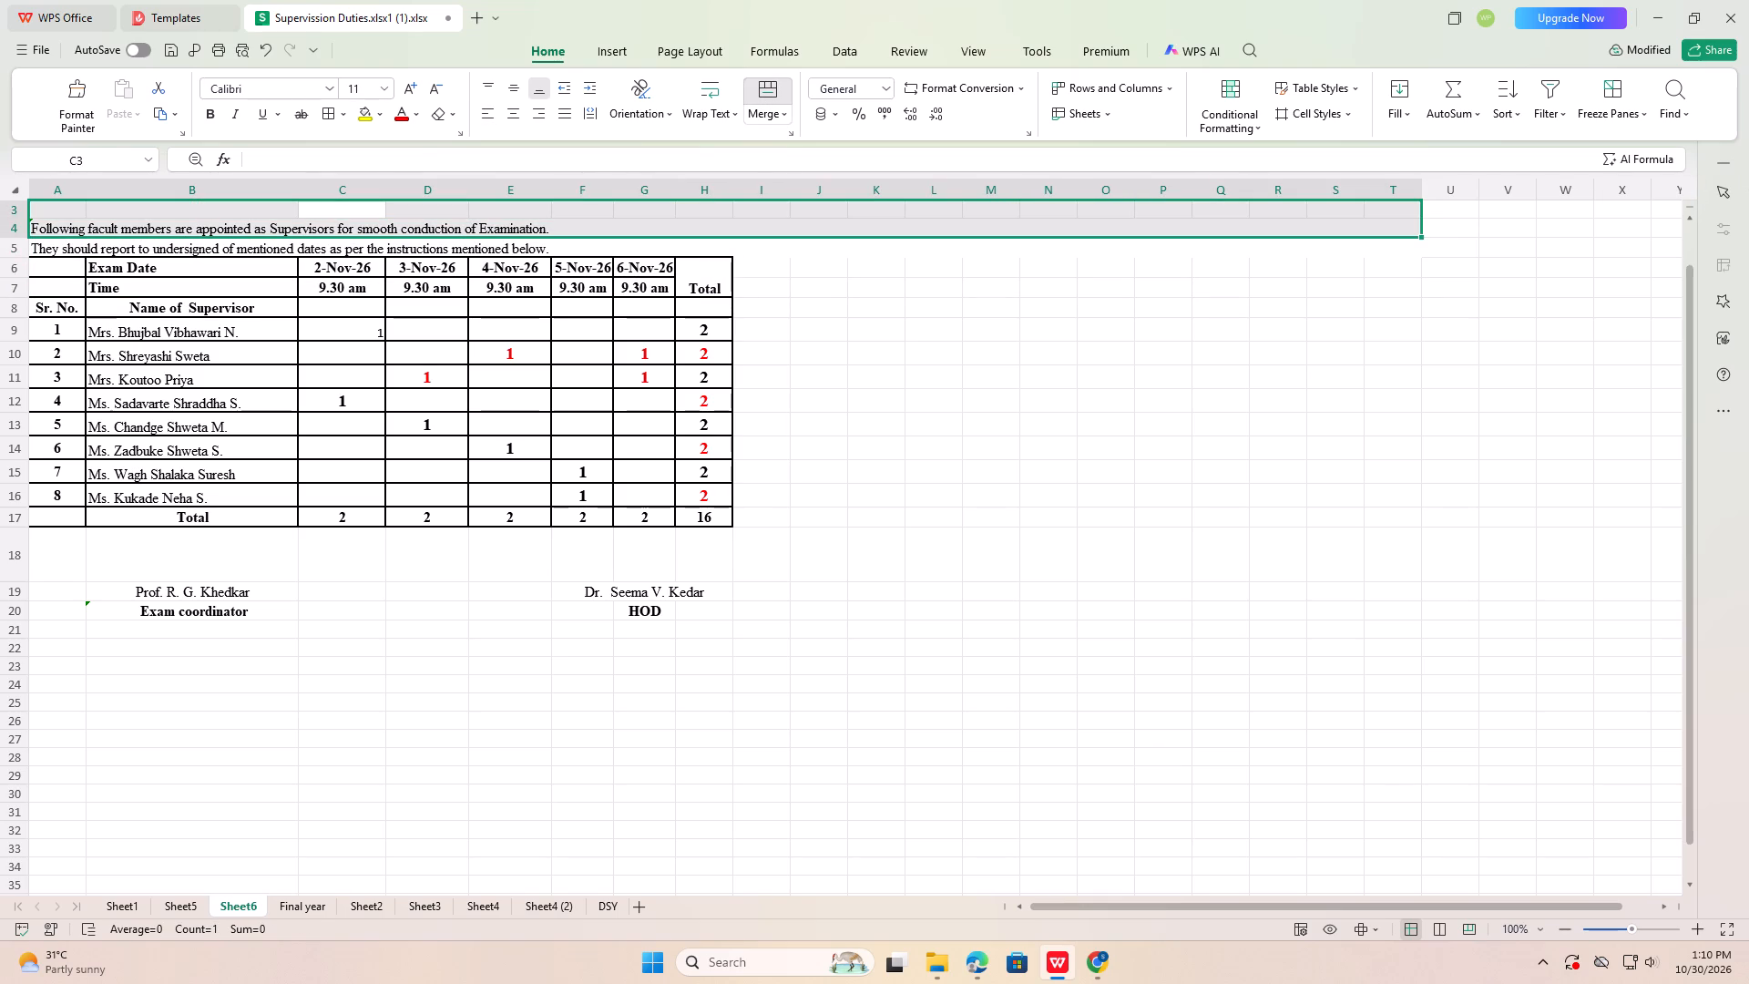
# Hide columns J to T and narrow column I to a sliver beside the duty table.
pyautogui.moveTo(1421, 192); pyautogui.dragTo(747, 275)
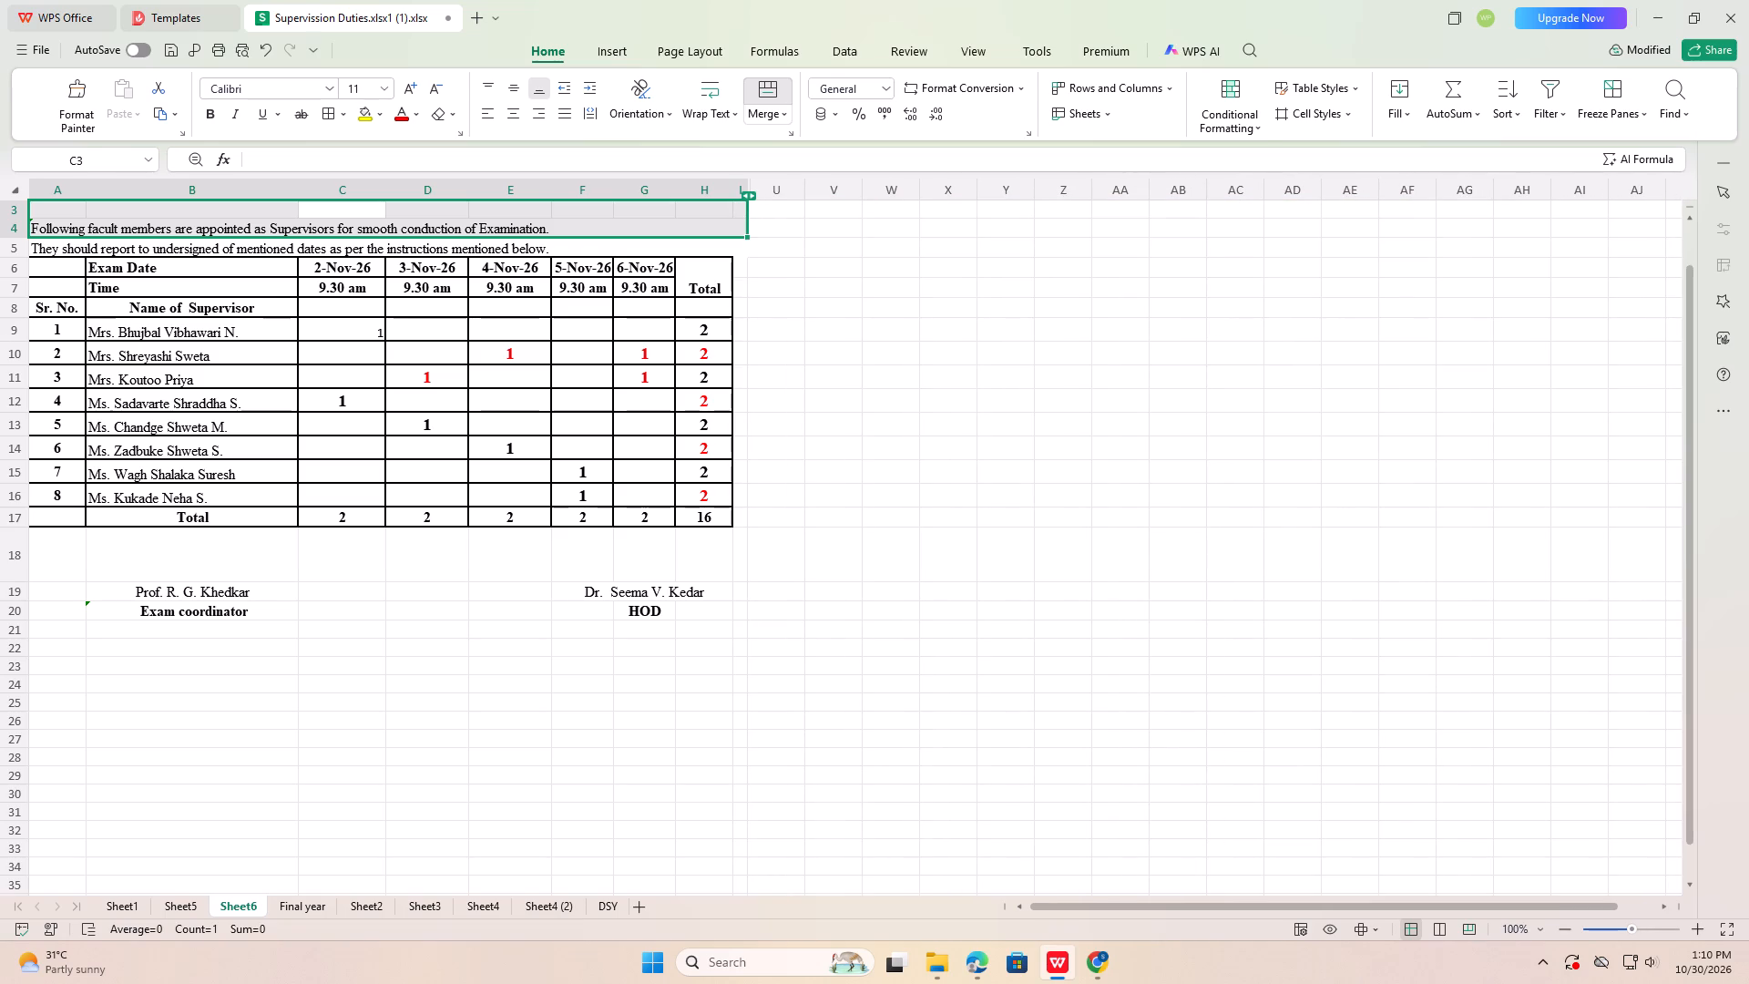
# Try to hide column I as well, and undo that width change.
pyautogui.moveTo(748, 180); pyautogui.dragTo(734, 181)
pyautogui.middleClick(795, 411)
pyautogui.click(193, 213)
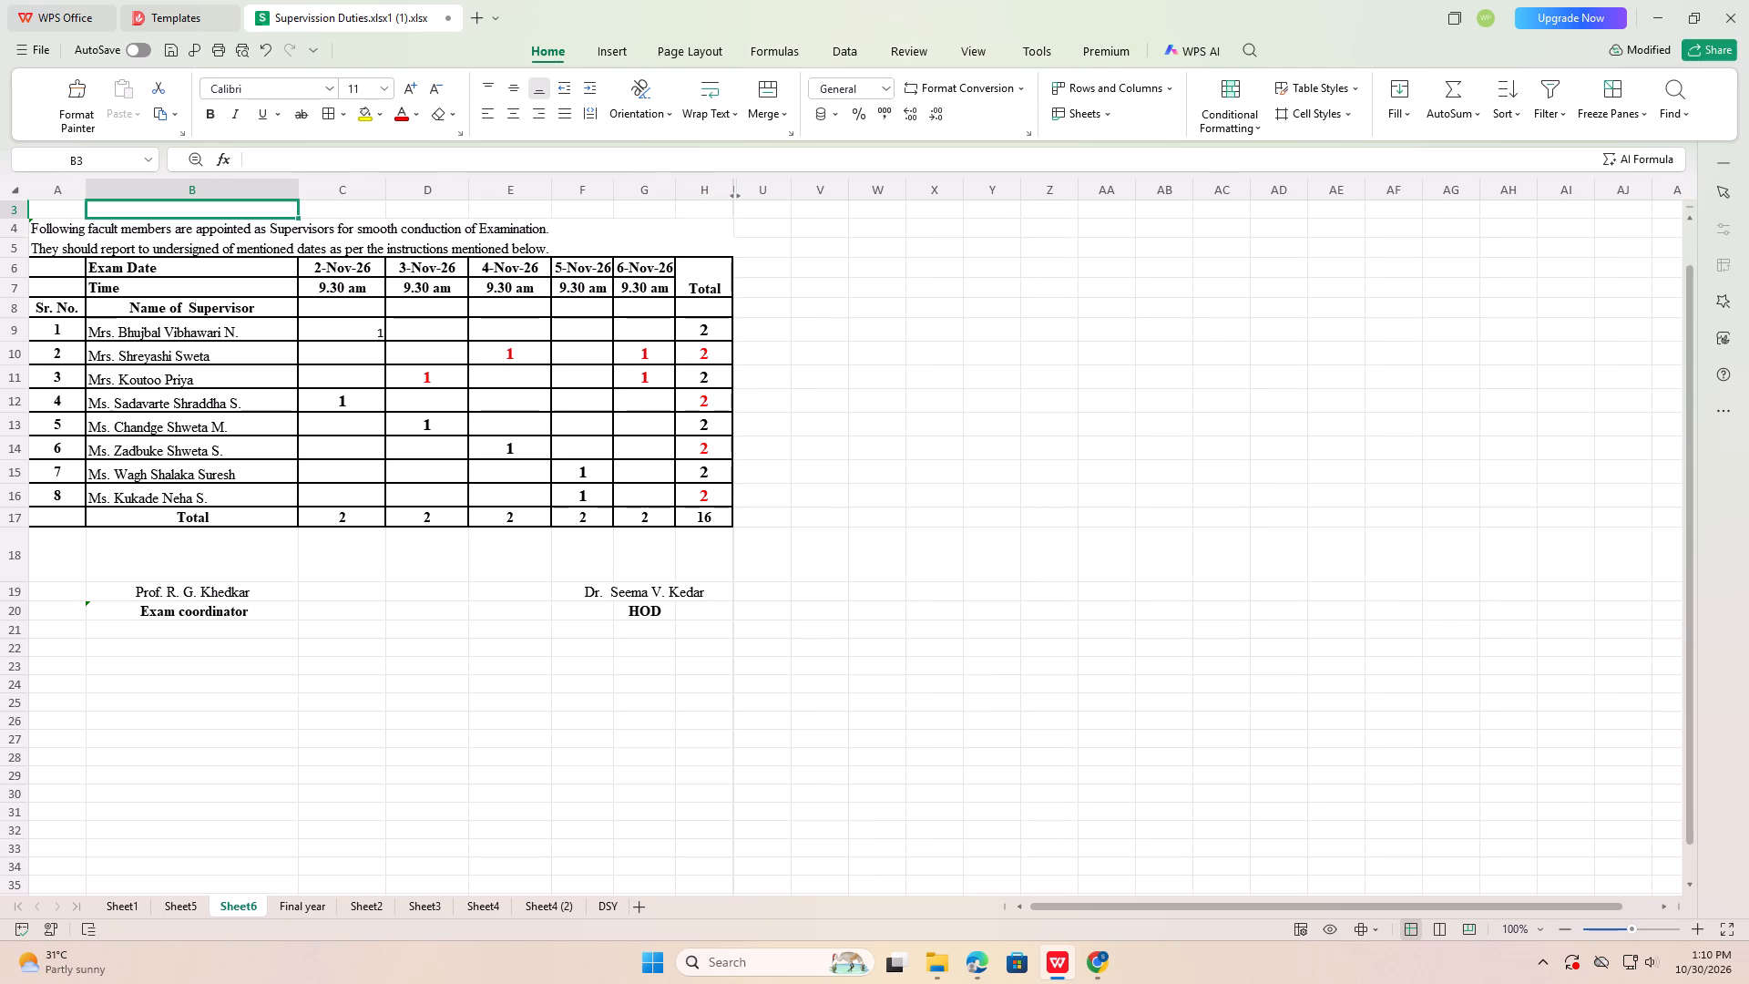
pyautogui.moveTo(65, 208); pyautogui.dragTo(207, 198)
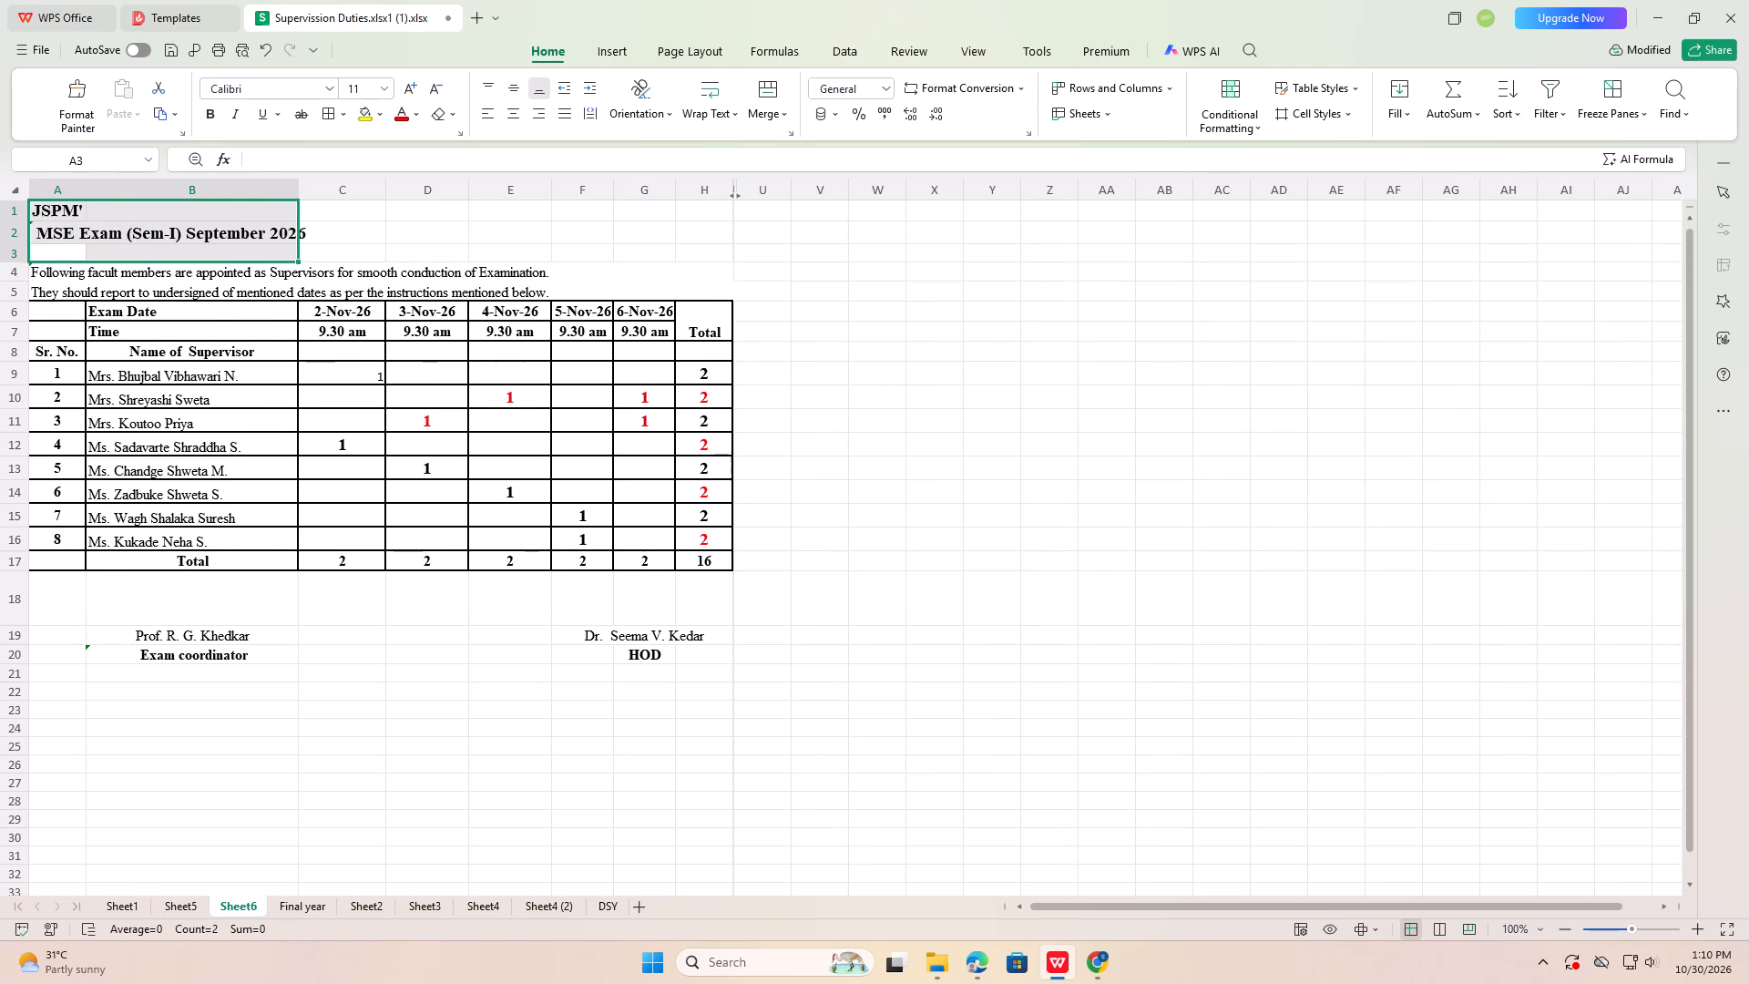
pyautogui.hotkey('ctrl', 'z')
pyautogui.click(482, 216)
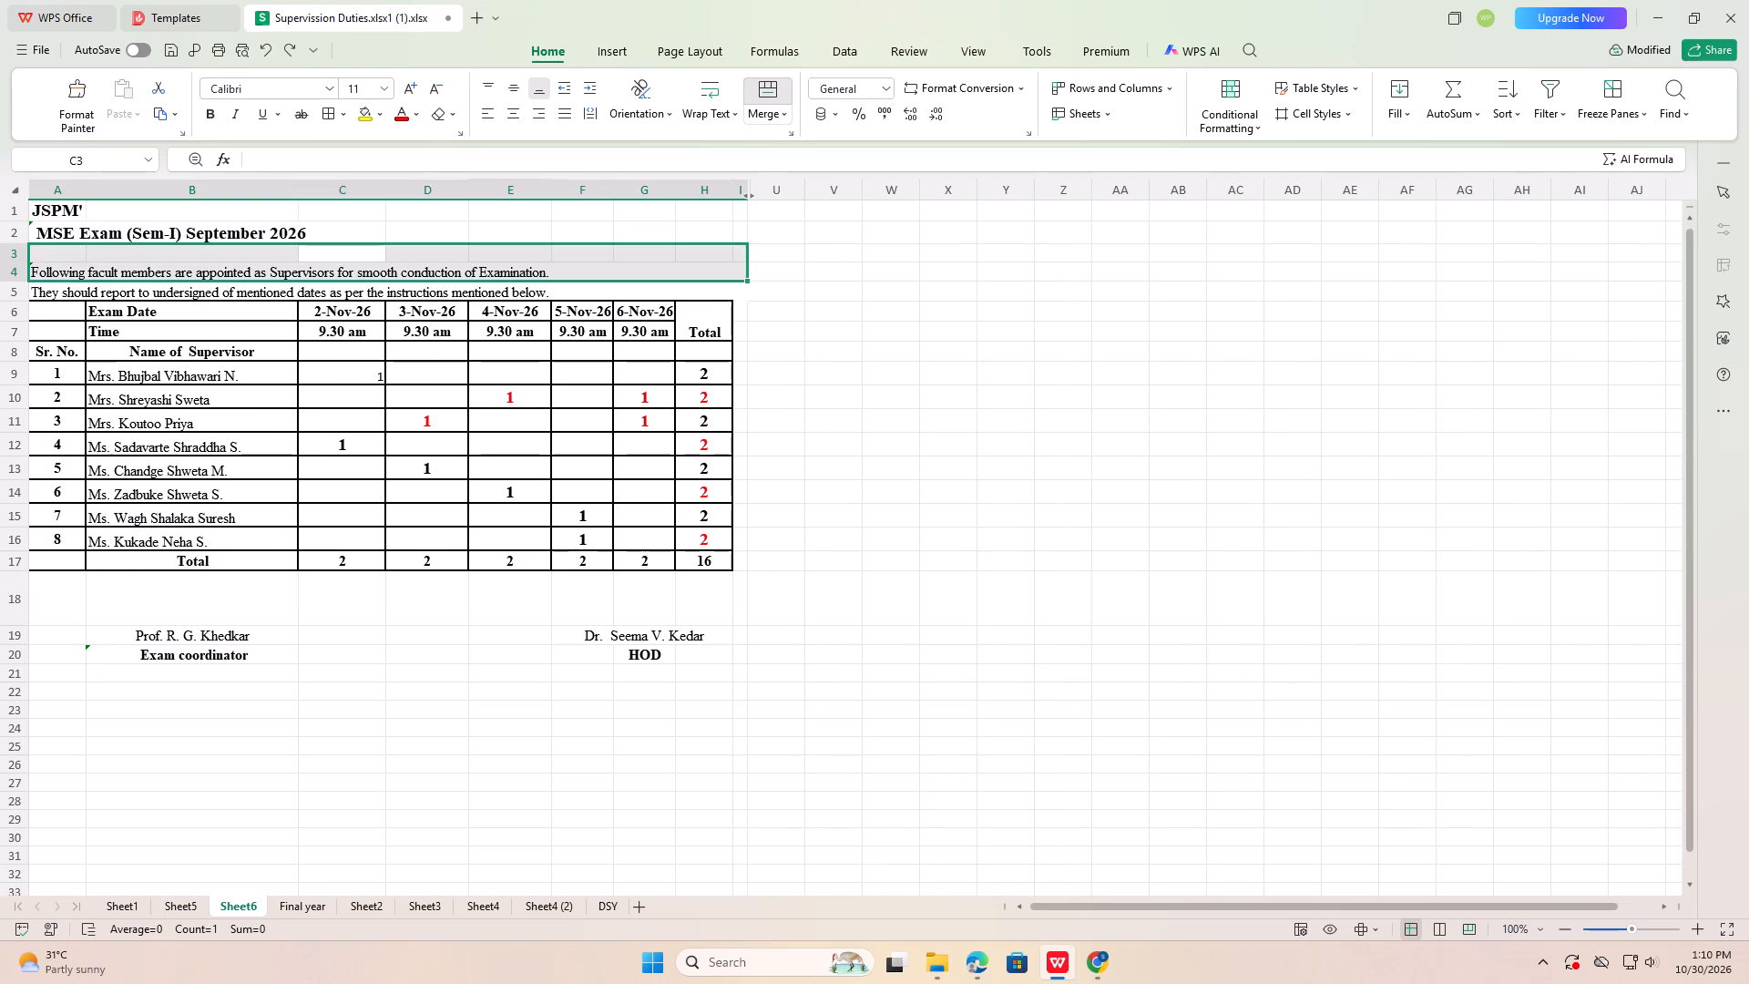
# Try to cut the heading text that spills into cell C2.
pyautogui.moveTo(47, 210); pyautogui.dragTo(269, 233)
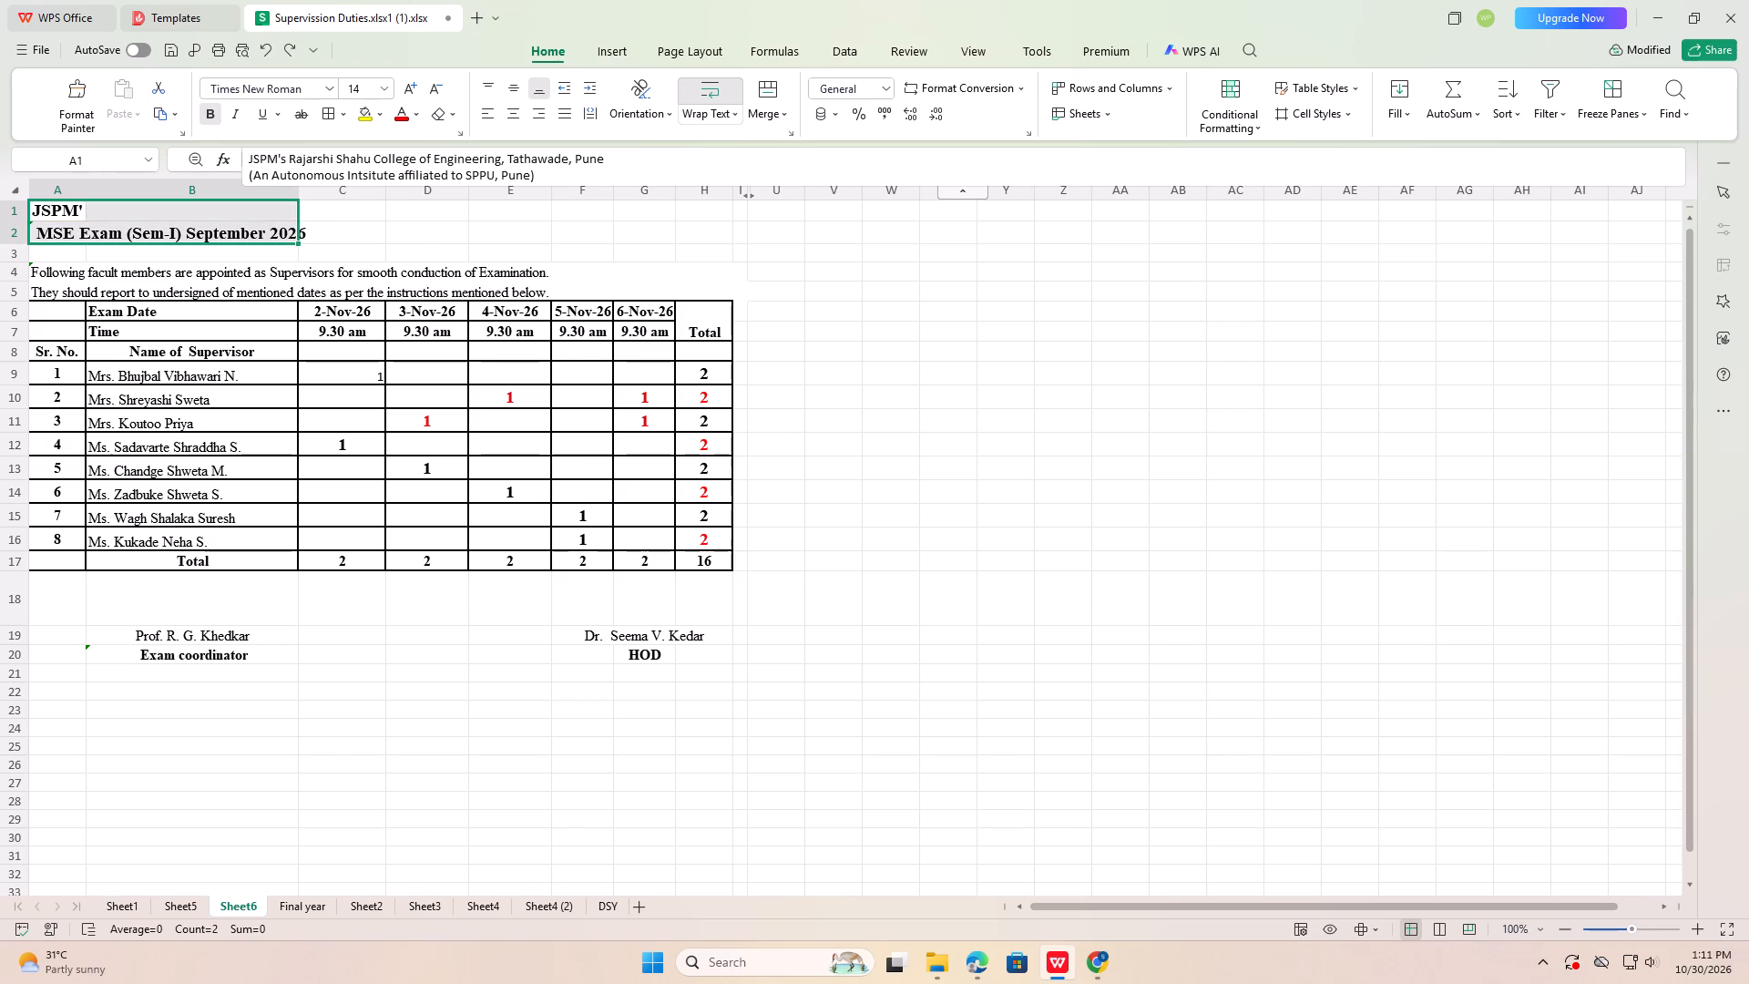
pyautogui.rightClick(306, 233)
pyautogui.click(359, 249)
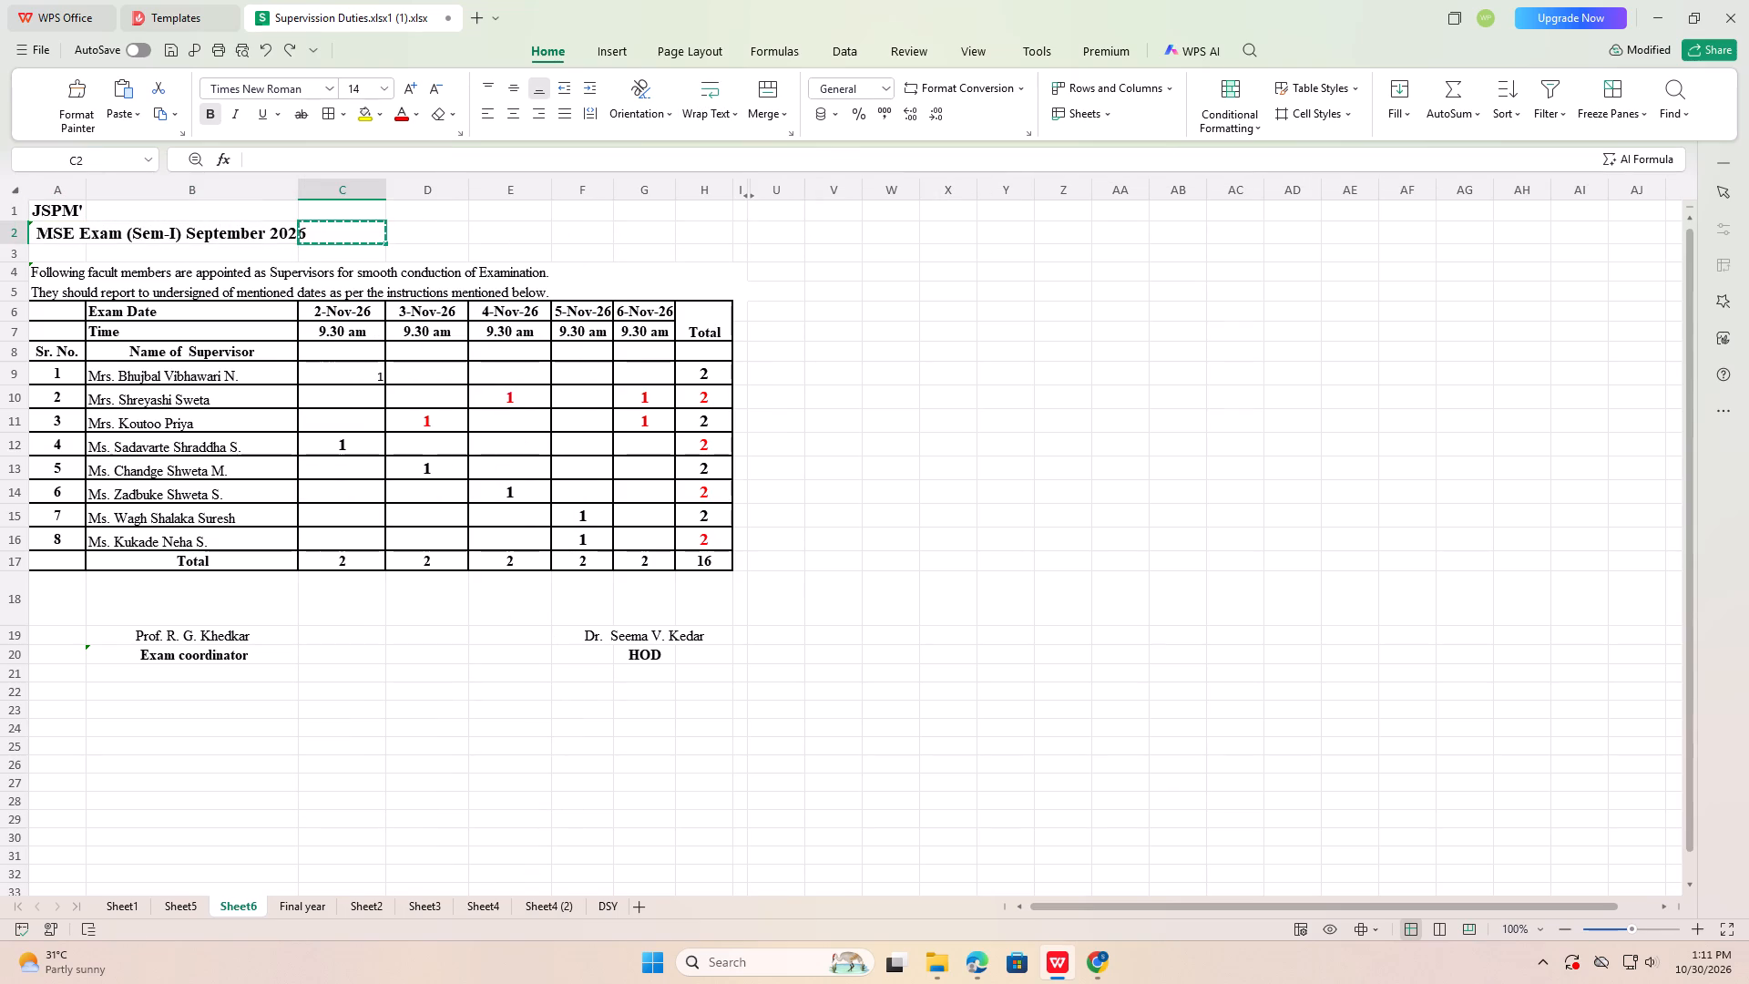
# Increase the height of row 3 to about three times a normal row, widening the gap above the instruction lines.
pyautogui.click(736, 236)
pyautogui.moveTo(61, 210); pyautogui.dragTo(694, 256)
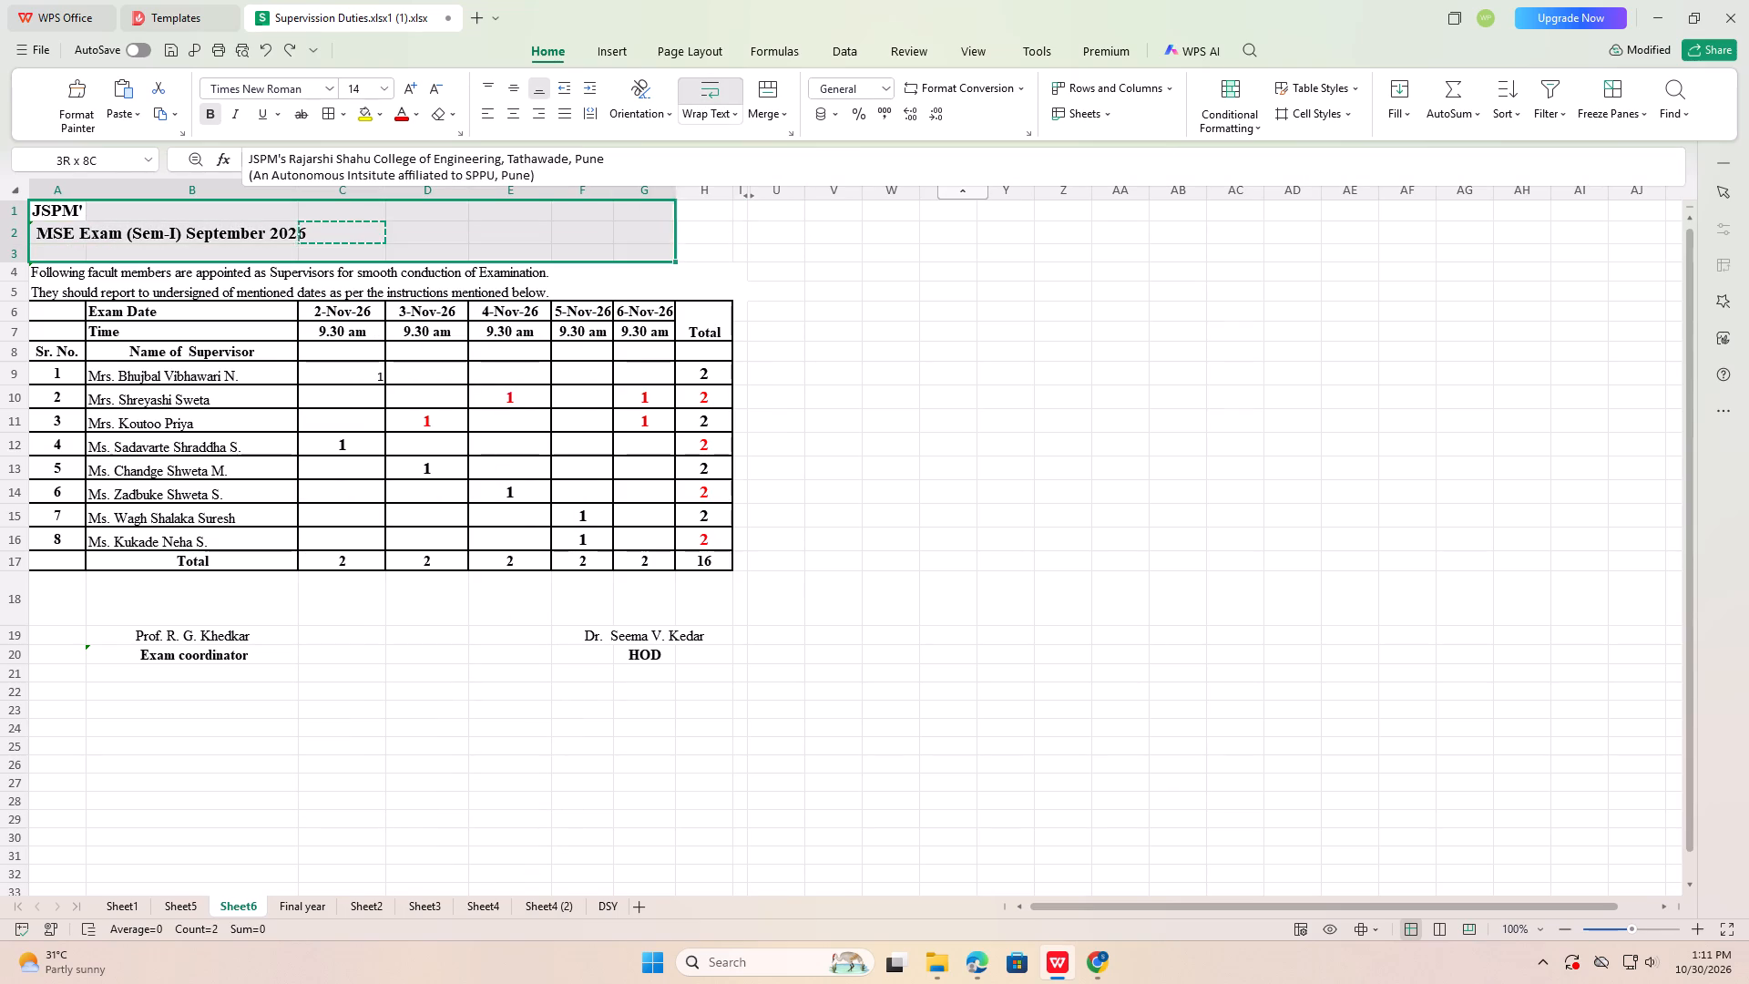
pyautogui.moveTo(694, 256); pyautogui.dragTo(720, 248)
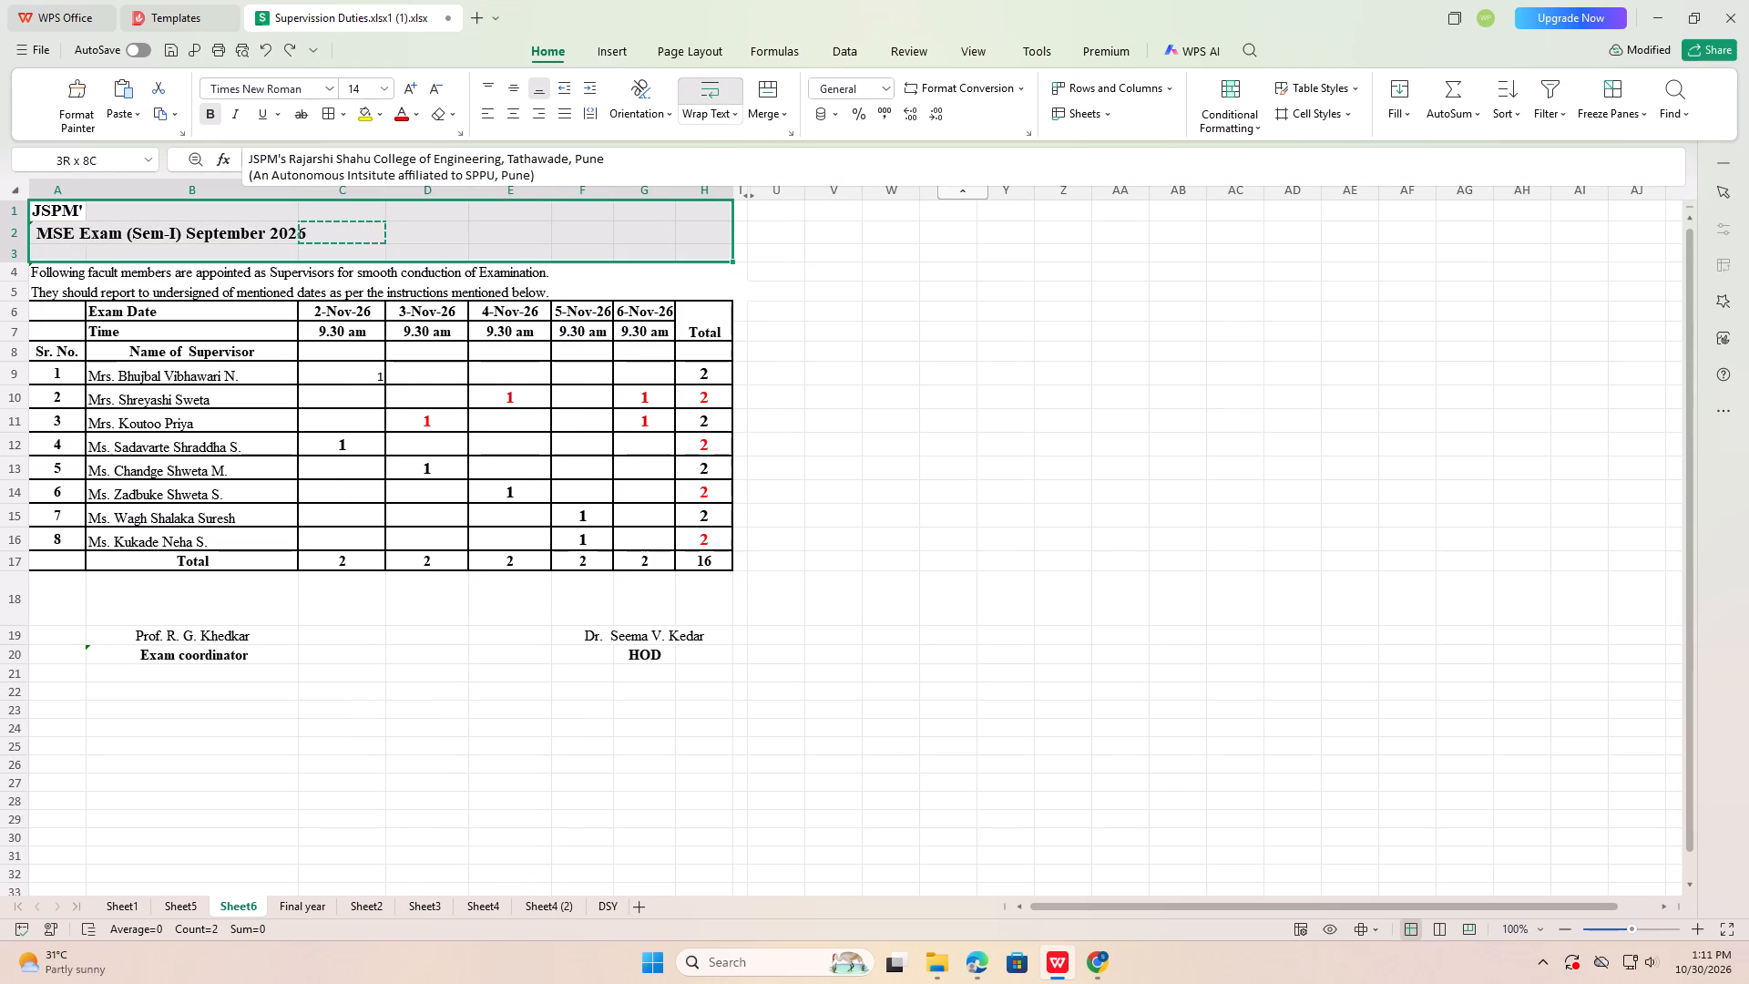
pyautogui.moveTo(720, 248); pyautogui.dragTo(726, 248)
pyautogui.click(731, 264)
pyautogui.moveTo(28, 261); pyautogui.dragTo(23, 298)
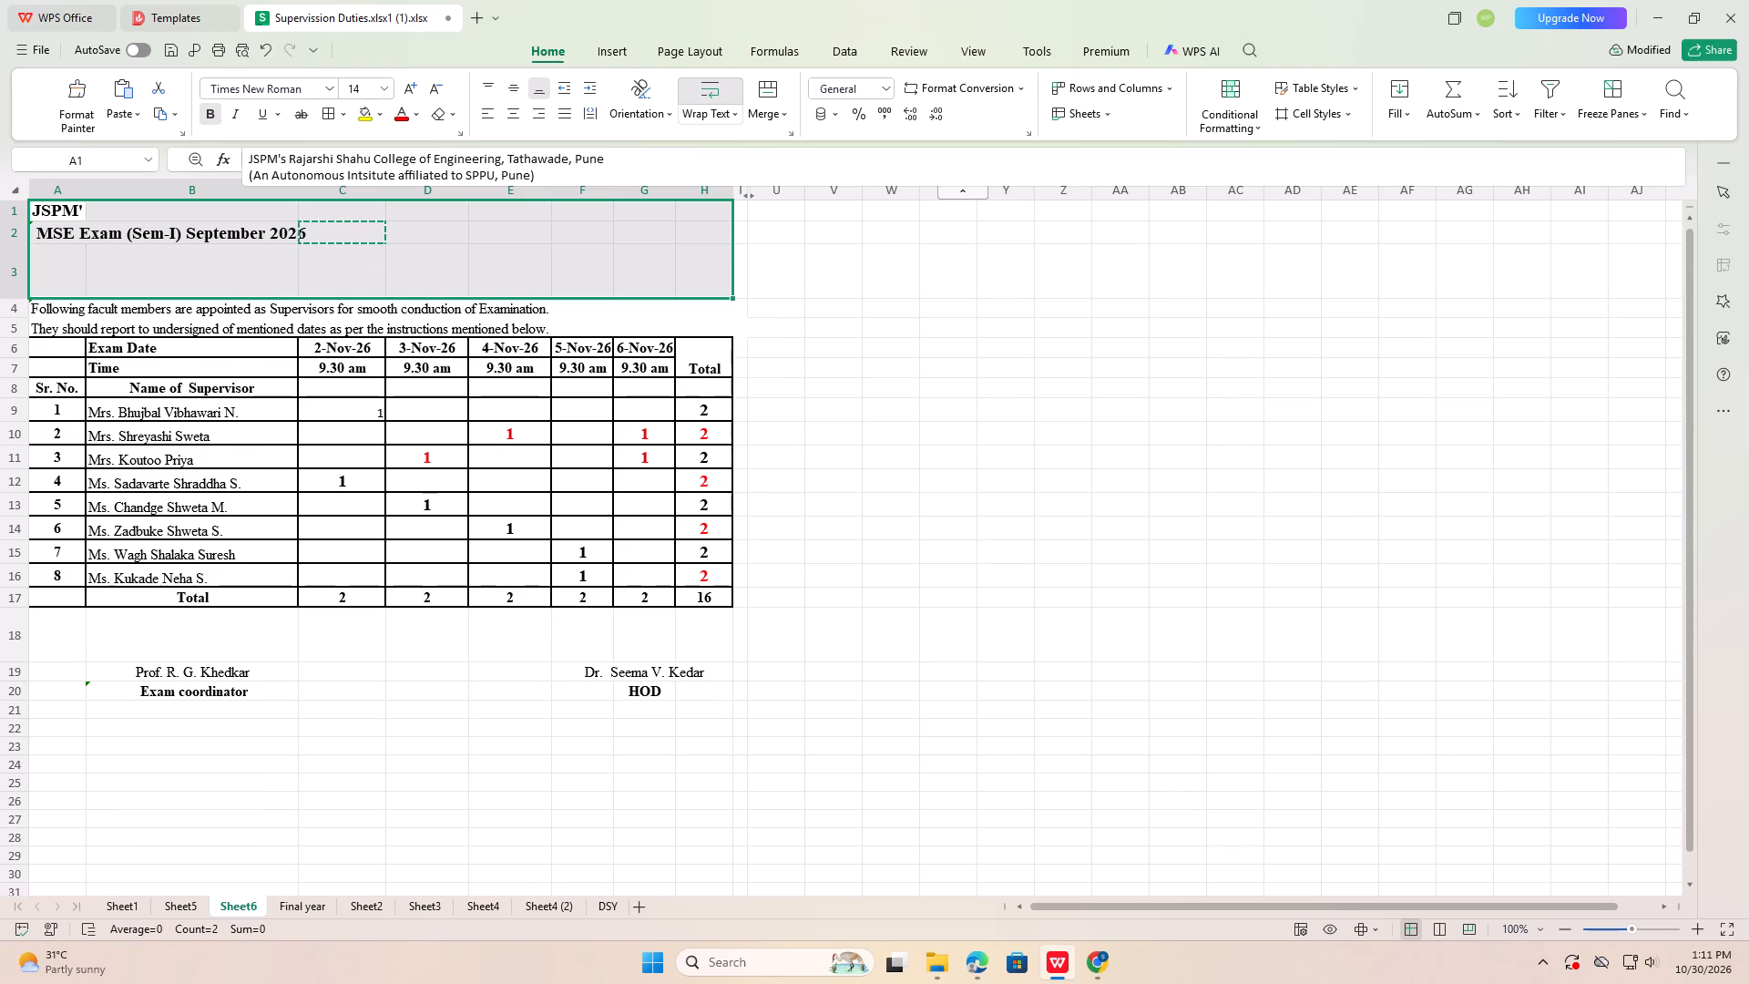
pyautogui.click(984, 426)
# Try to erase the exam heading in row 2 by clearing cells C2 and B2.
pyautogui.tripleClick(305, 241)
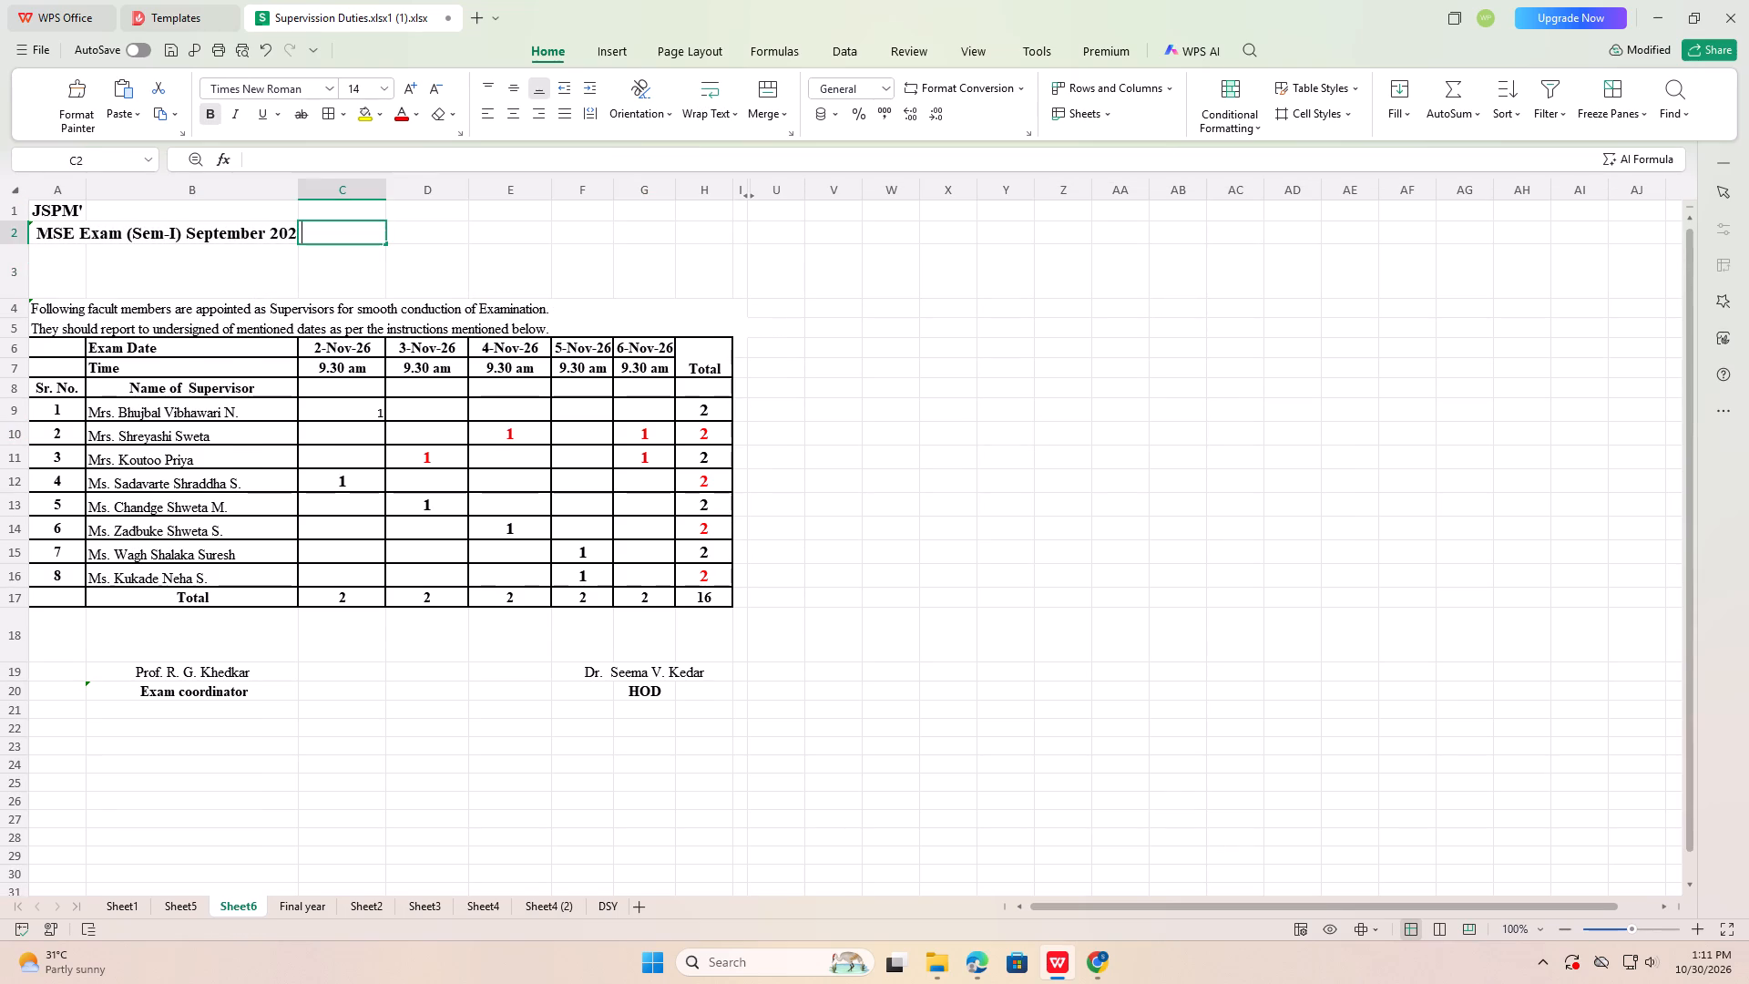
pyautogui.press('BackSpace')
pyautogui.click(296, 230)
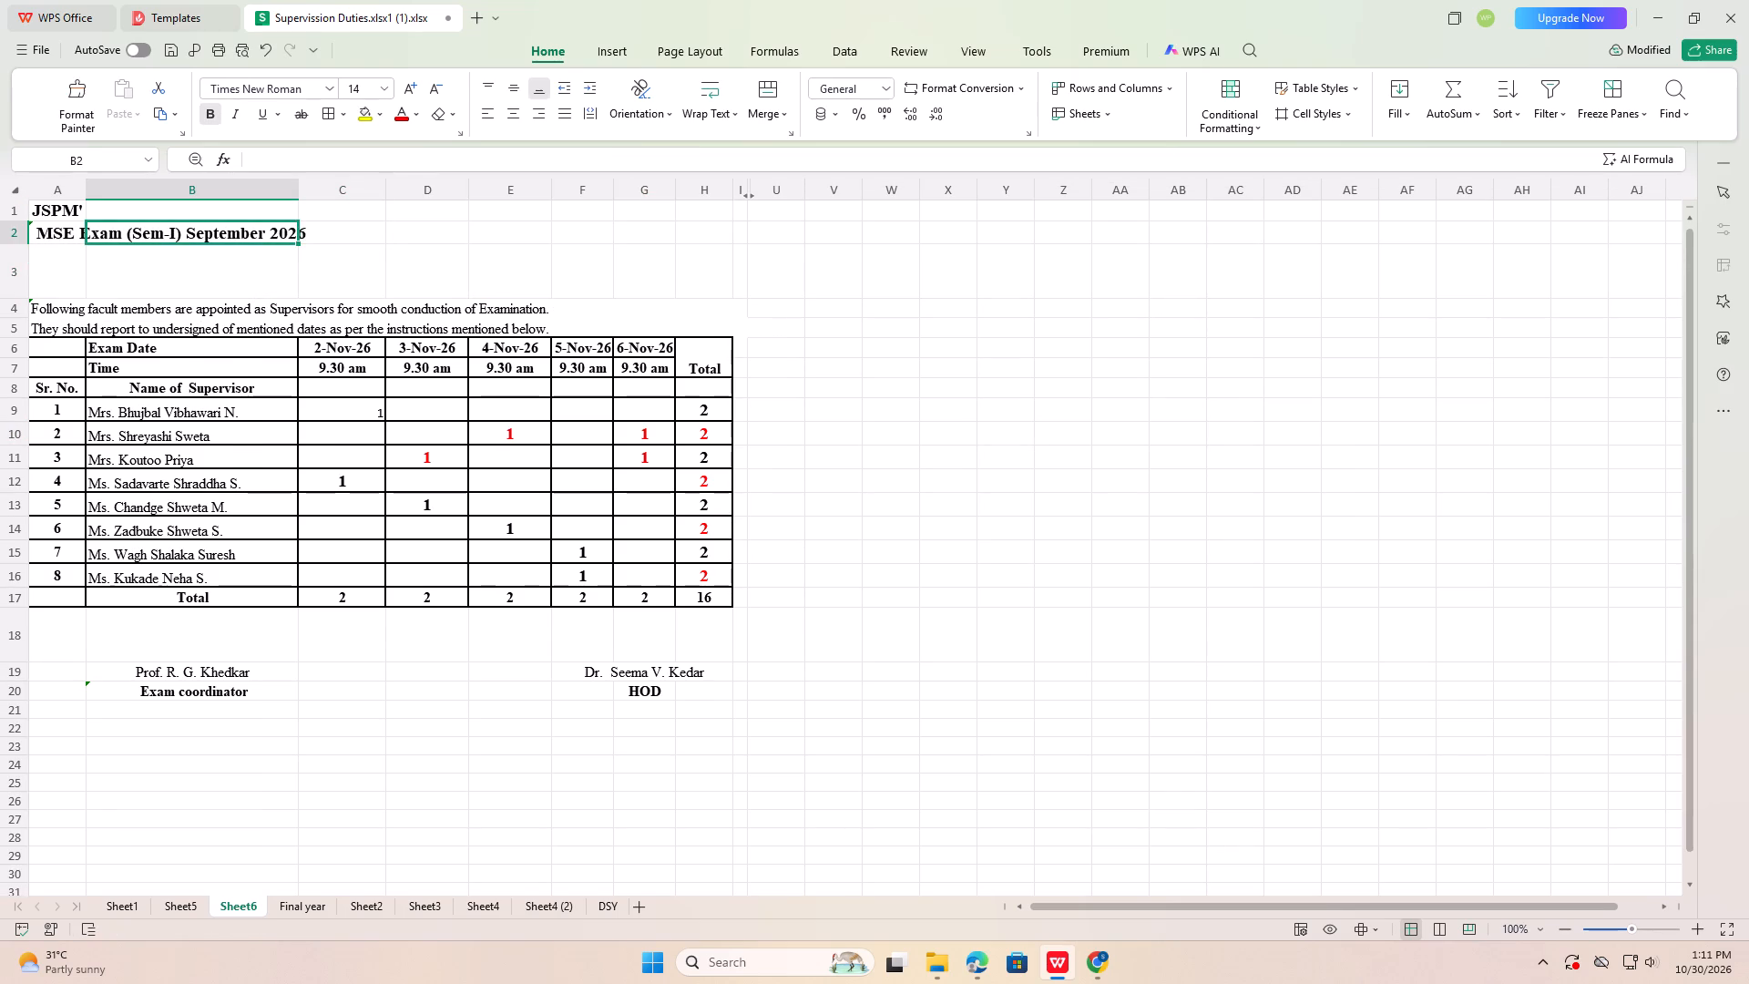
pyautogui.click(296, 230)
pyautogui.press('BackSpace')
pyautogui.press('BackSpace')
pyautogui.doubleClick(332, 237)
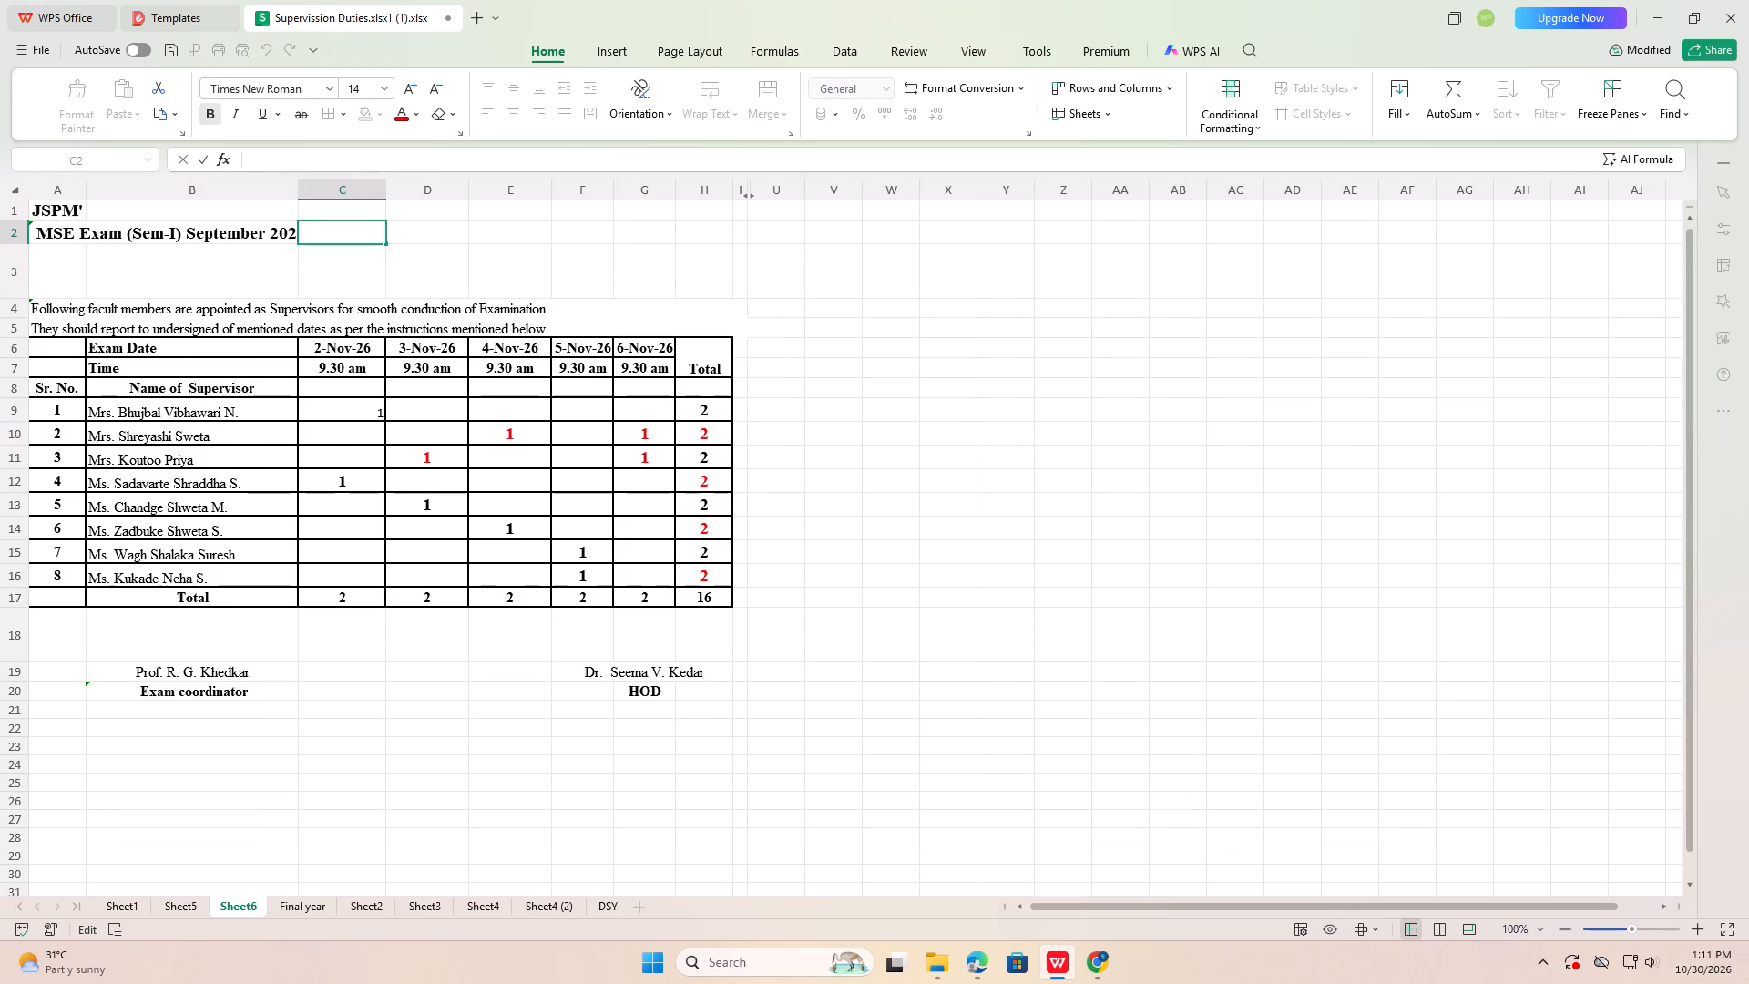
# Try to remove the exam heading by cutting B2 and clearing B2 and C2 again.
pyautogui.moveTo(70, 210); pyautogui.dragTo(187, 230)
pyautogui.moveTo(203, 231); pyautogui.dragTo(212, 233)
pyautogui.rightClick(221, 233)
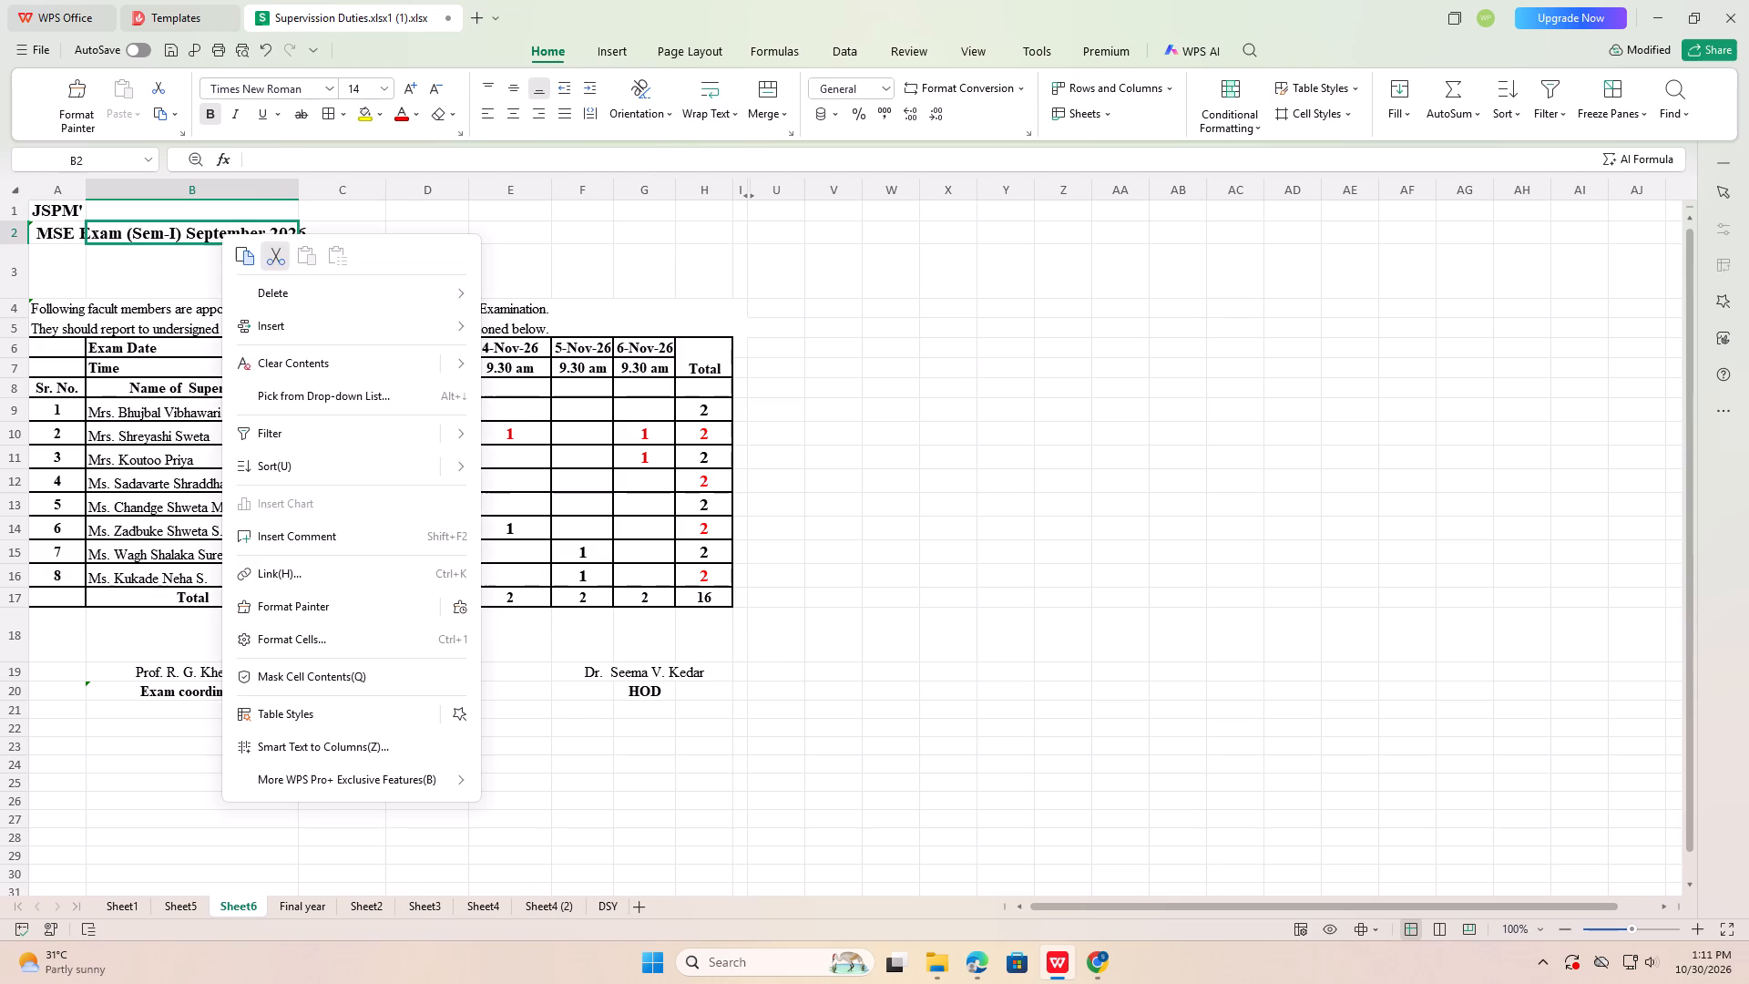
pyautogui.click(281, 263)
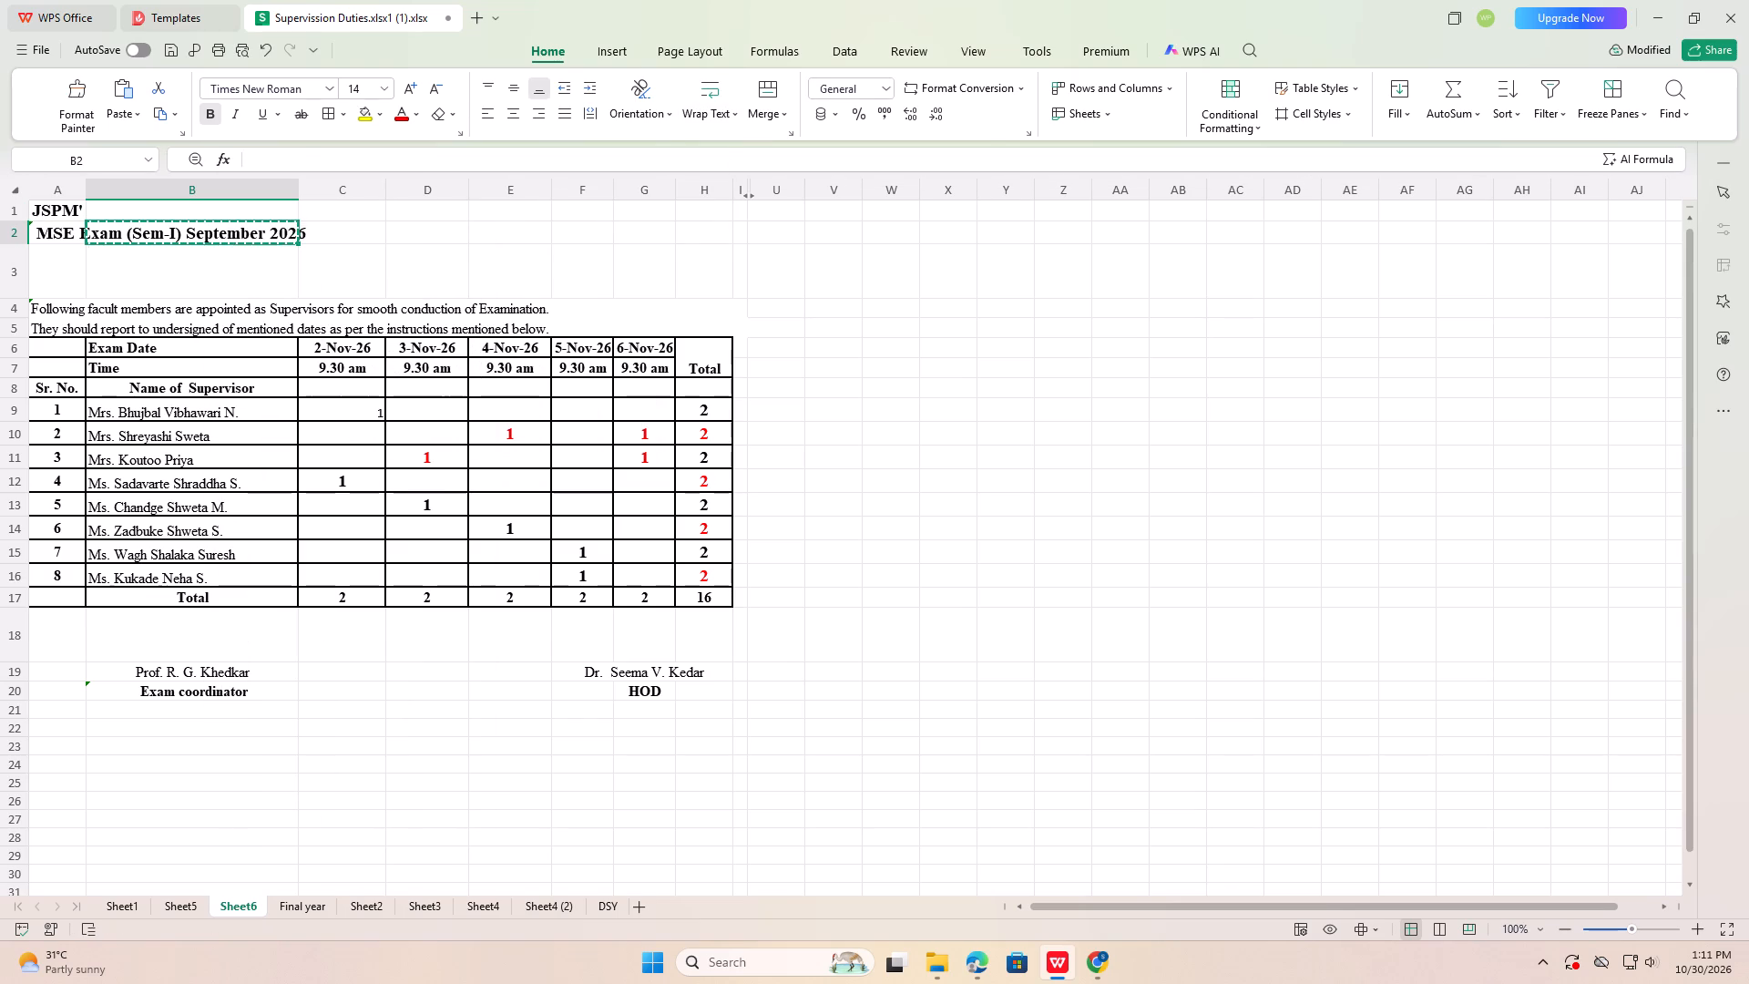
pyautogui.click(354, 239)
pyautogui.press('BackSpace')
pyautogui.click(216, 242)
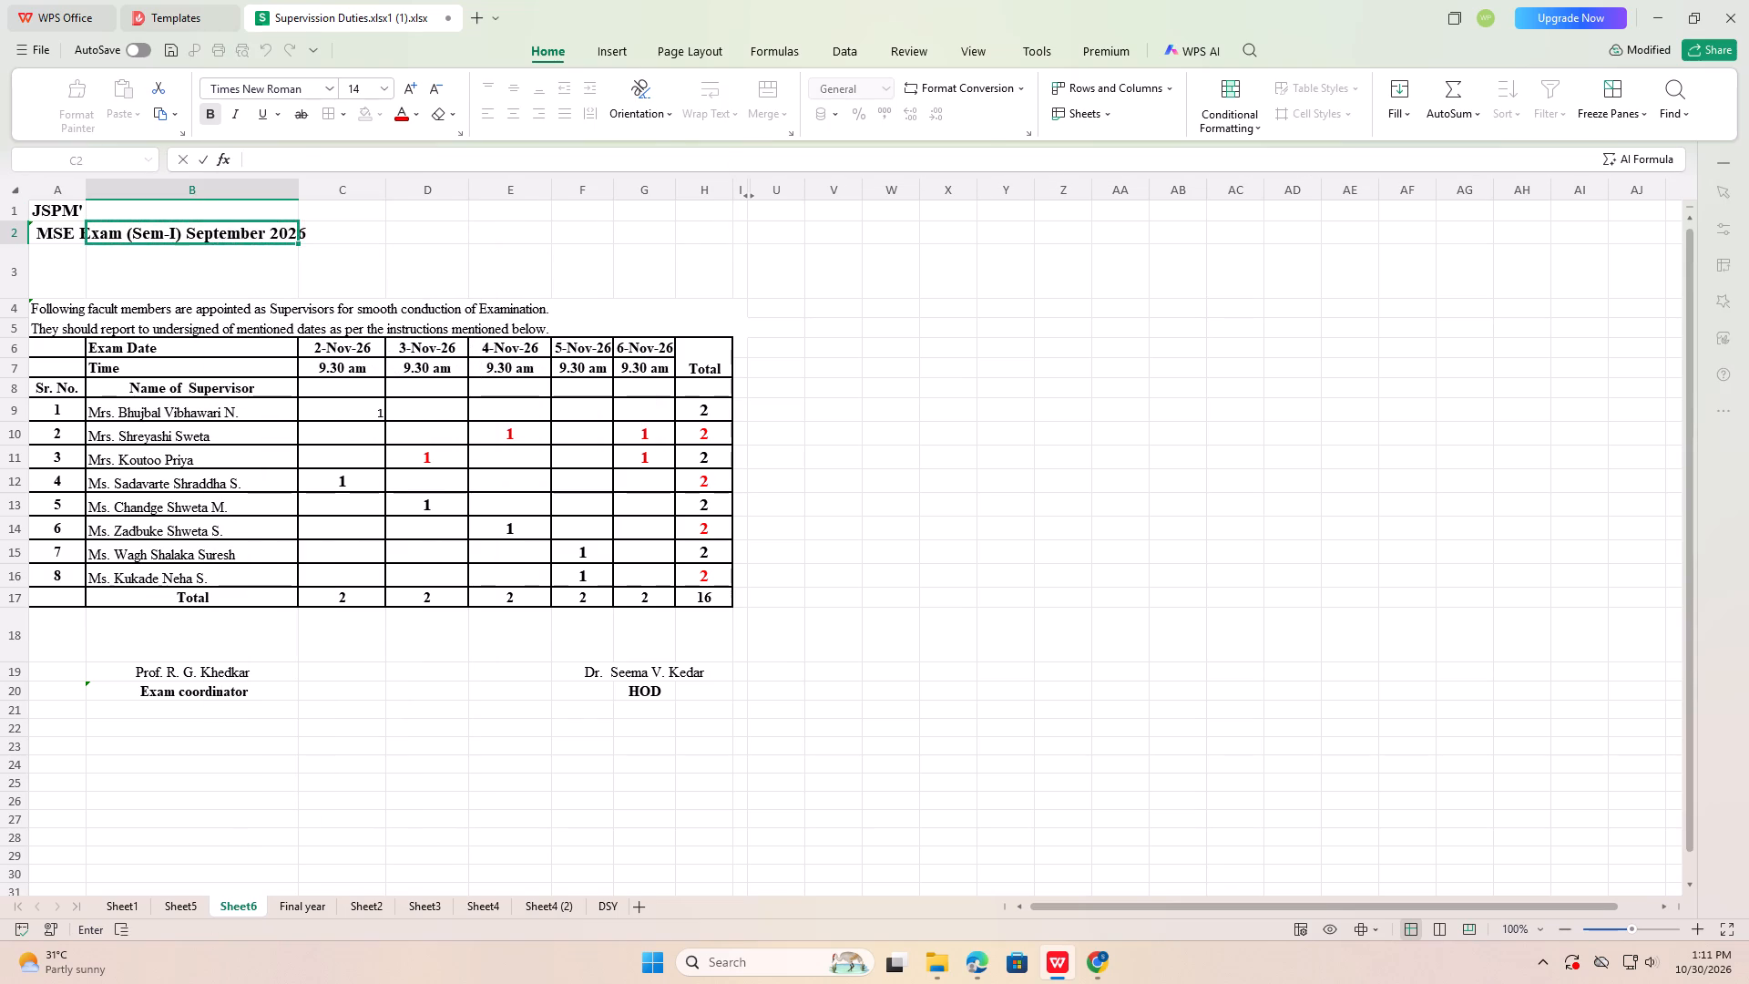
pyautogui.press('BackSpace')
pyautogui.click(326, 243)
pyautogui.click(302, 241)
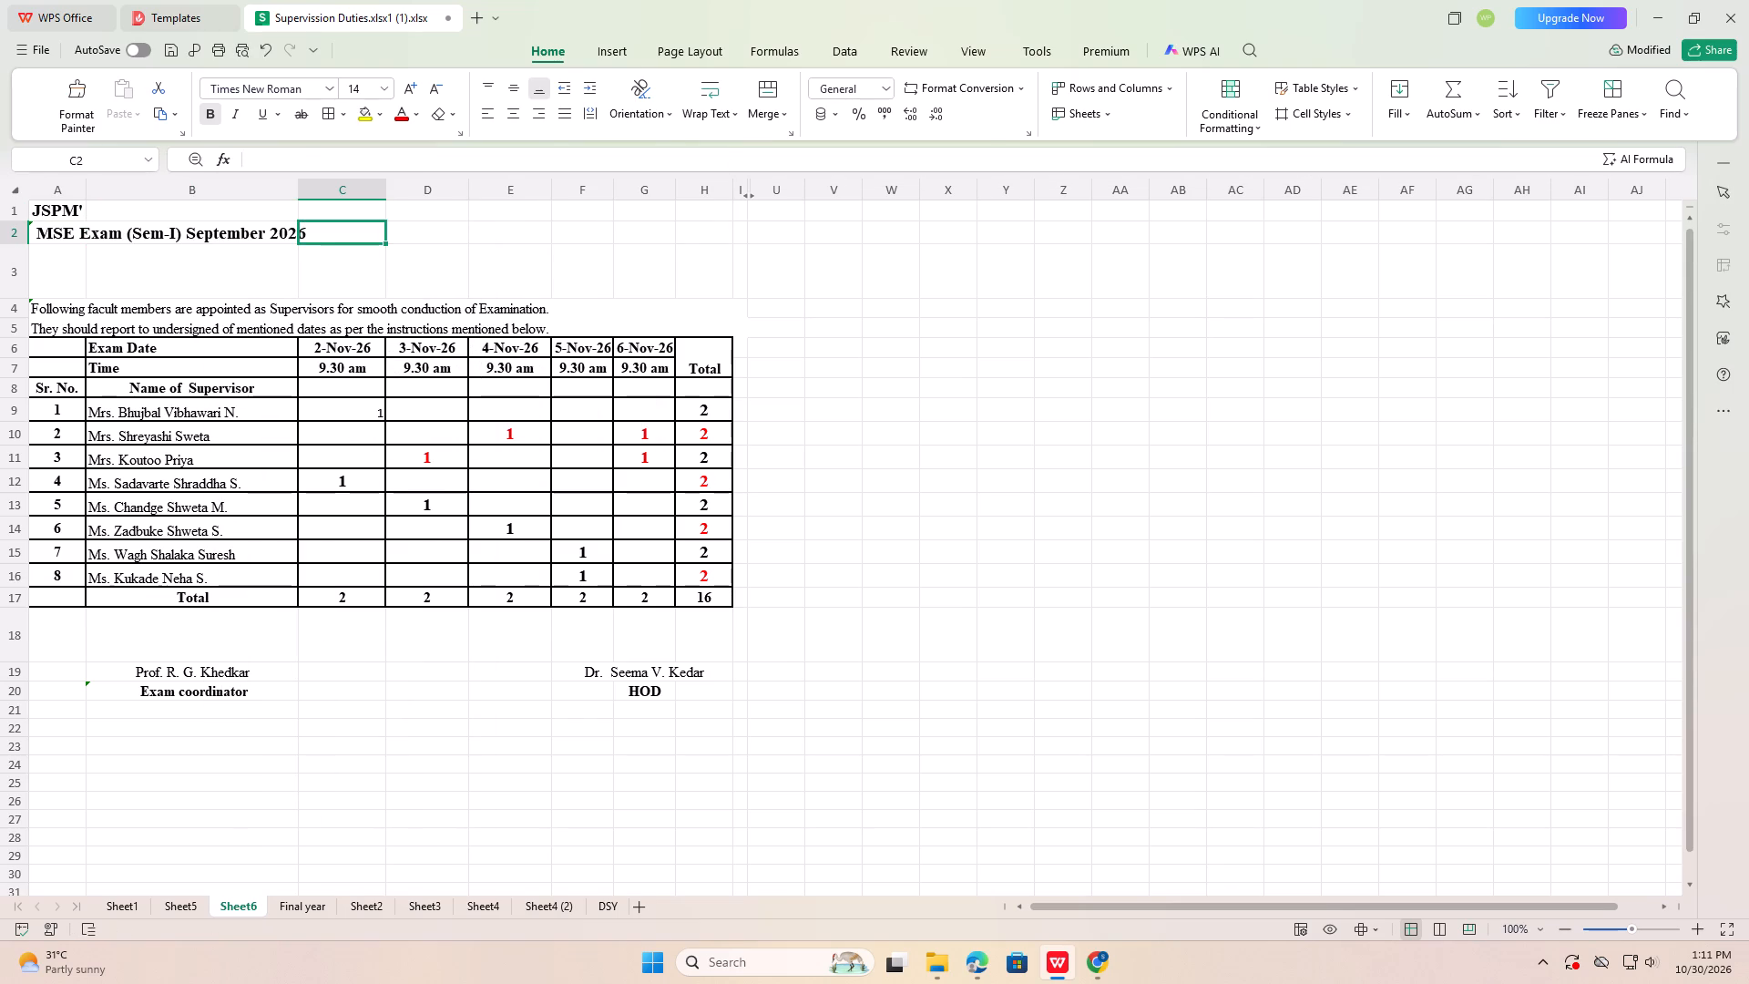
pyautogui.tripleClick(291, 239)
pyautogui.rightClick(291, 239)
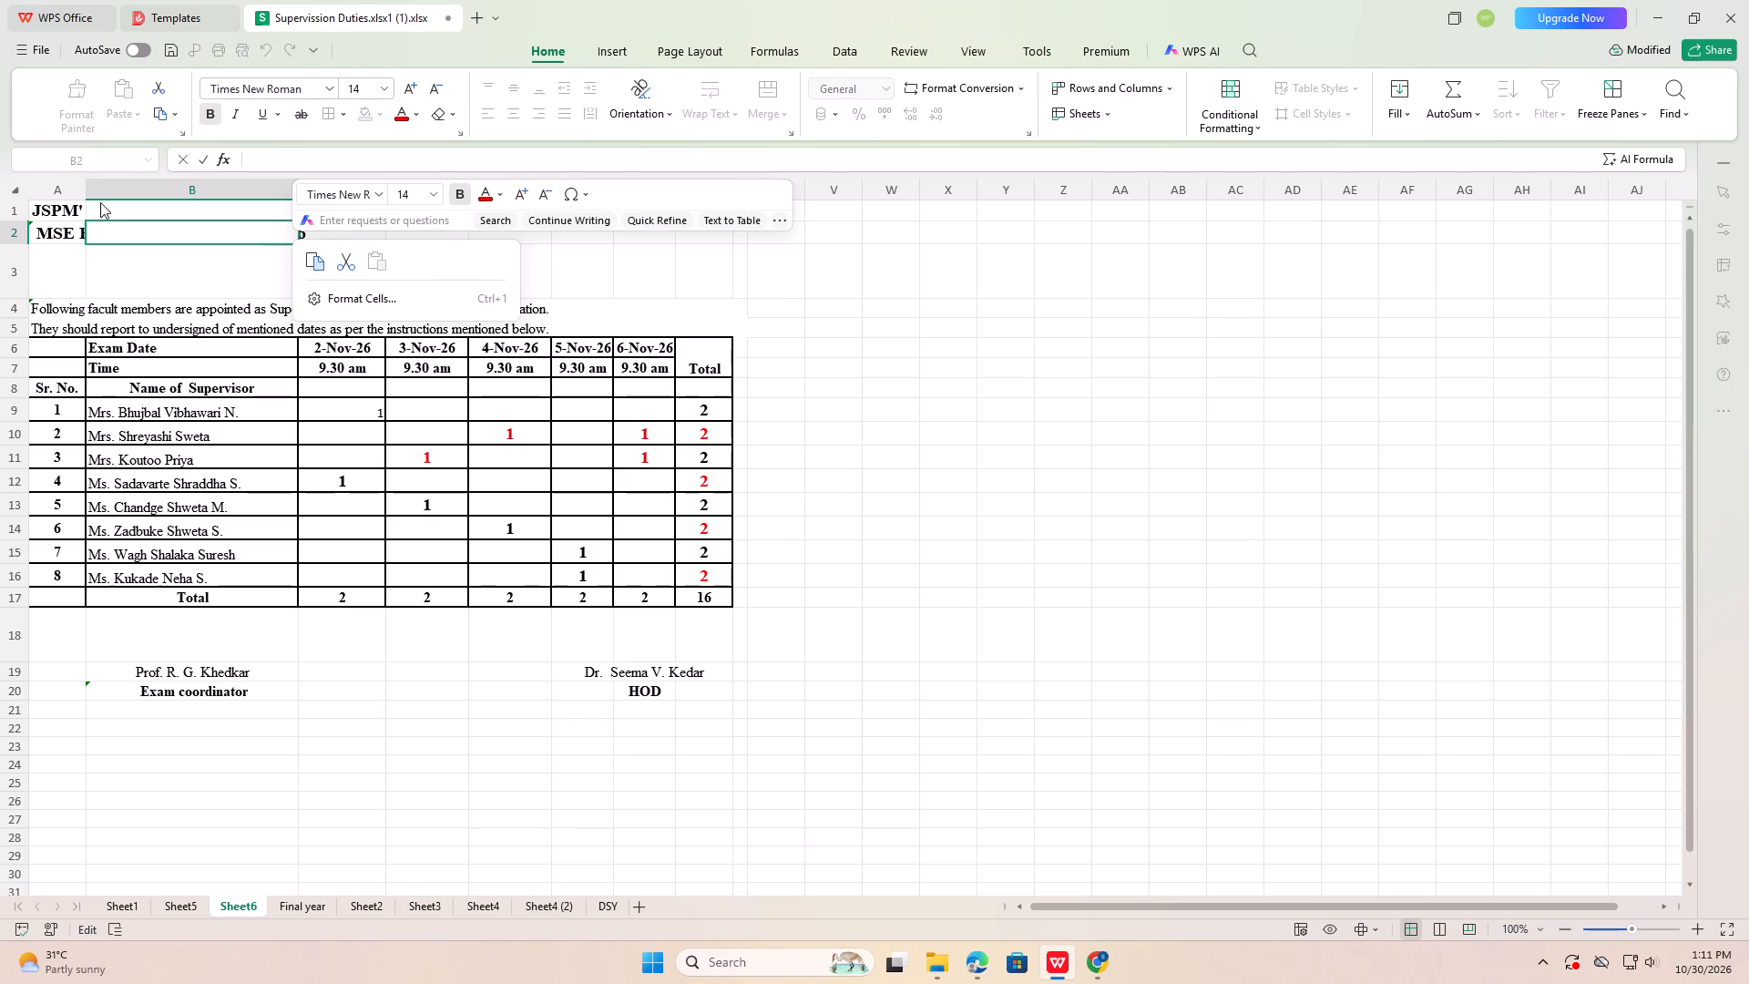
# Delete the heading cells A1:H3, shifting the remaining cells left.
pyautogui.moveTo(64, 207); pyautogui.dragTo(720, 260)
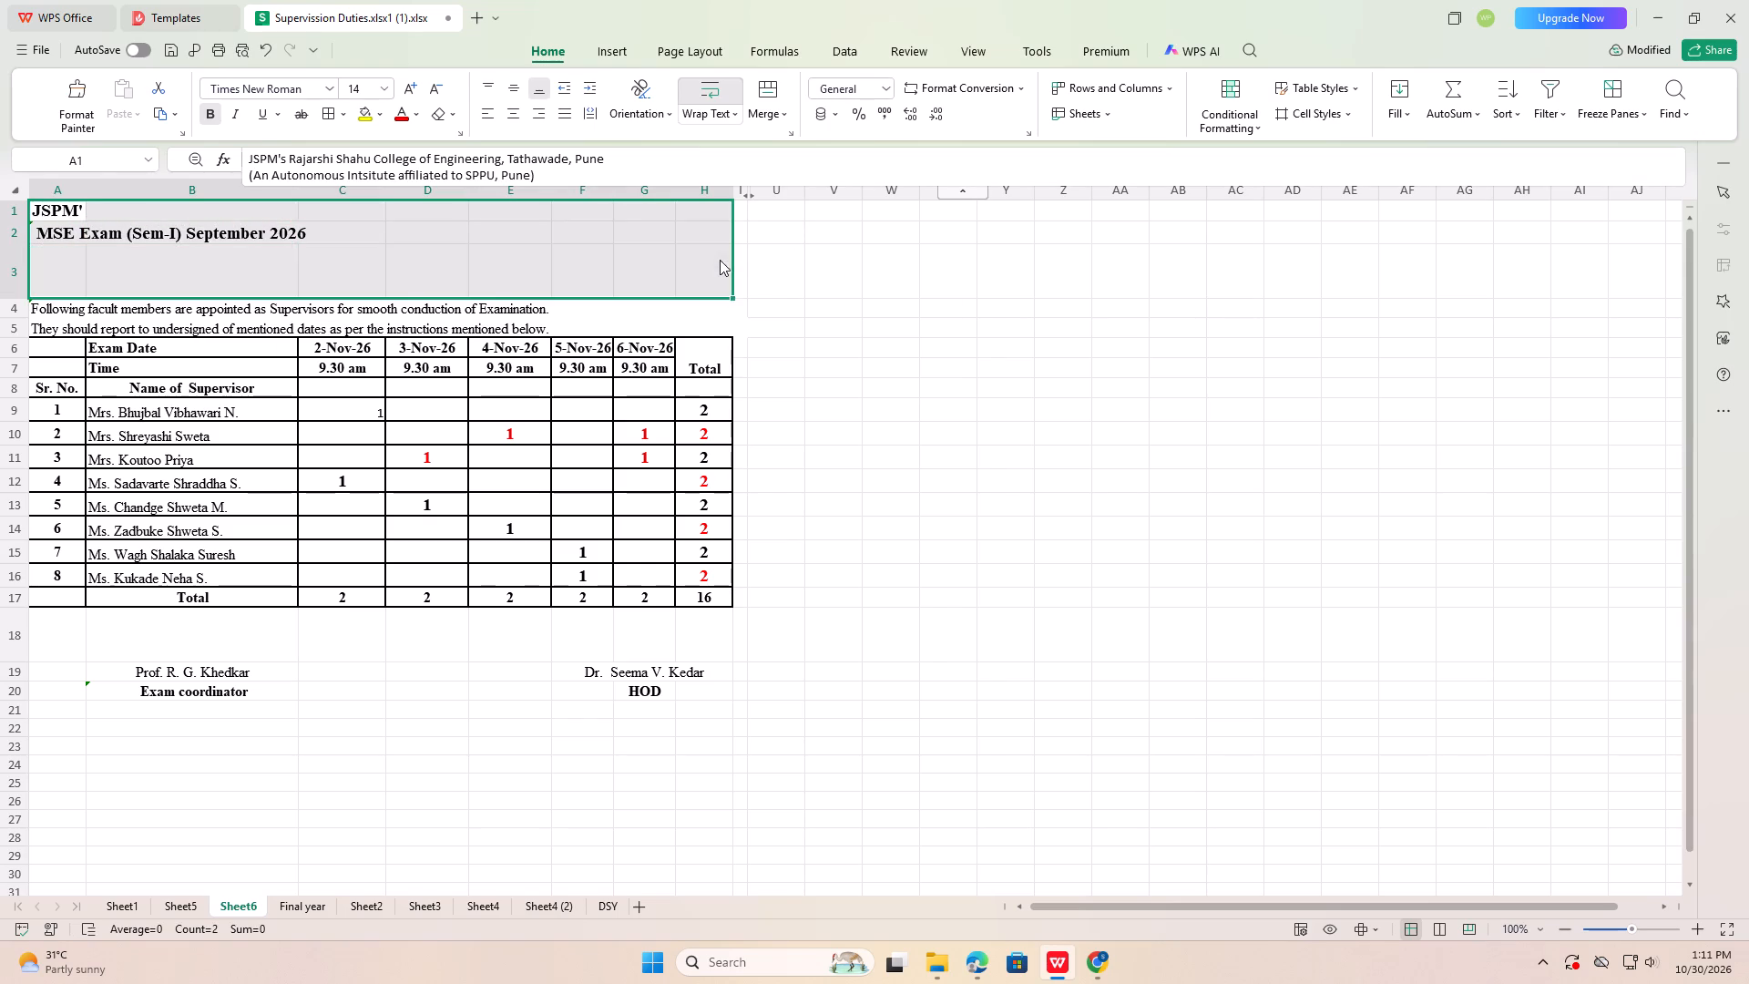
pyautogui.rightClick(720, 260)
pyautogui.click(773, 318)
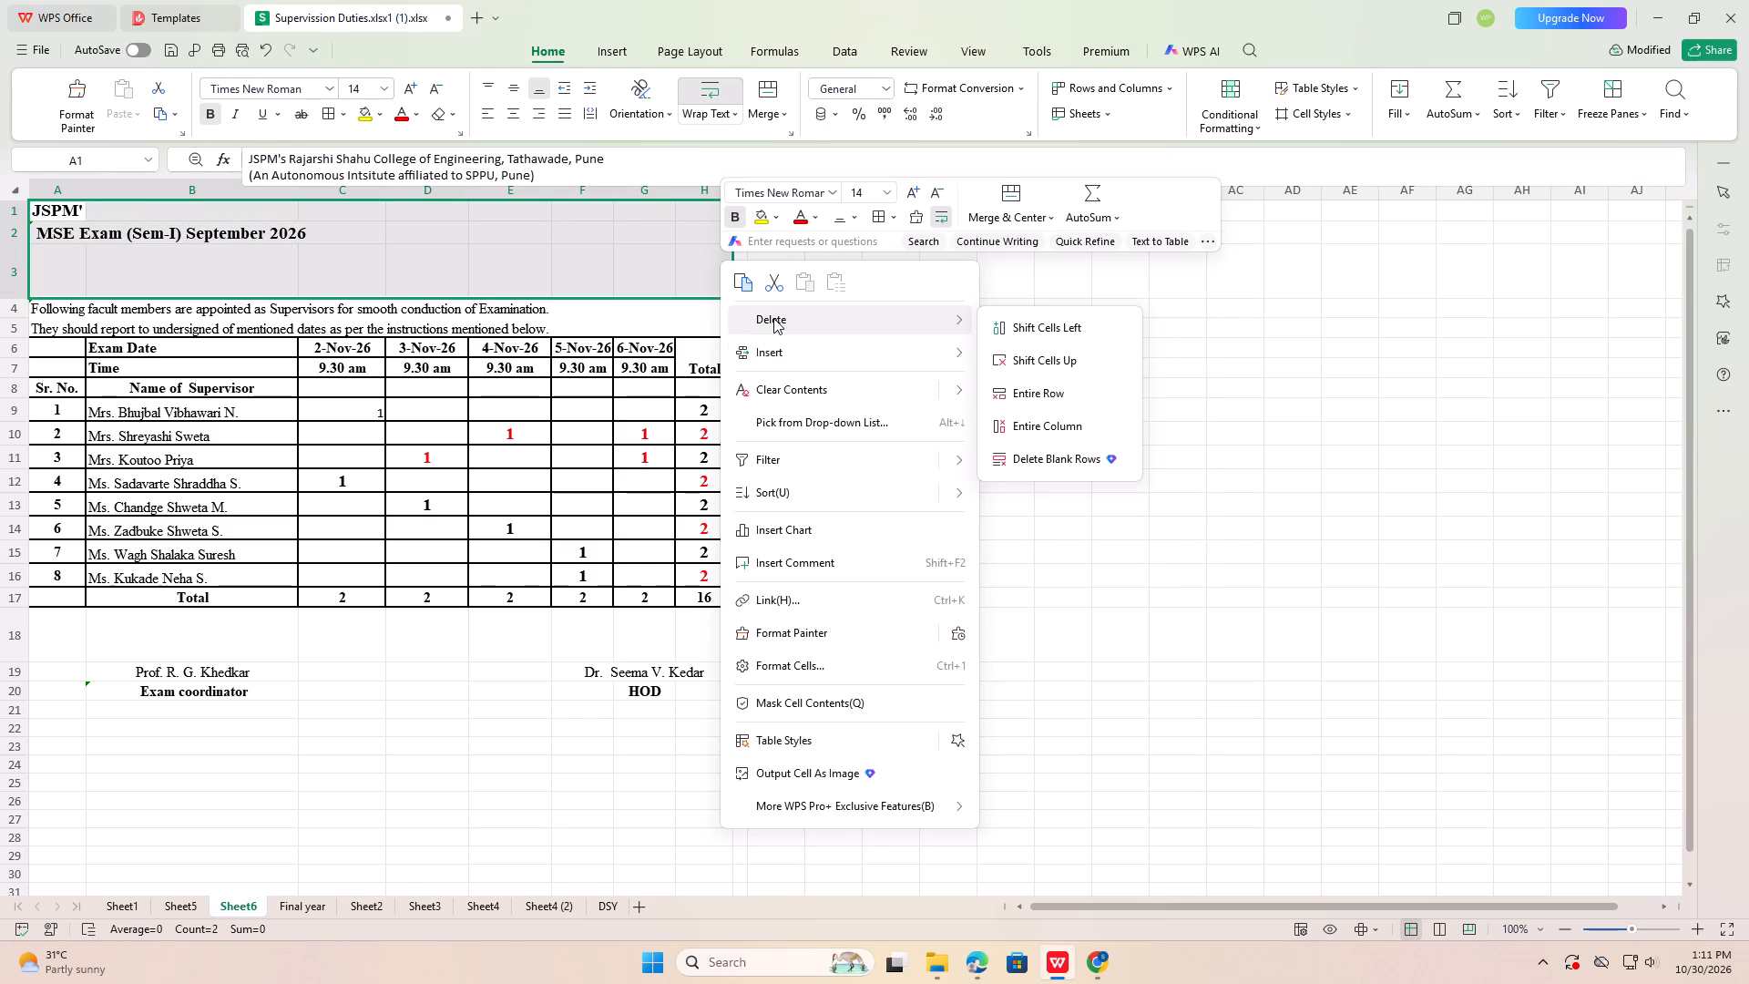
pyautogui.click(1038, 332)
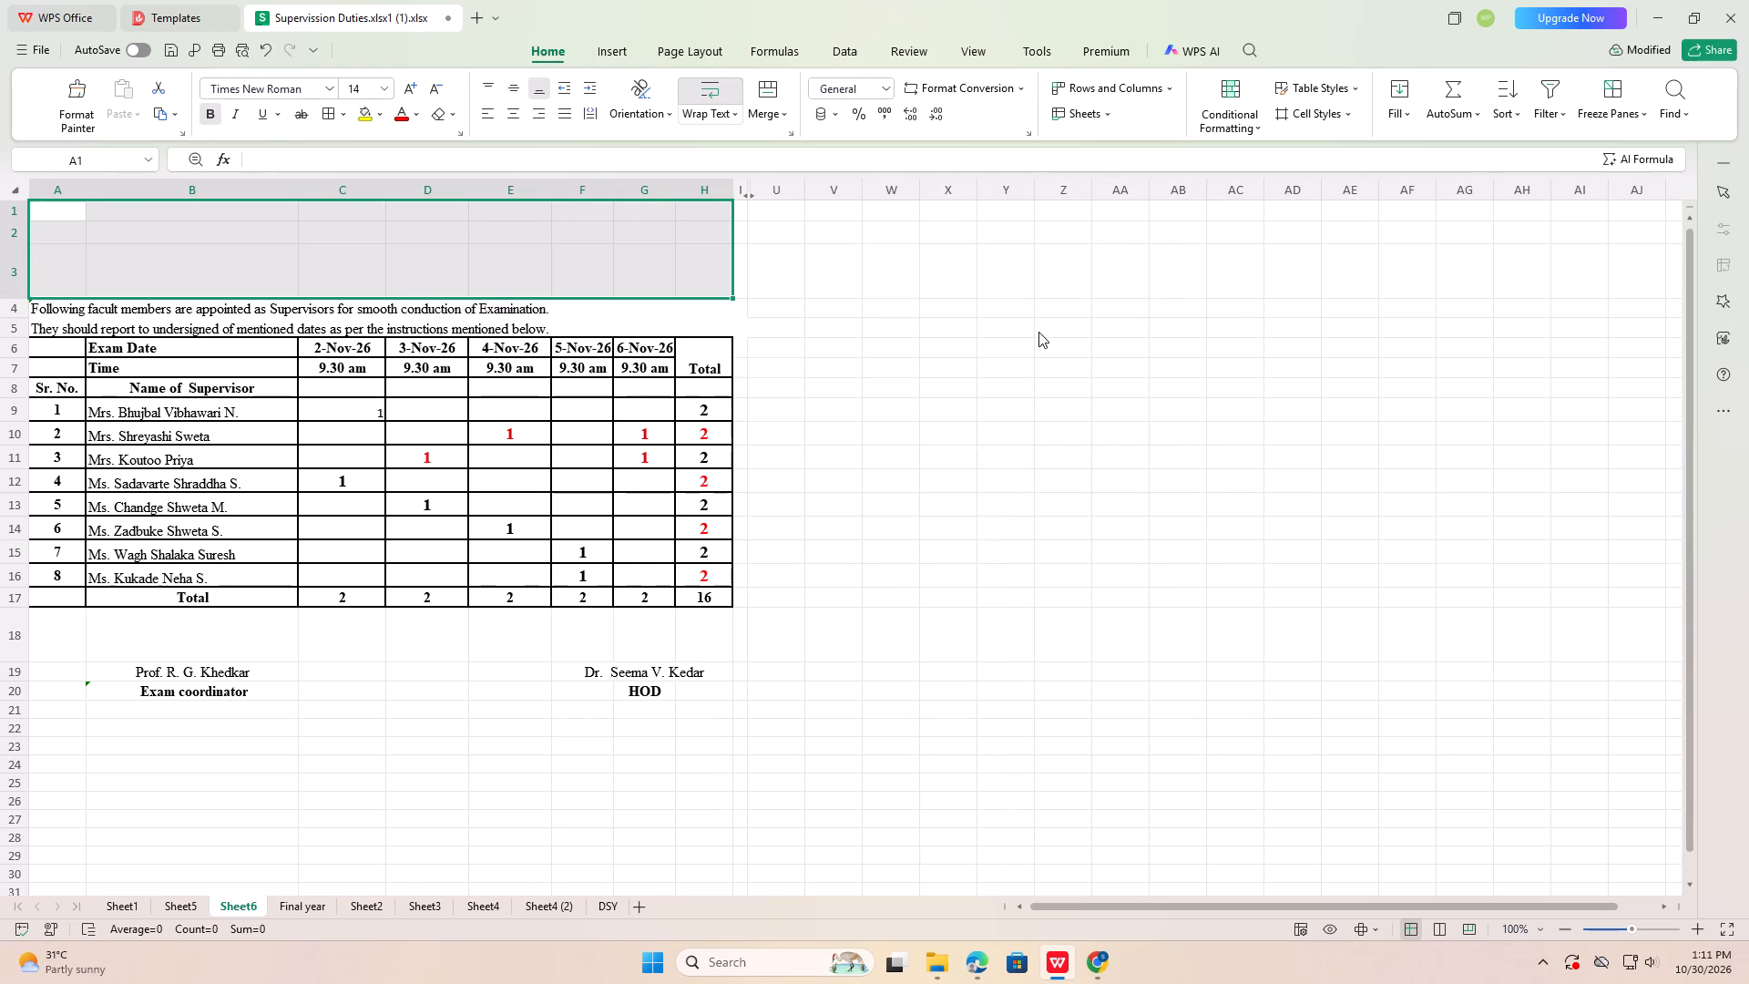
pyautogui.click(1093, 335)
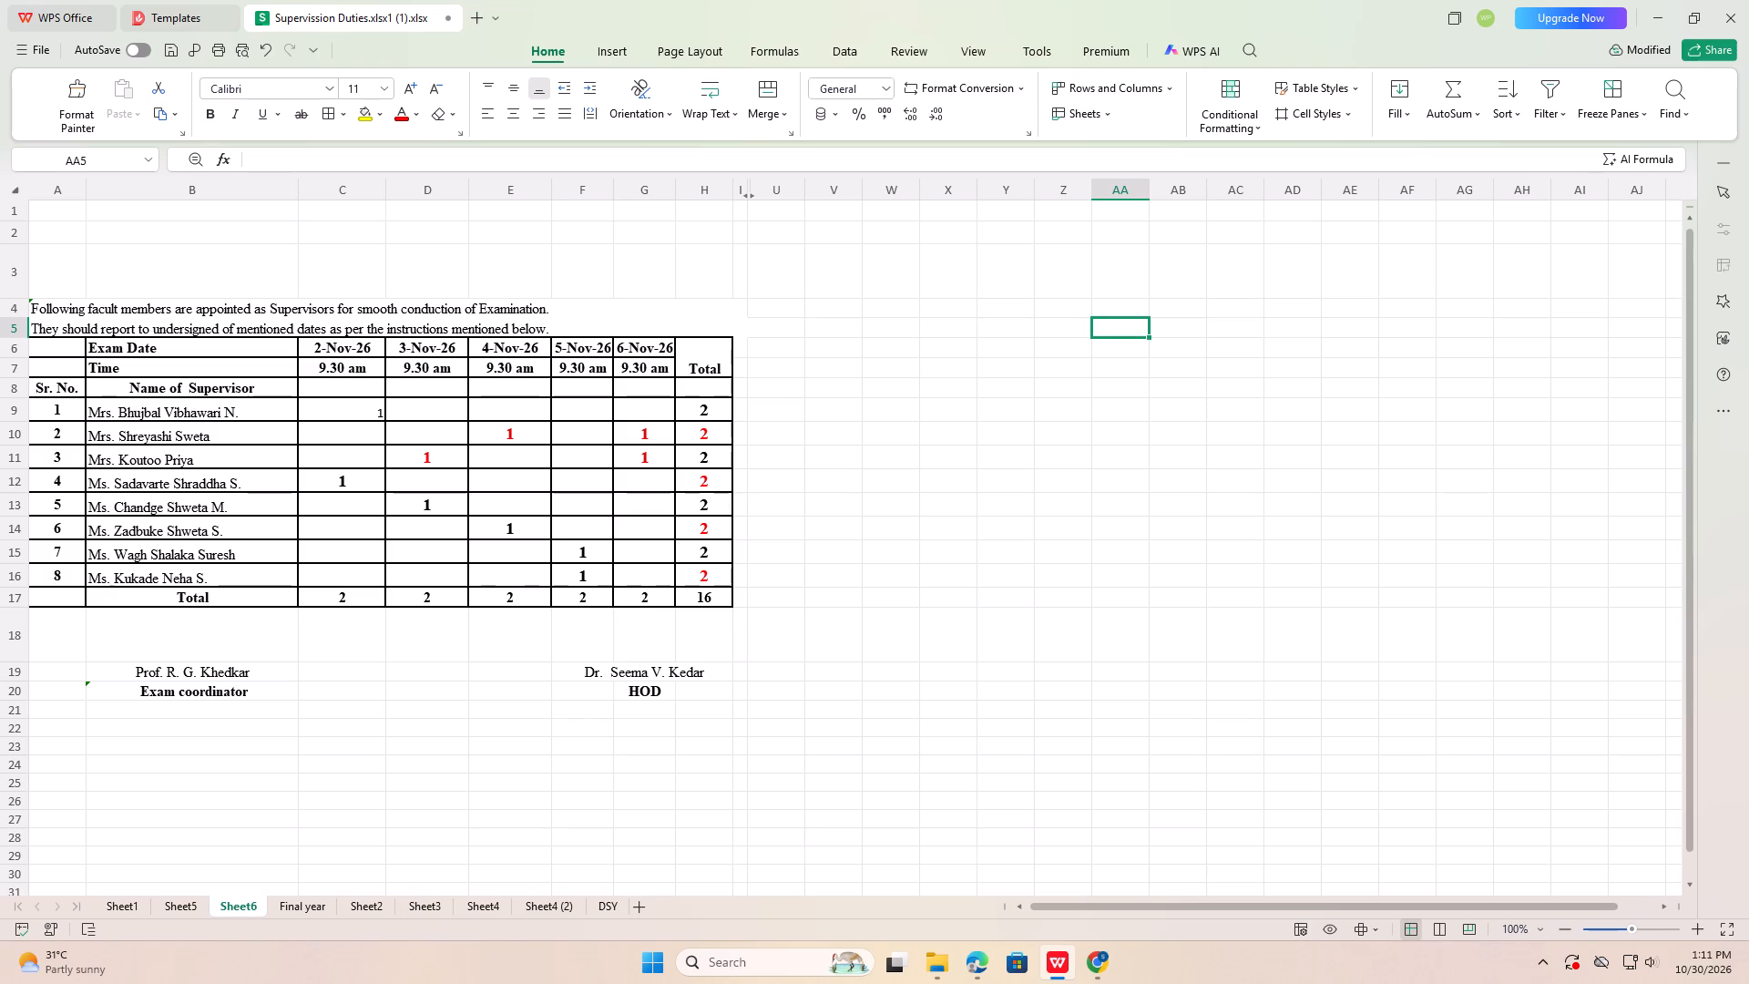
# On Sheet1, narrow column P and try to collapse columns Q to S beneath the heading.
pyautogui.click(103, 907)
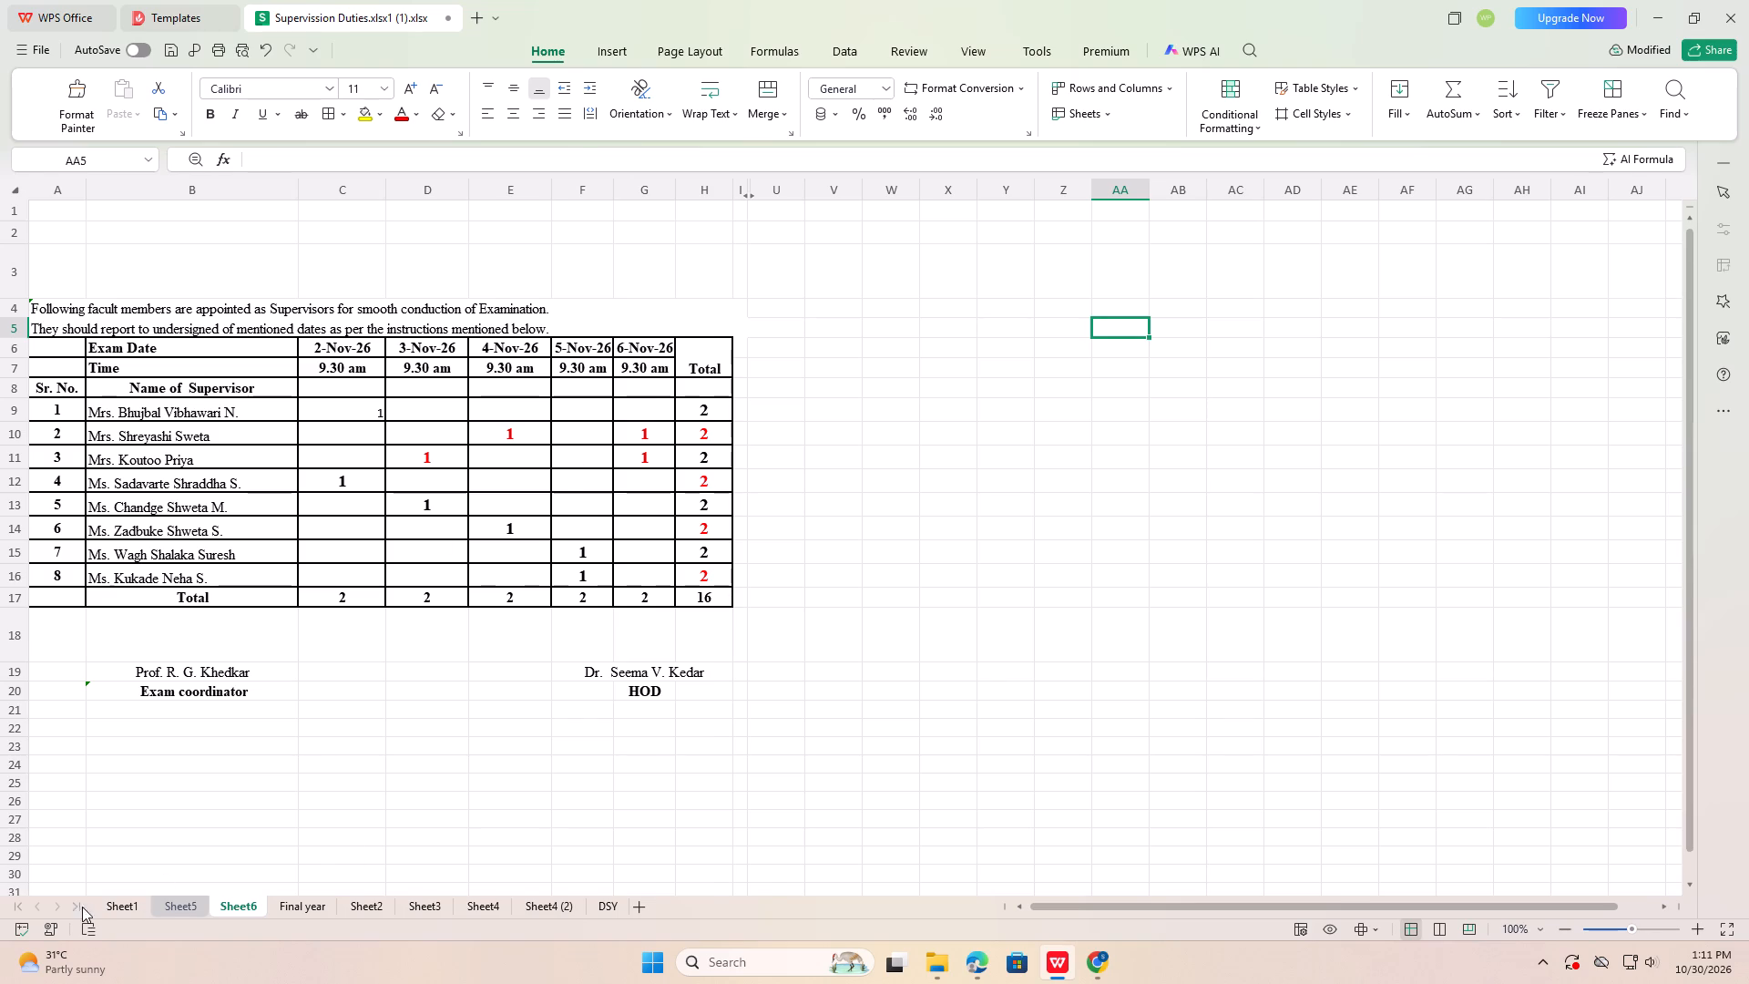
pyautogui.click(503, 255)
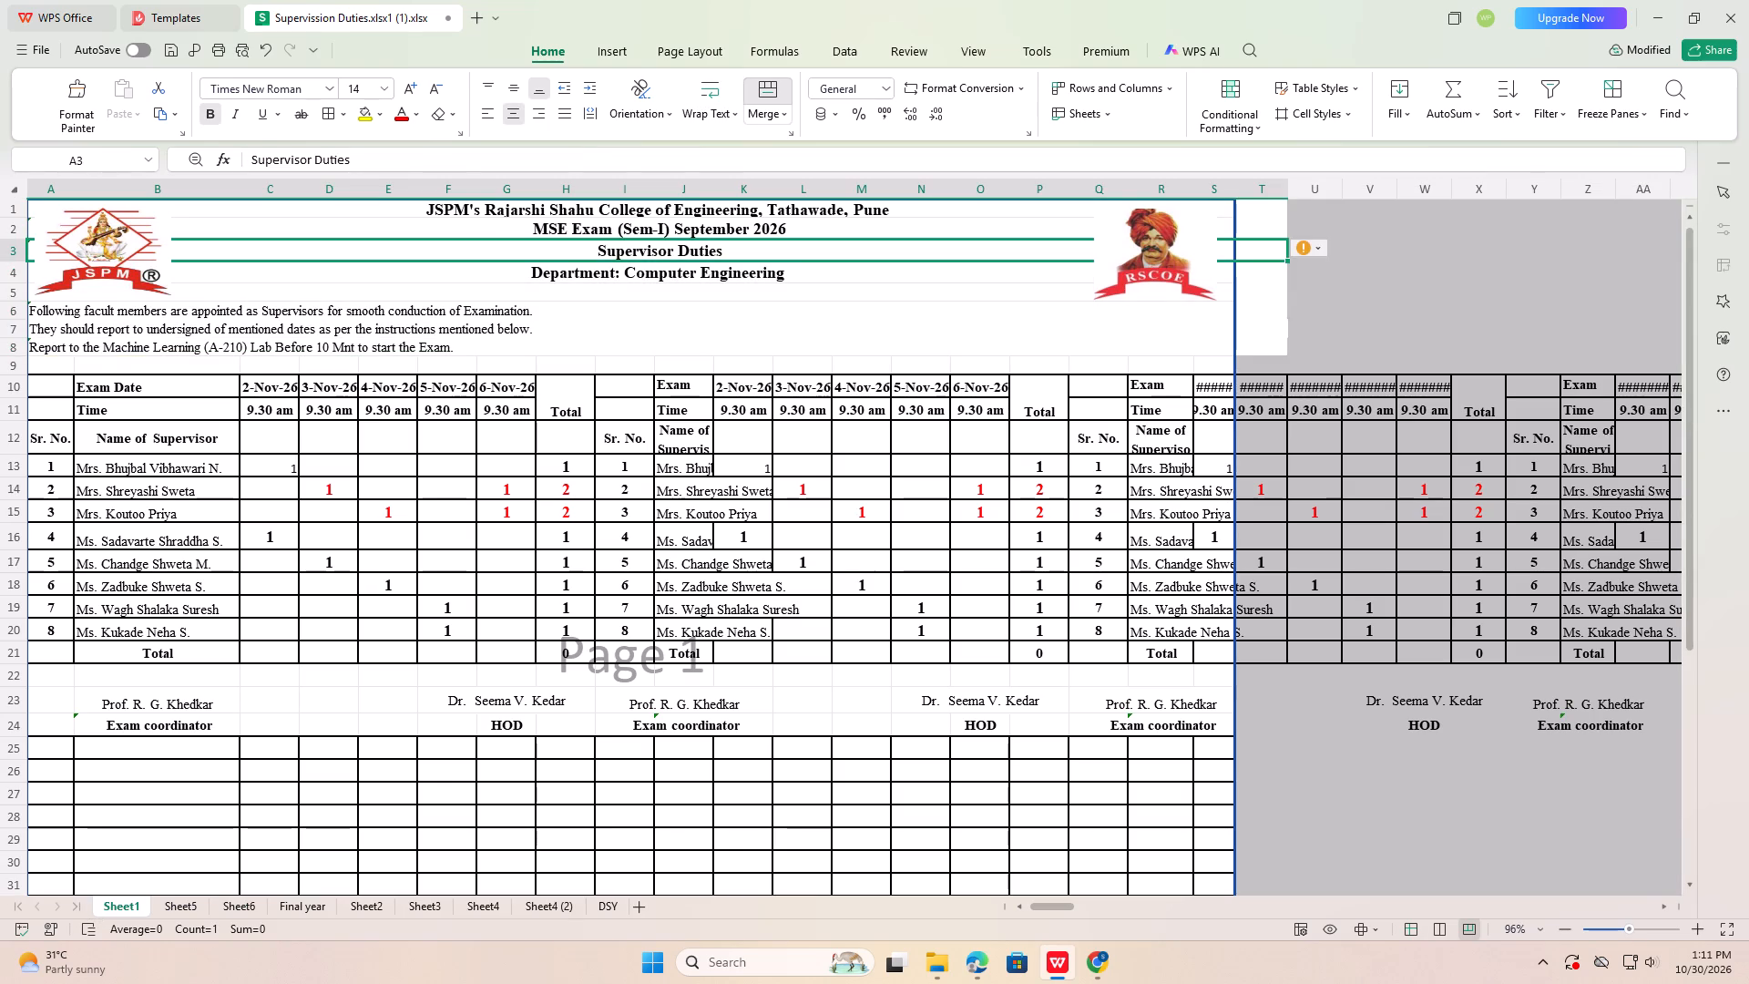
pyautogui.moveTo(201, 210); pyautogui.dragTo(462, 231)
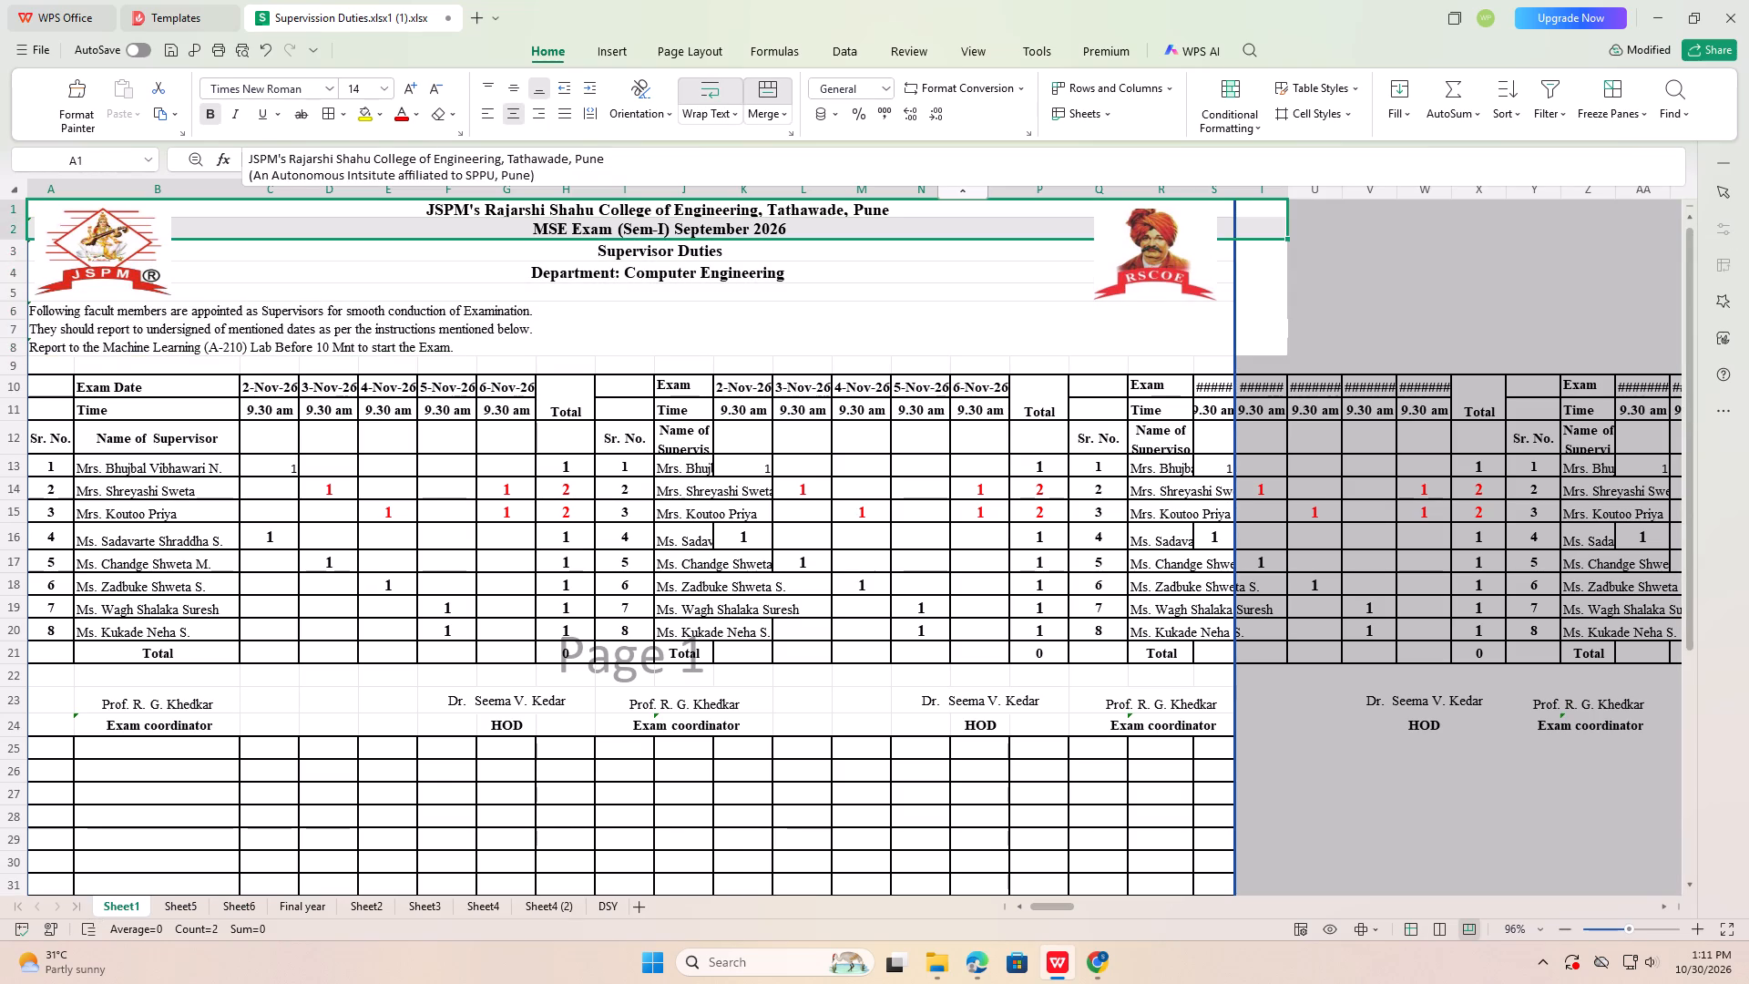
pyautogui.moveTo(1232, 194); pyautogui.dragTo(1167, 205)
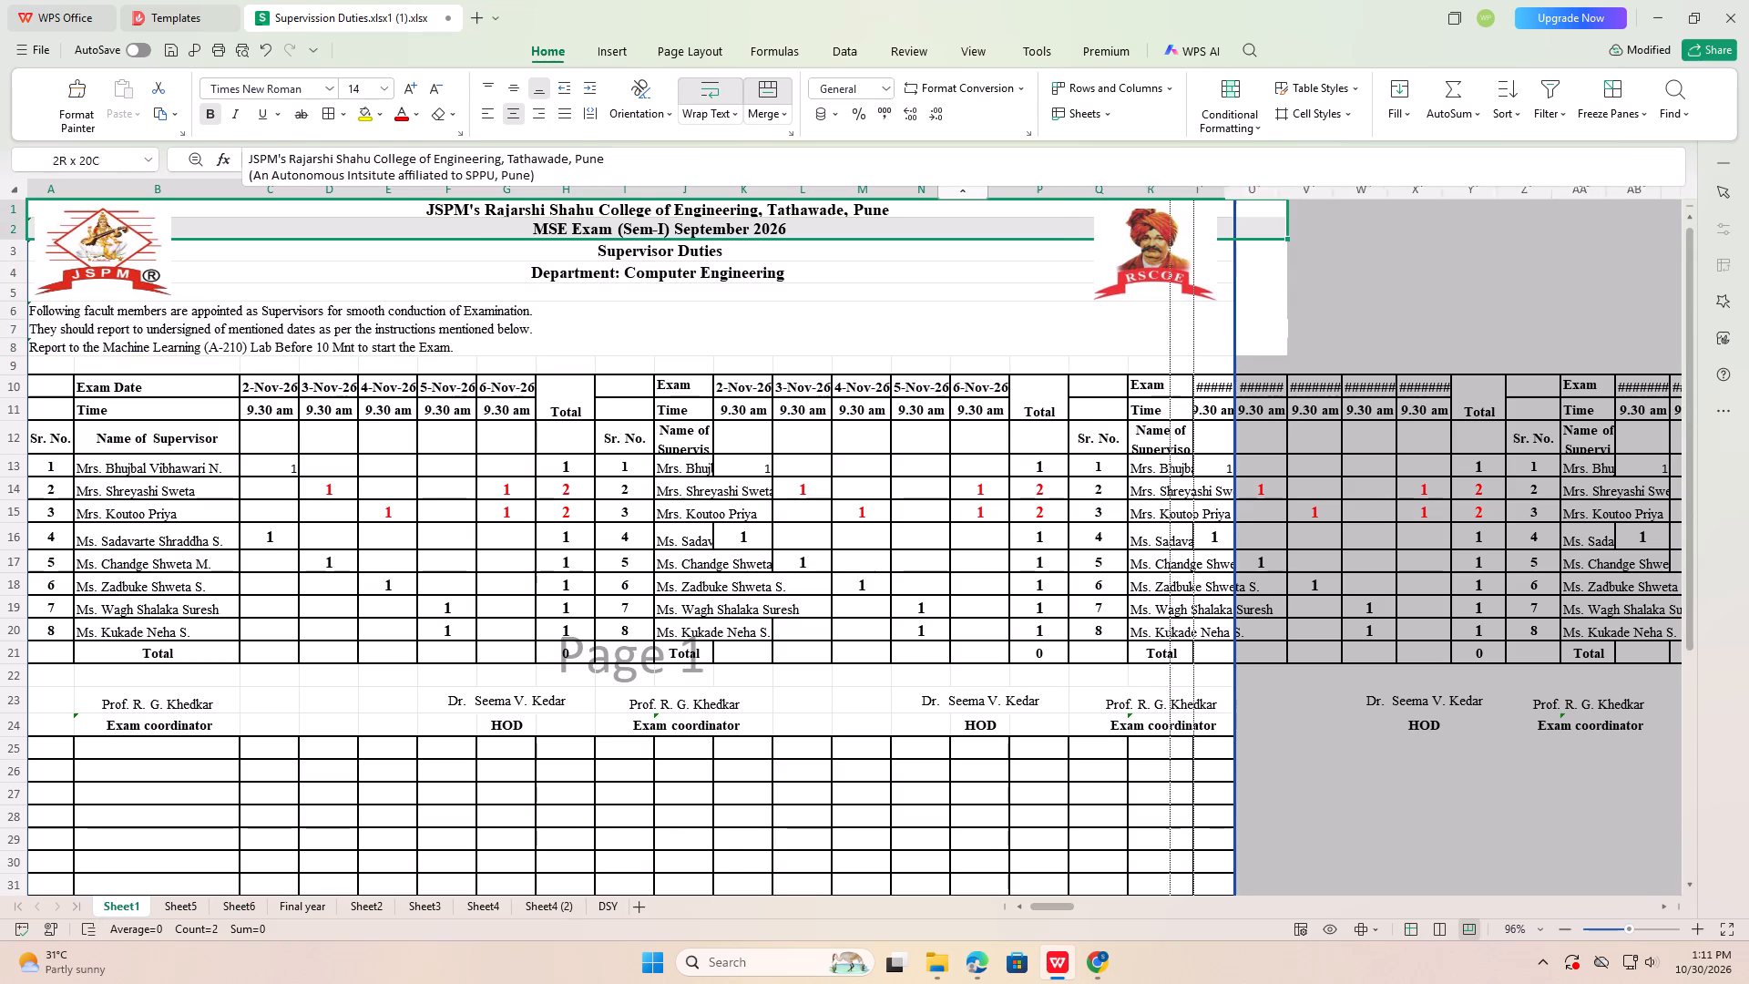
pyautogui.moveTo(1167, 205); pyautogui.dragTo(1038, 231)
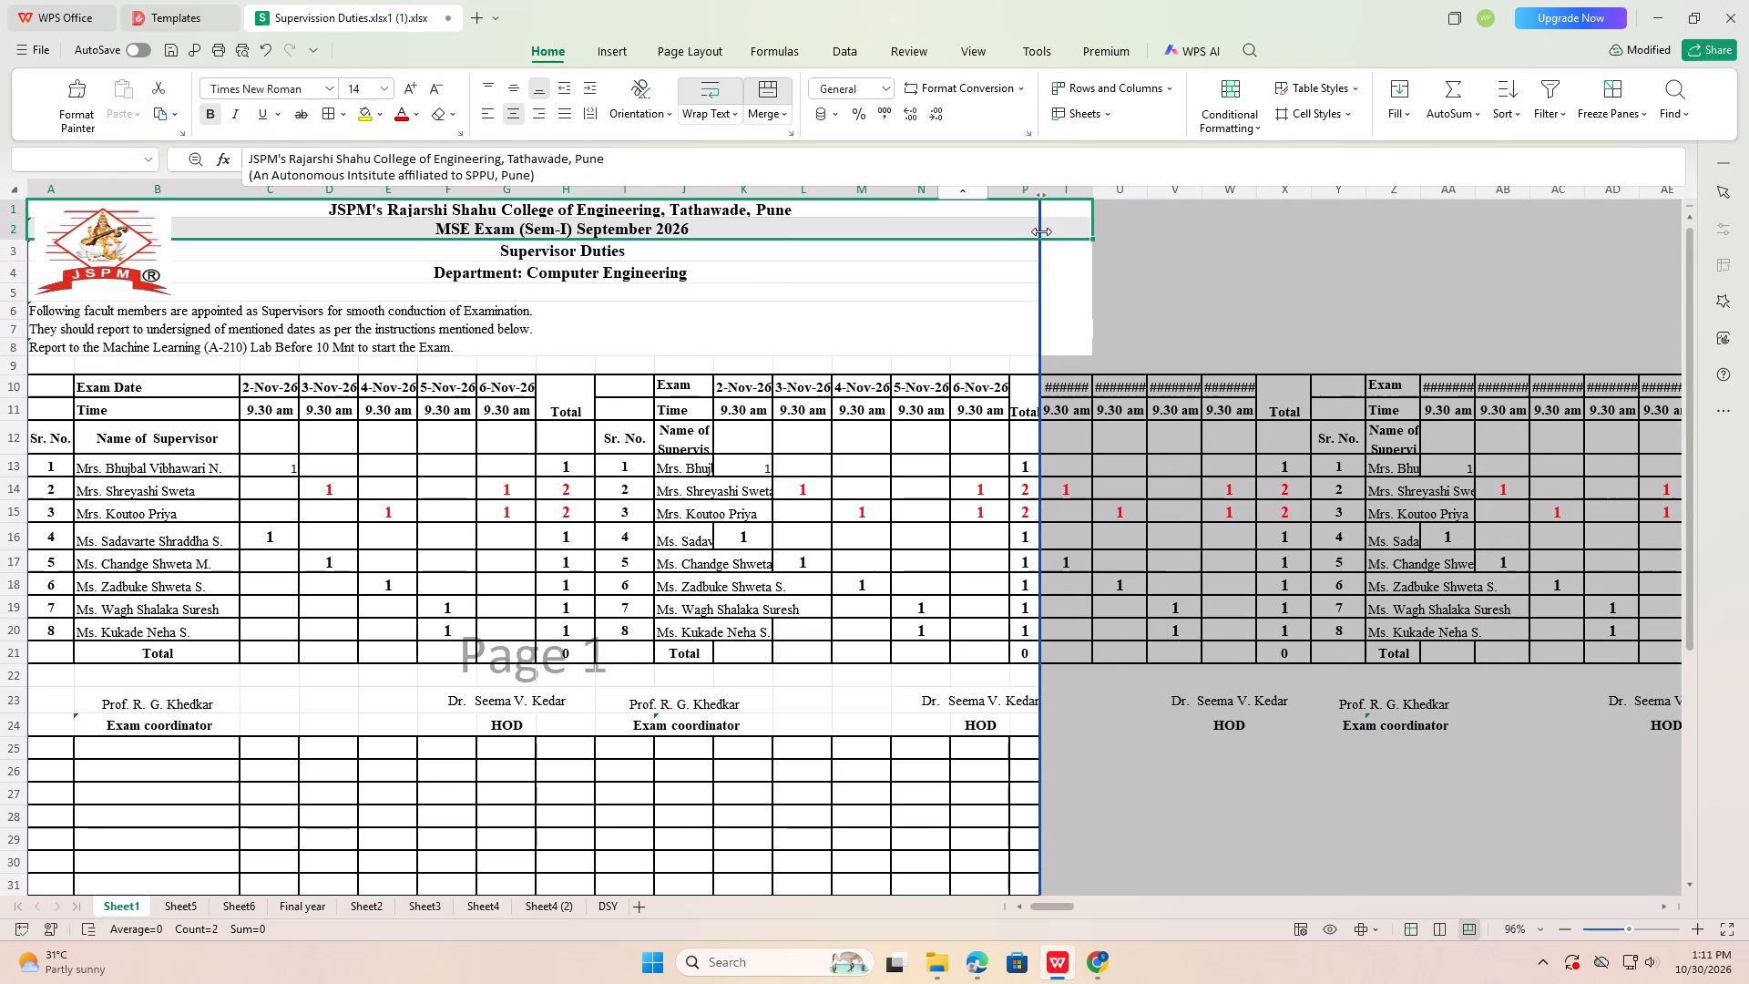
pyautogui.click(1038, 183)
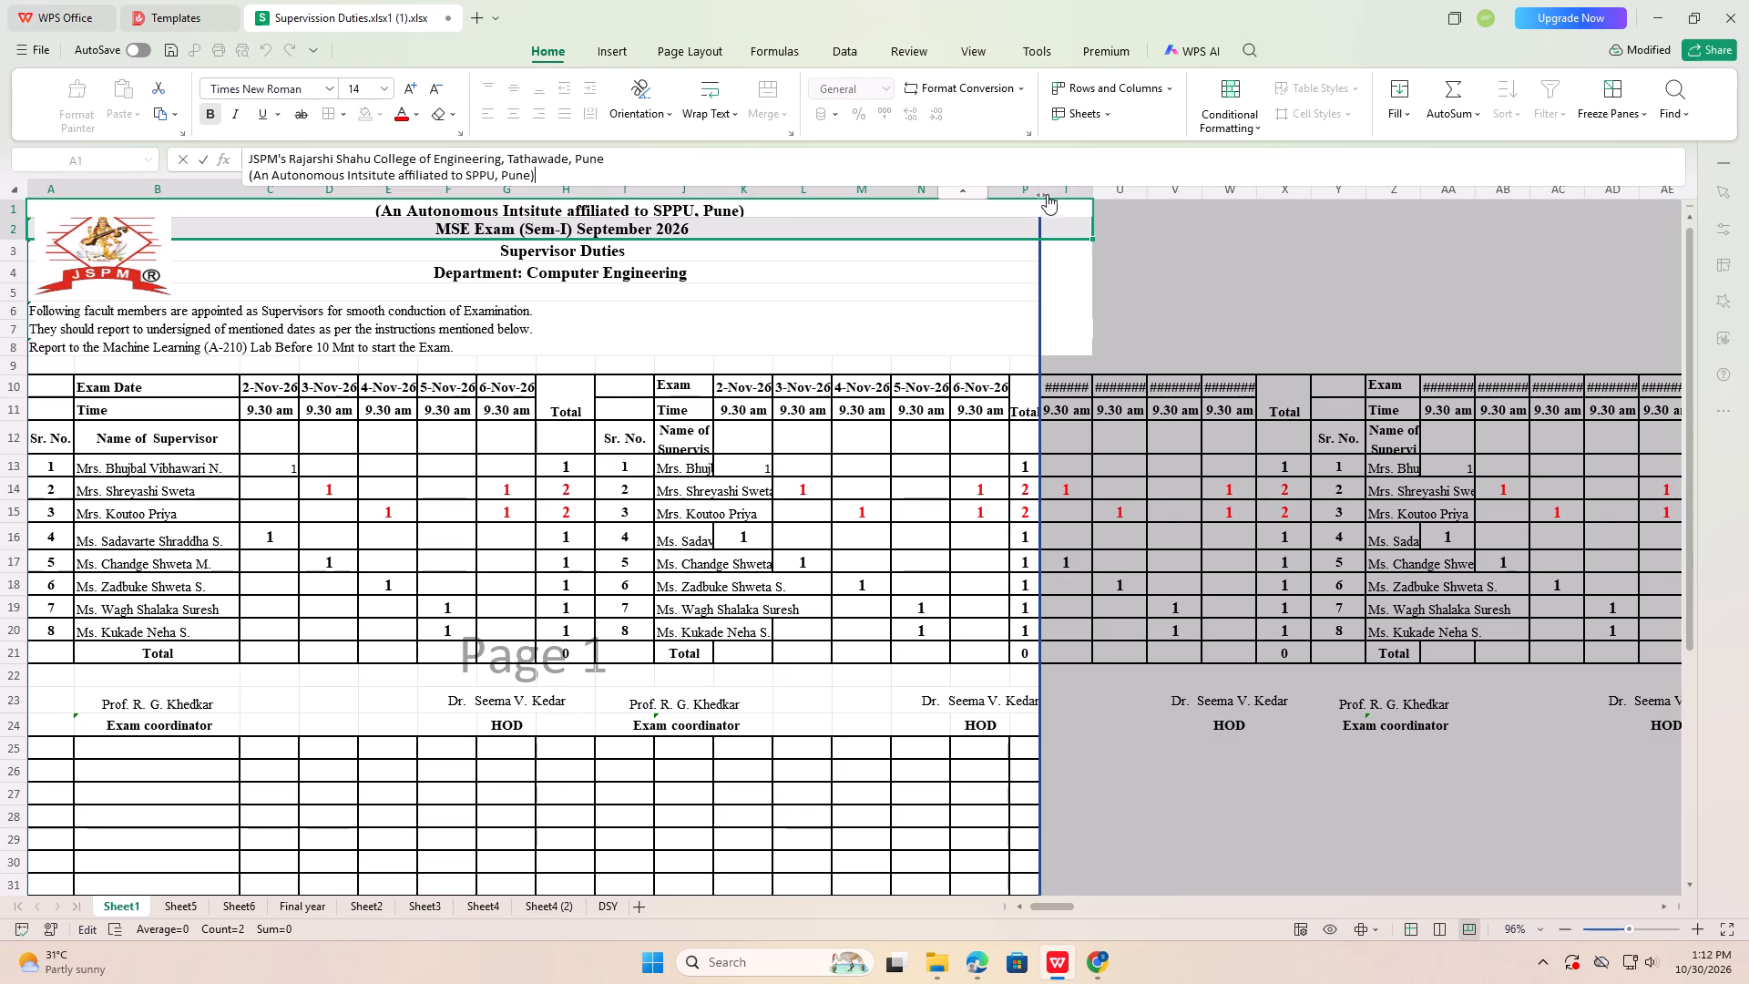
pyautogui.moveTo(1040, 195); pyautogui.dragTo(944, 219)
pyautogui.click(1212, 235)
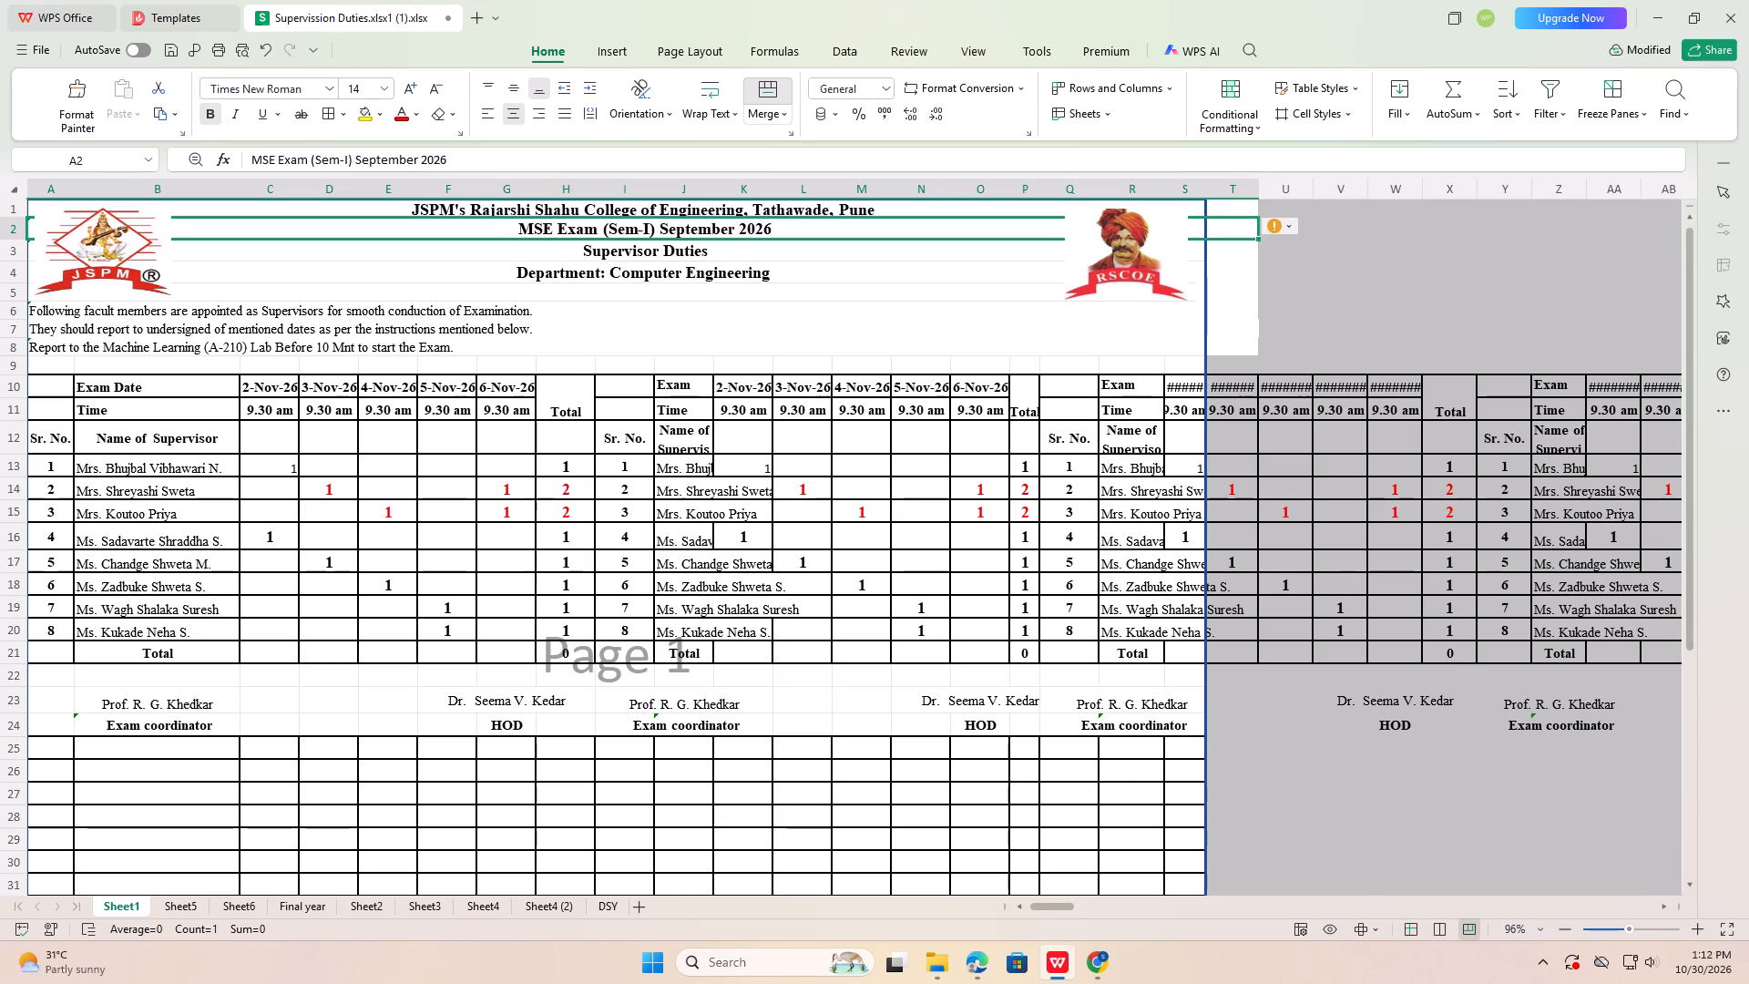
# Shrink Sheet1's print area so it starts at row 2 and ends after column M.
pyautogui.moveTo(1204, 200); pyautogui.dragTo(891, 223)
pyautogui.click(1300, 267)
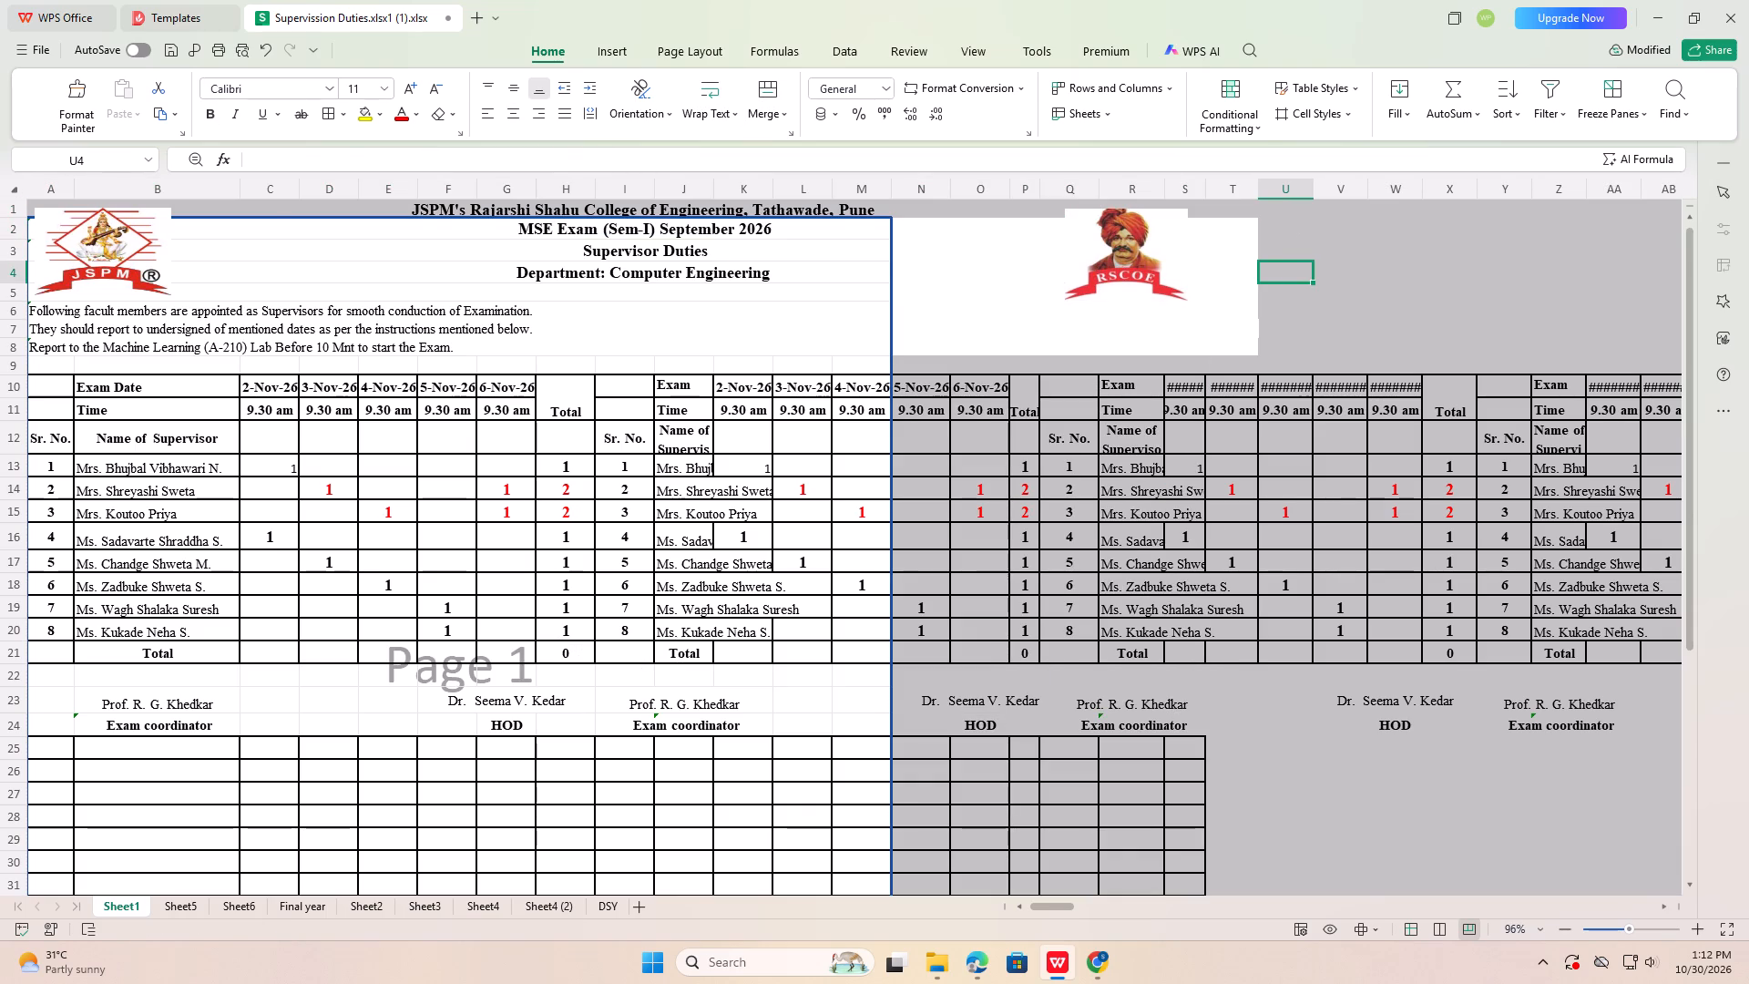
# Copy the JSPM logo from Sheet1's heading and paste it at cell A3 on Sheet6.
pyautogui.doubleClick(322, 241)
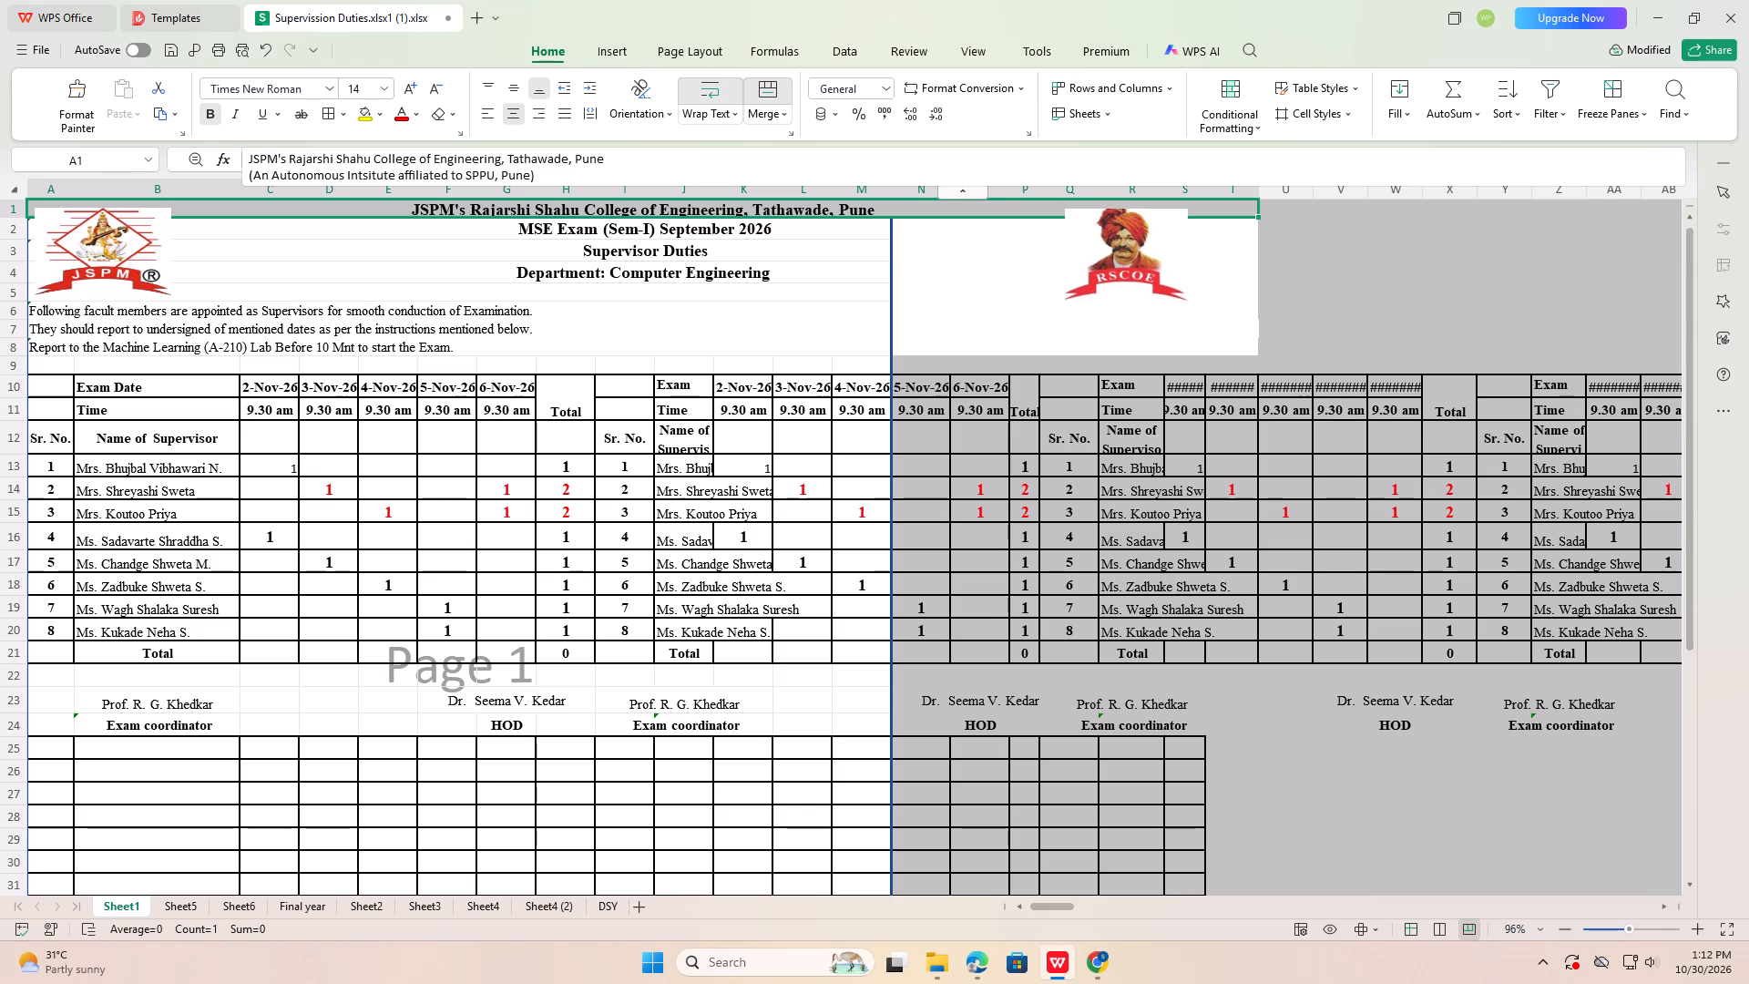
pyautogui.doubleClick(455, 224)
pyautogui.click(107, 261)
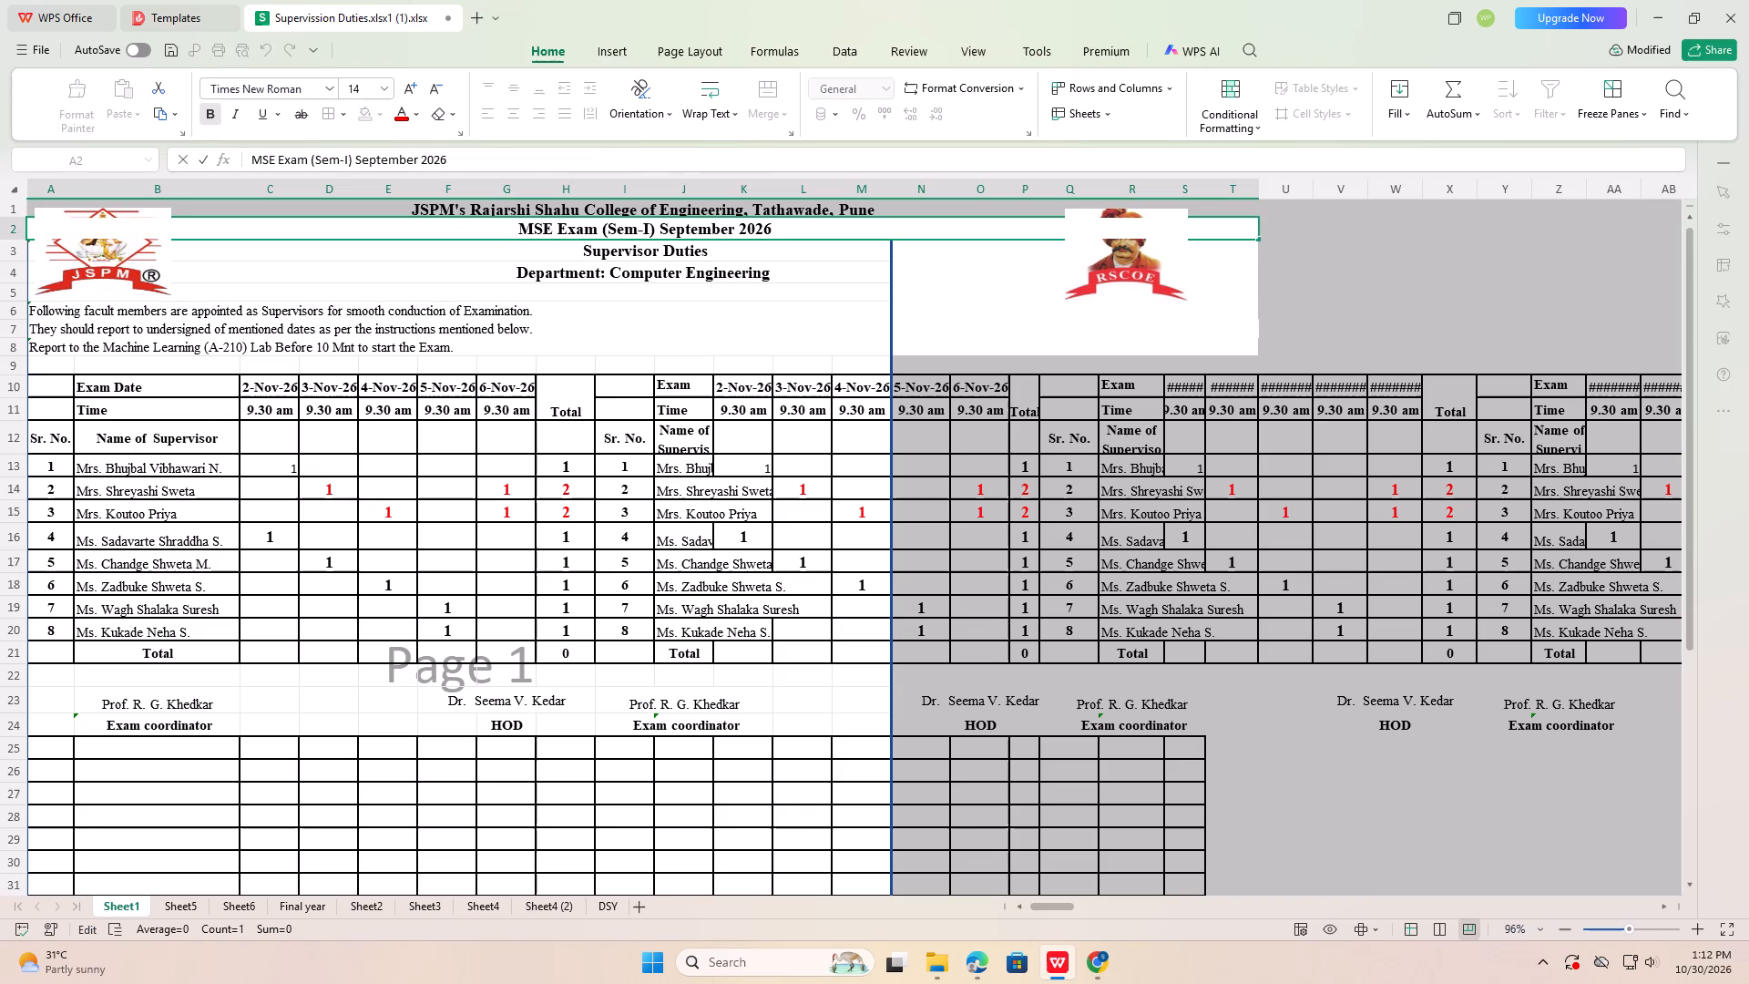
pyautogui.hotkey('ctrl', 'c')
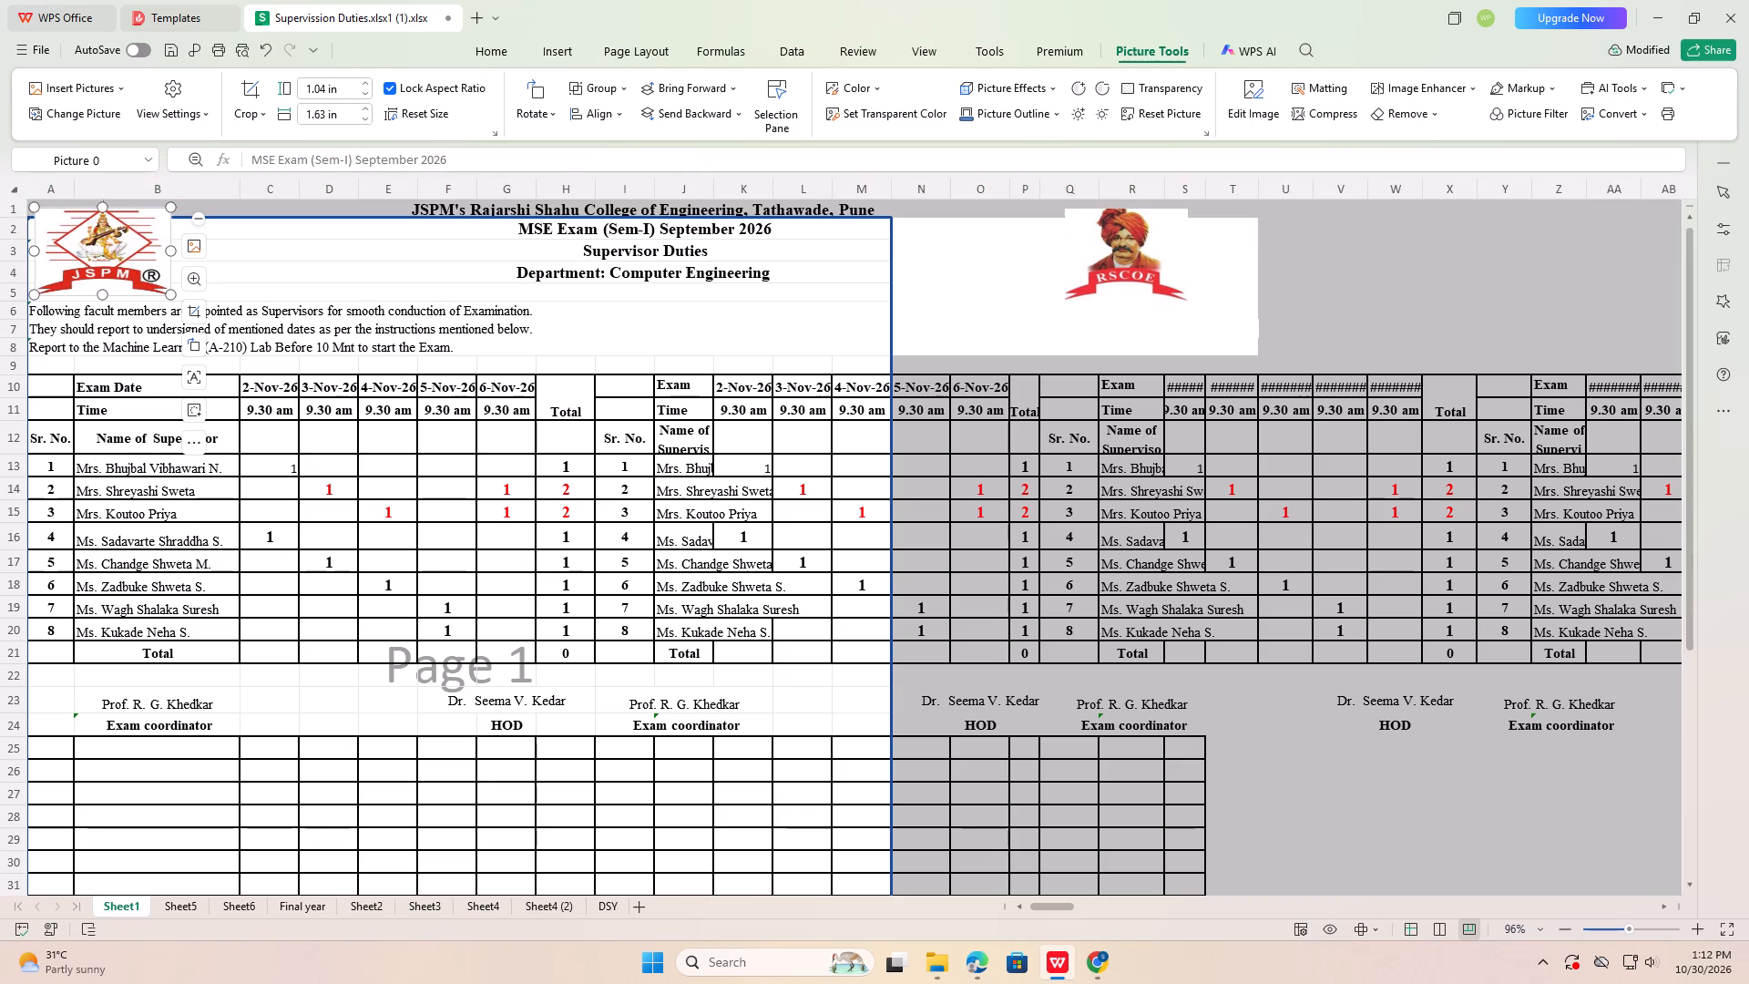
pyautogui.click(199, 910)
pyautogui.scroll(5, 340, 538)
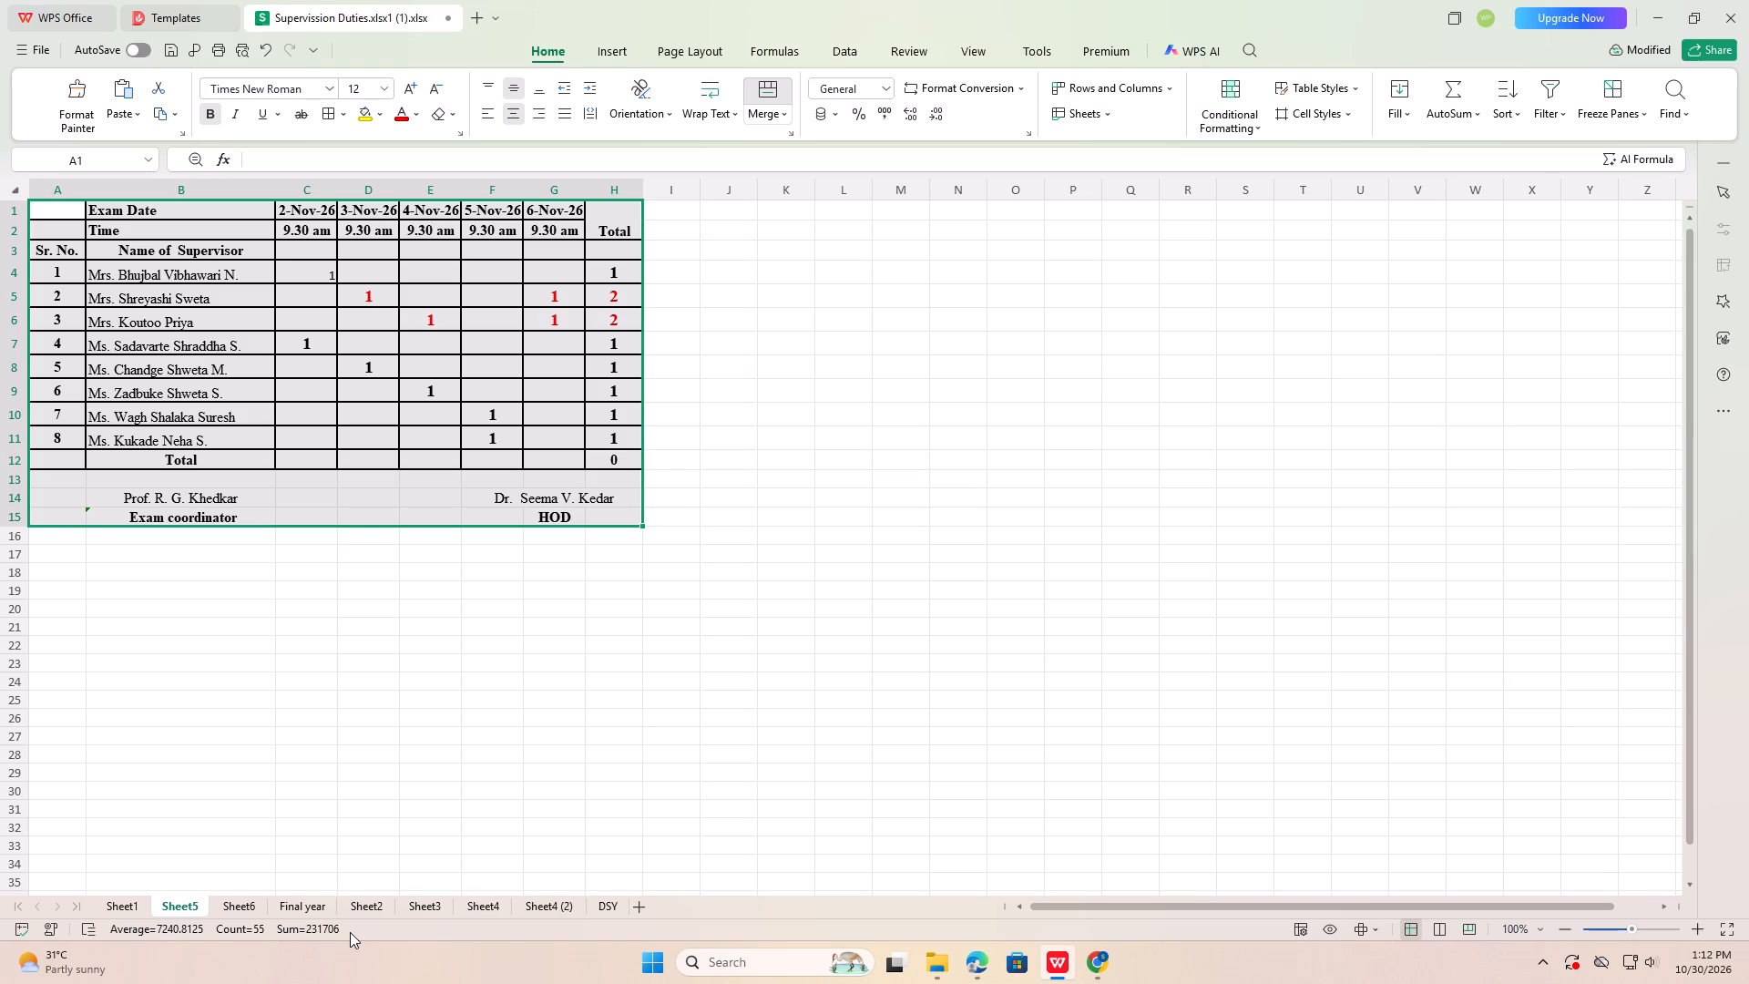
pyautogui.click(238, 909)
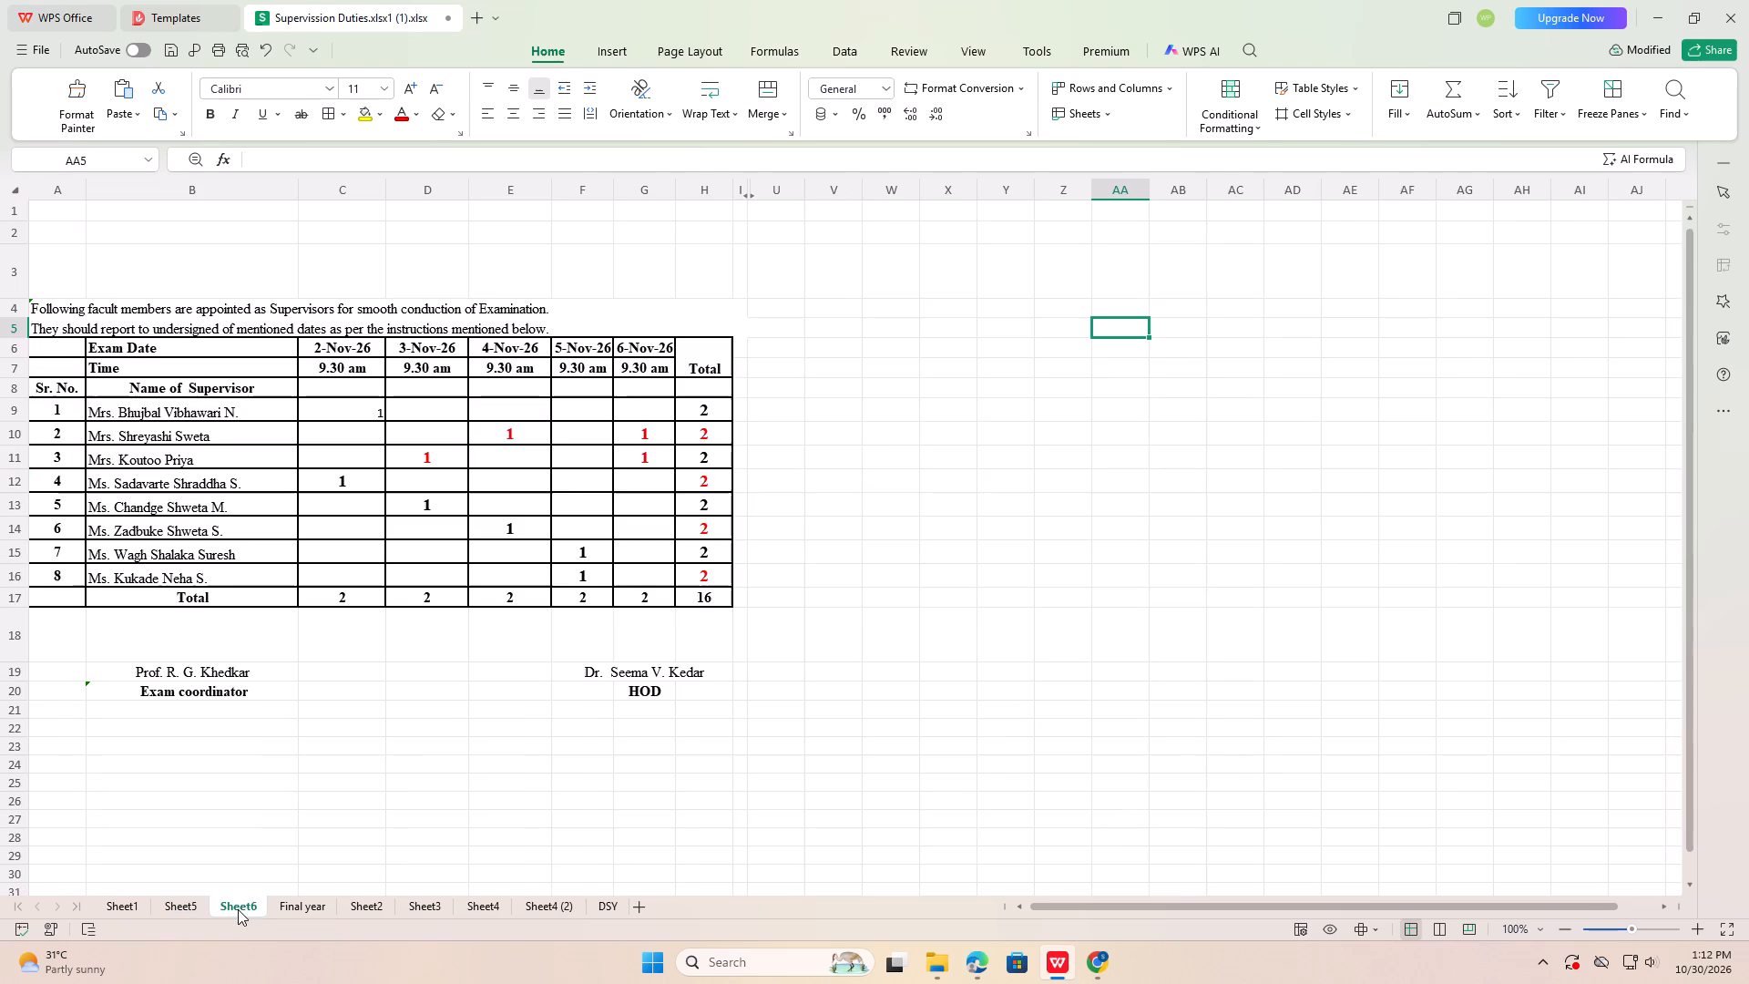
pyautogui.click(82, 251)
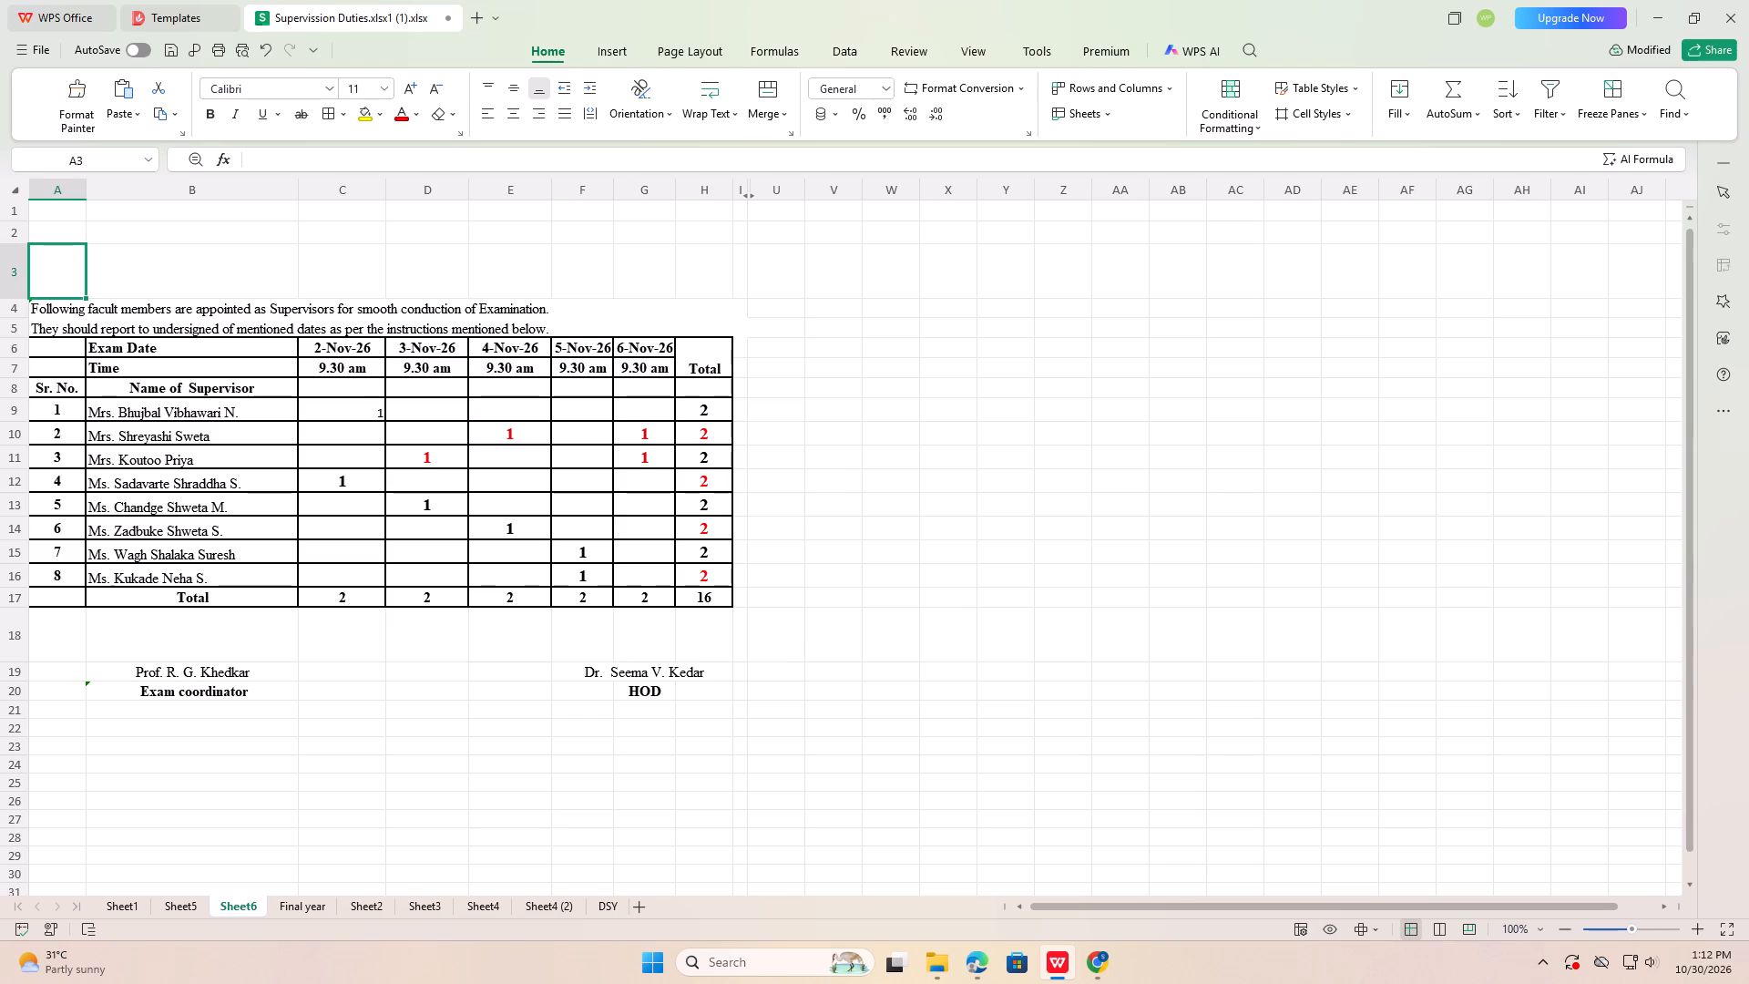
pyautogui.hotkey('ctrl', 'v')
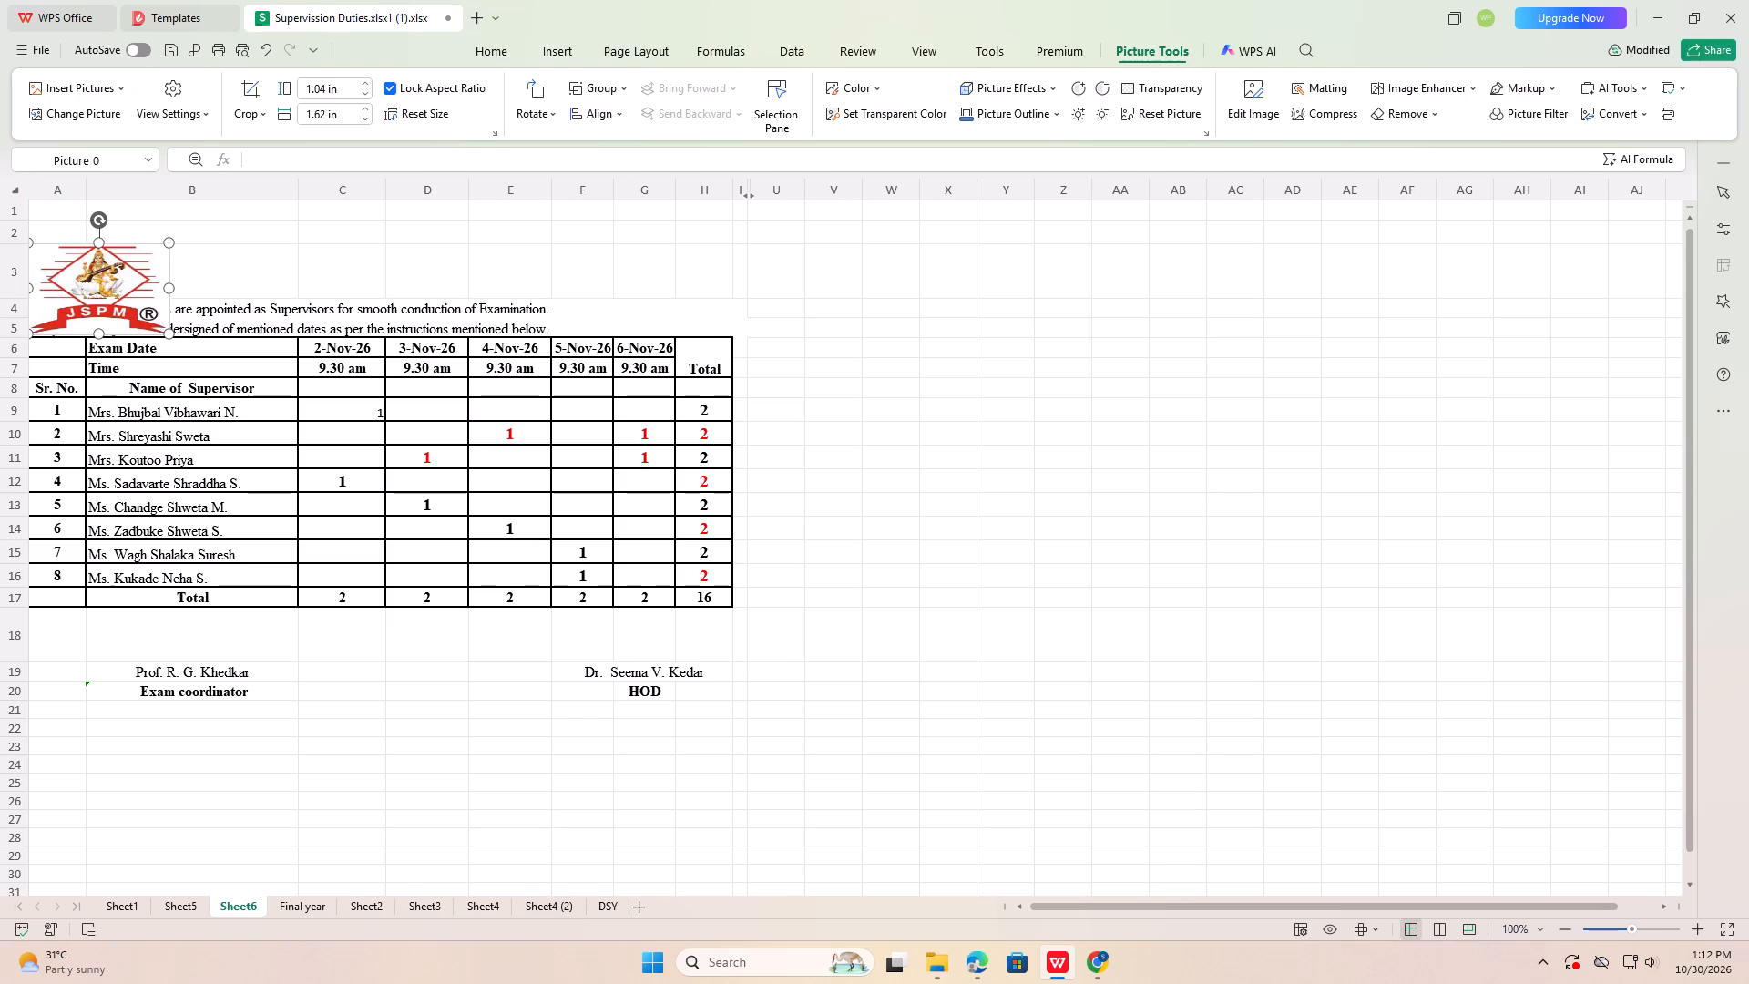
# Resize Sheet6's JSPM logo to about 0.96 in high by 1.41 in wide and fit it into rows 1 to 3 above the instructions.
pyautogui.moveTo(124, 300); pyautogui.dragTo(128, 236)
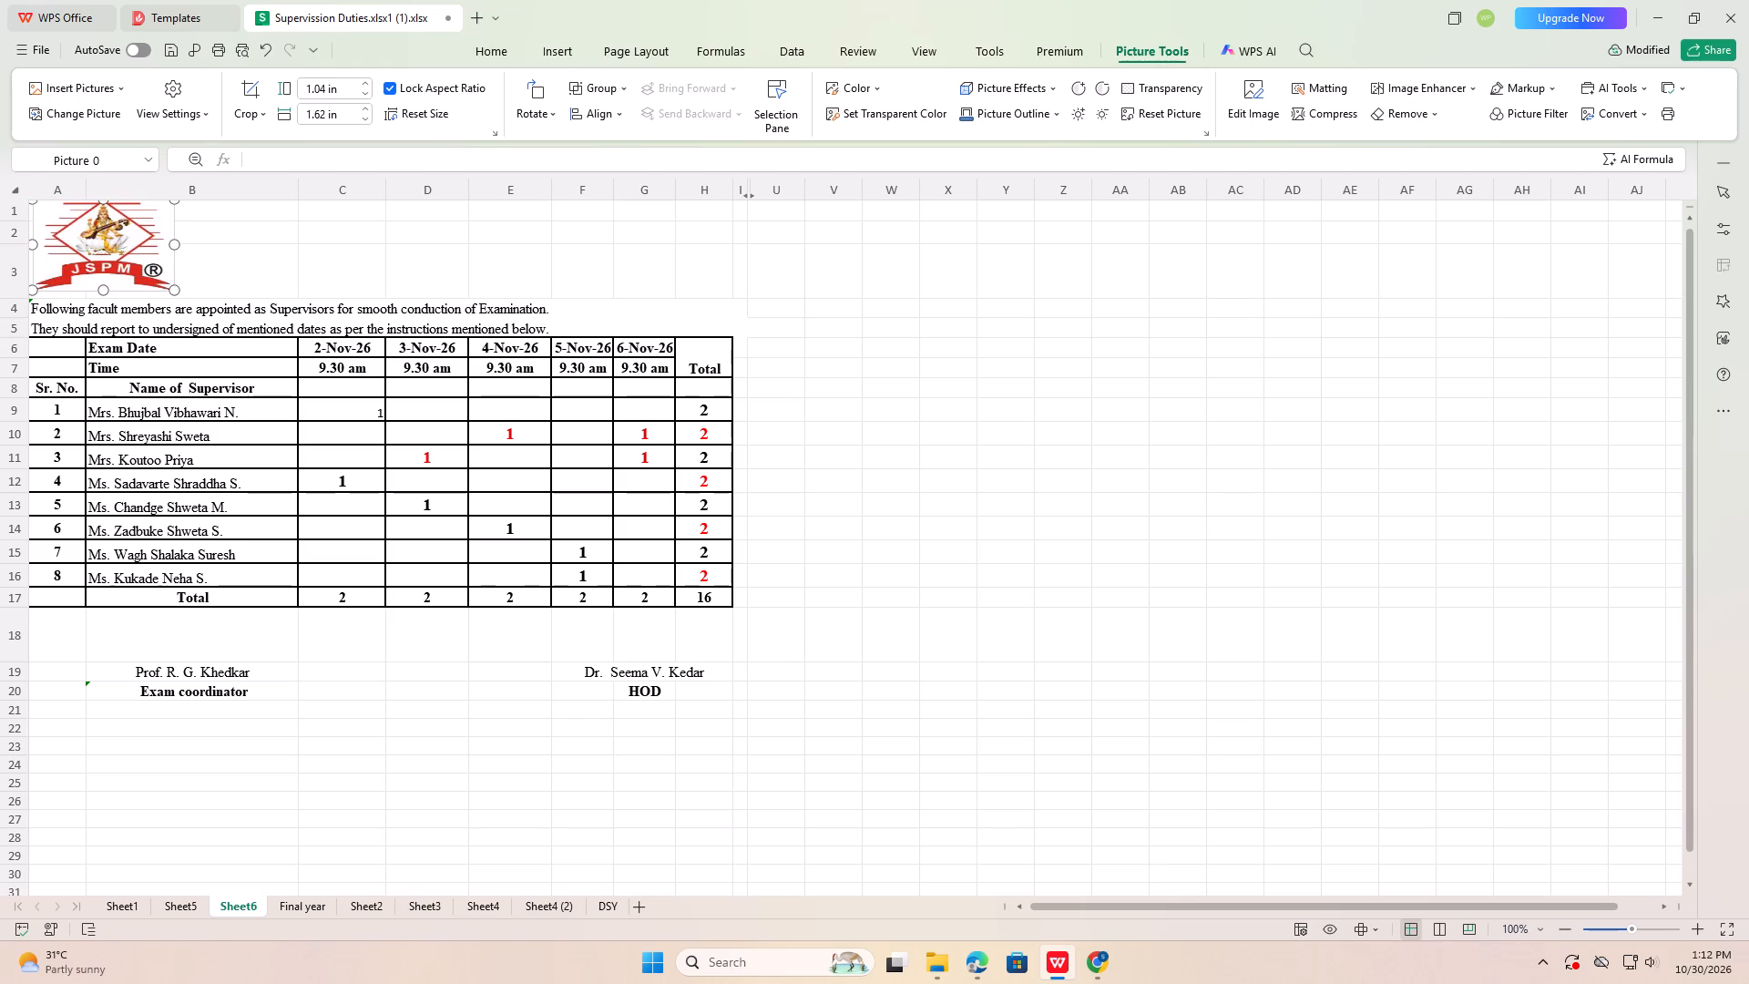
pyautogui.click(169, 247)
pyautogui.moveTo(102, 238); pyautogui.dragTo(107, 257)
pyautogui.moveTo(107, 218); pyautogui.dragTo(107, 222)
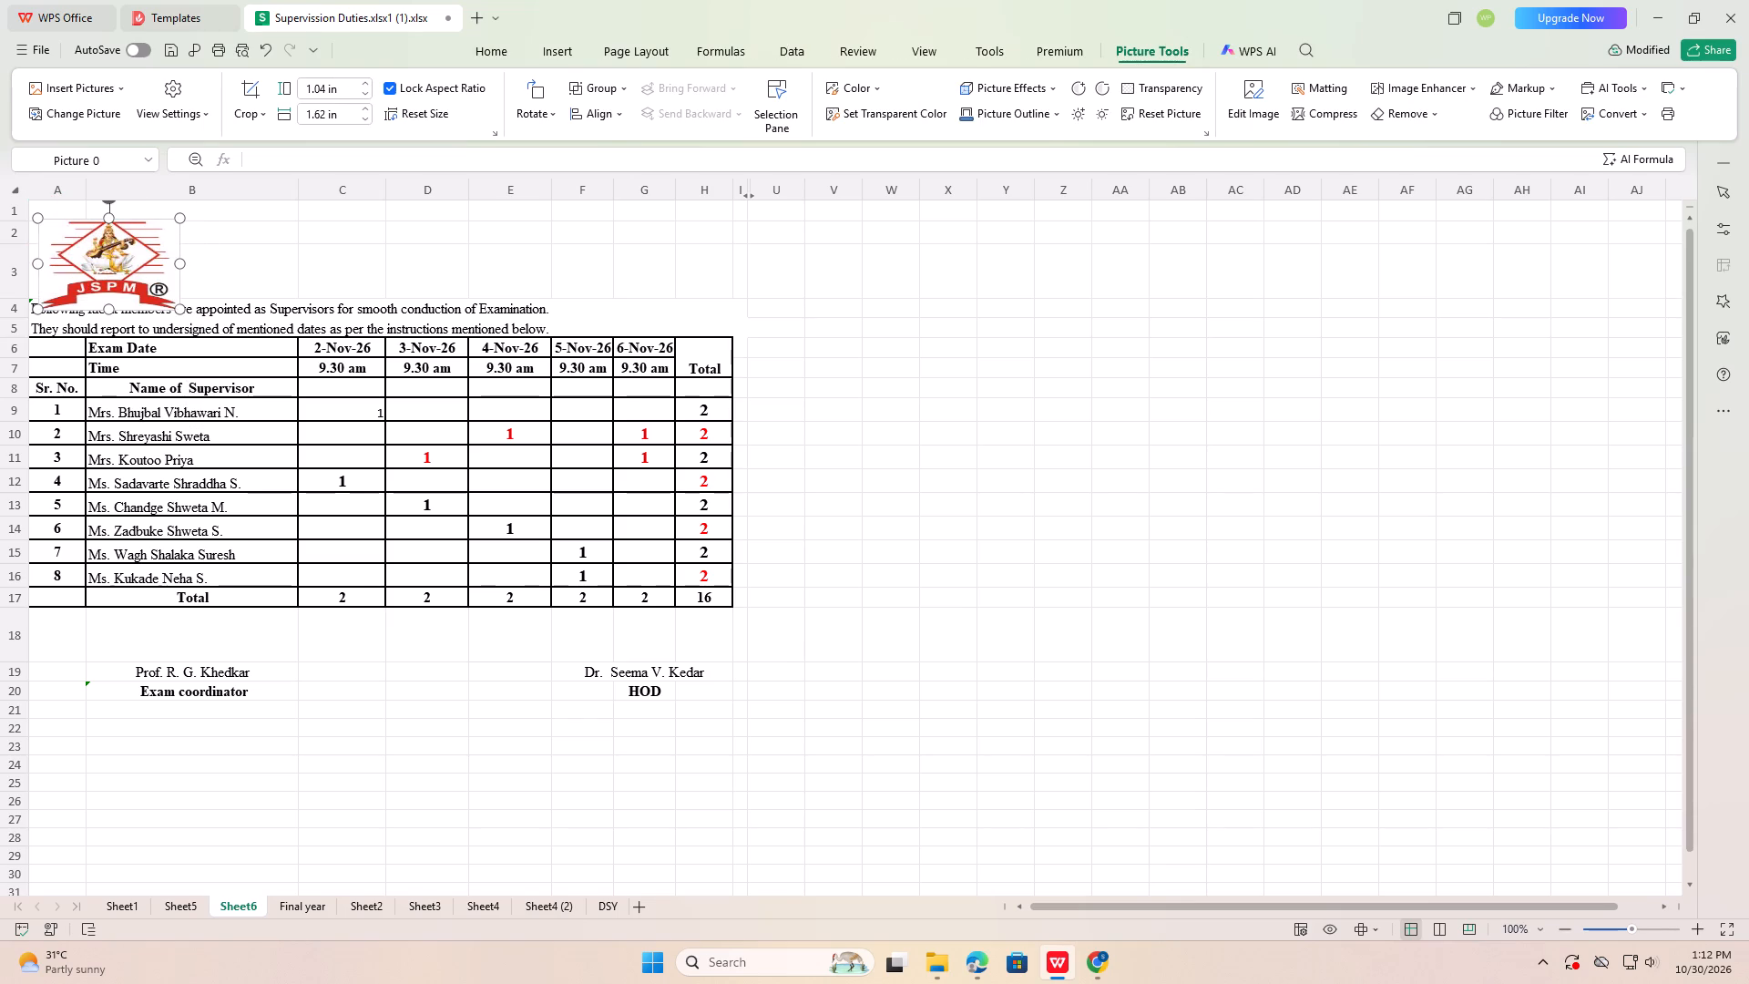
pyautogui.moveTo(107, 222); pyautogui.dragTo(111, 242)
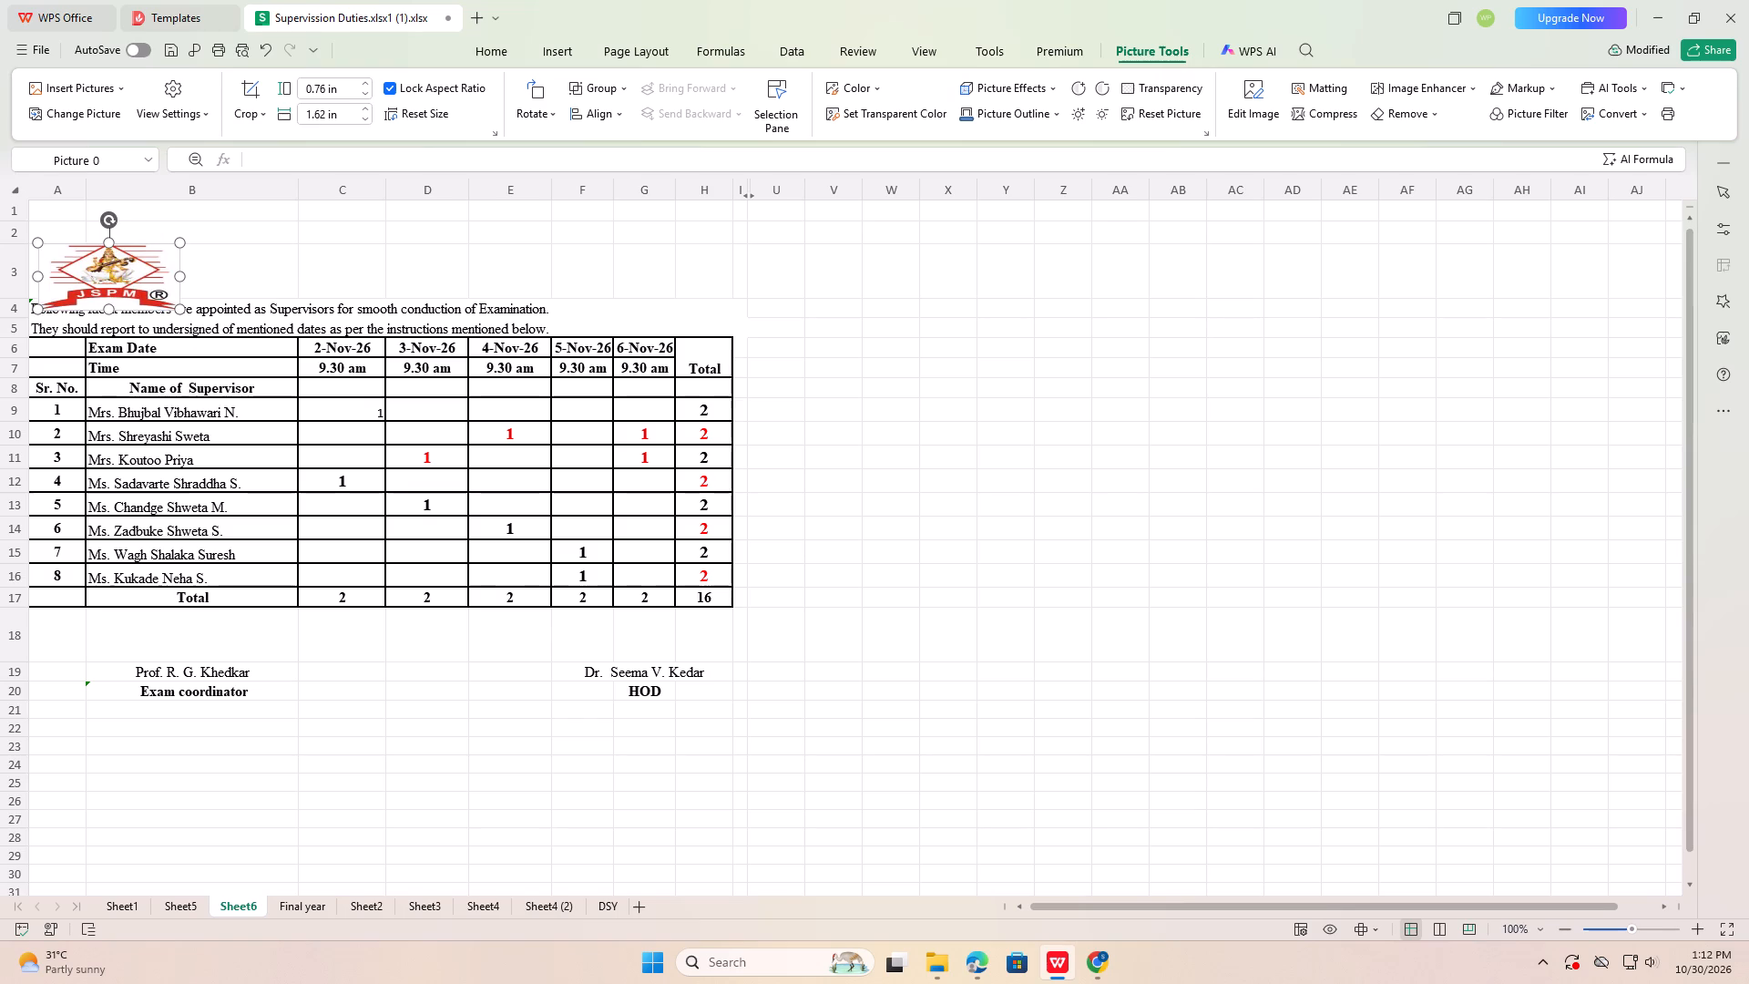
pyautogui.moveTo(112, 314); pyautogui.dragTo(114, 292)
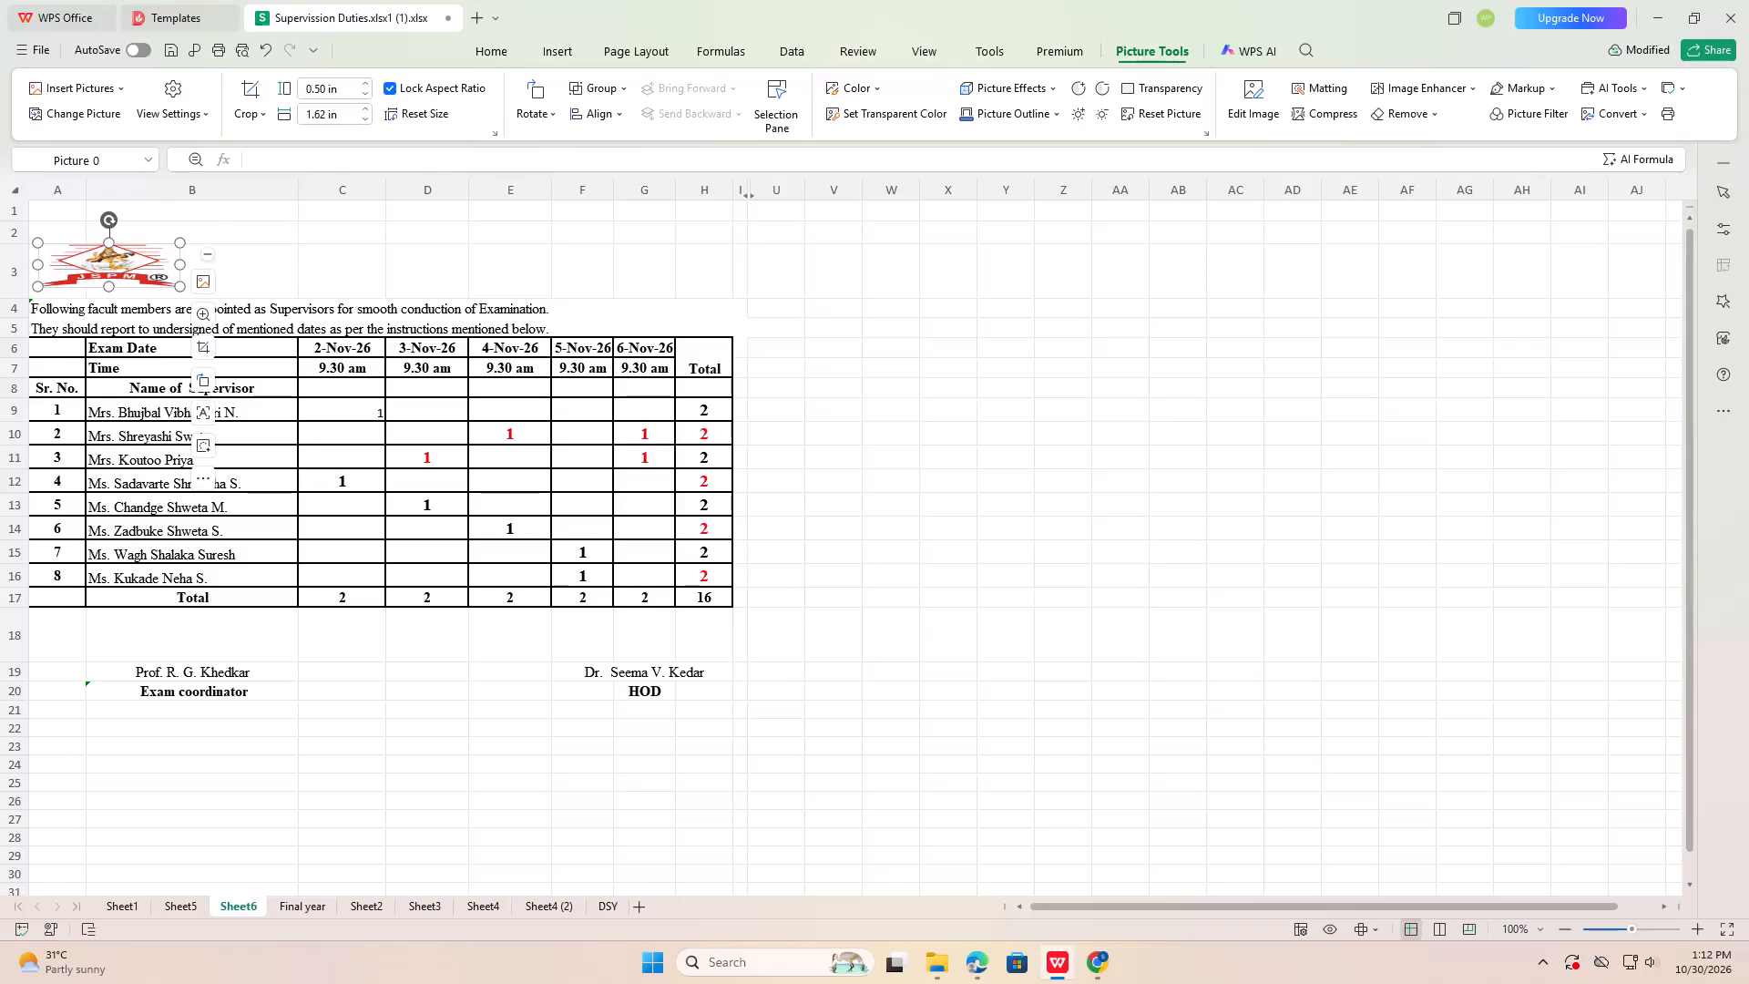
pyautogui.moveTo(179, 265); pyautogui.dragTo(160, 264)
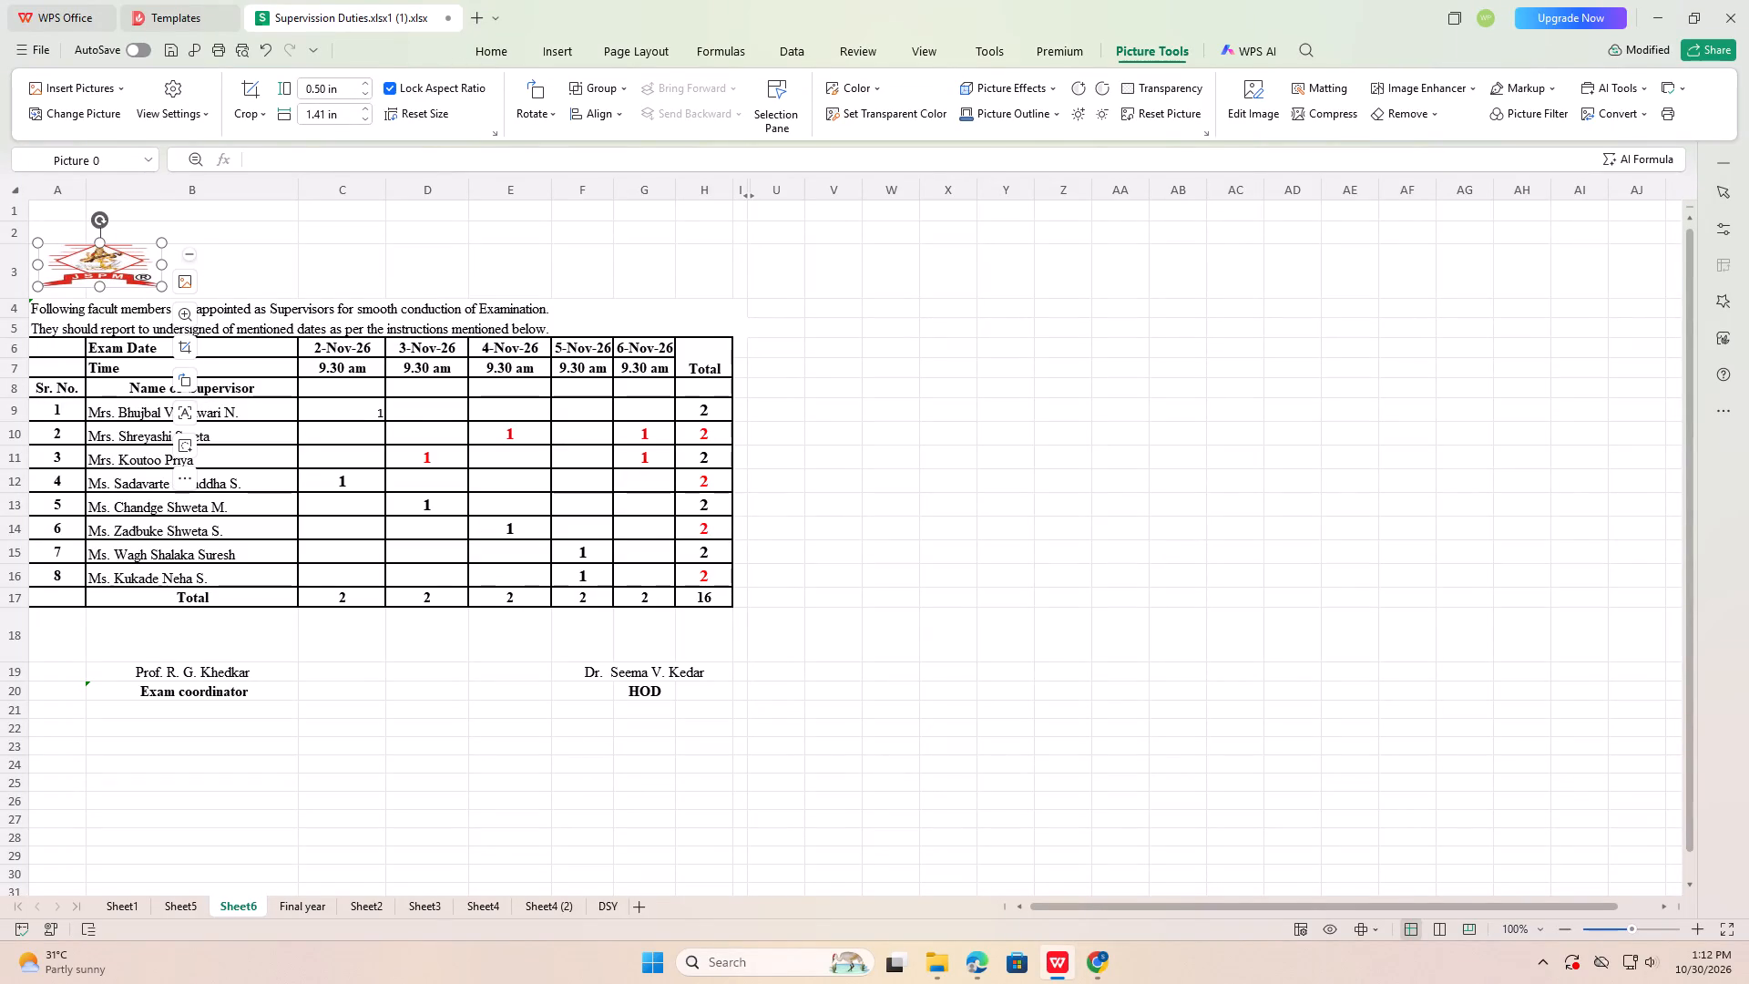
pyautogui.moveTo(99, 240); pyautogui.dragTo(110, 198)
pyautogui.click(256, 230)
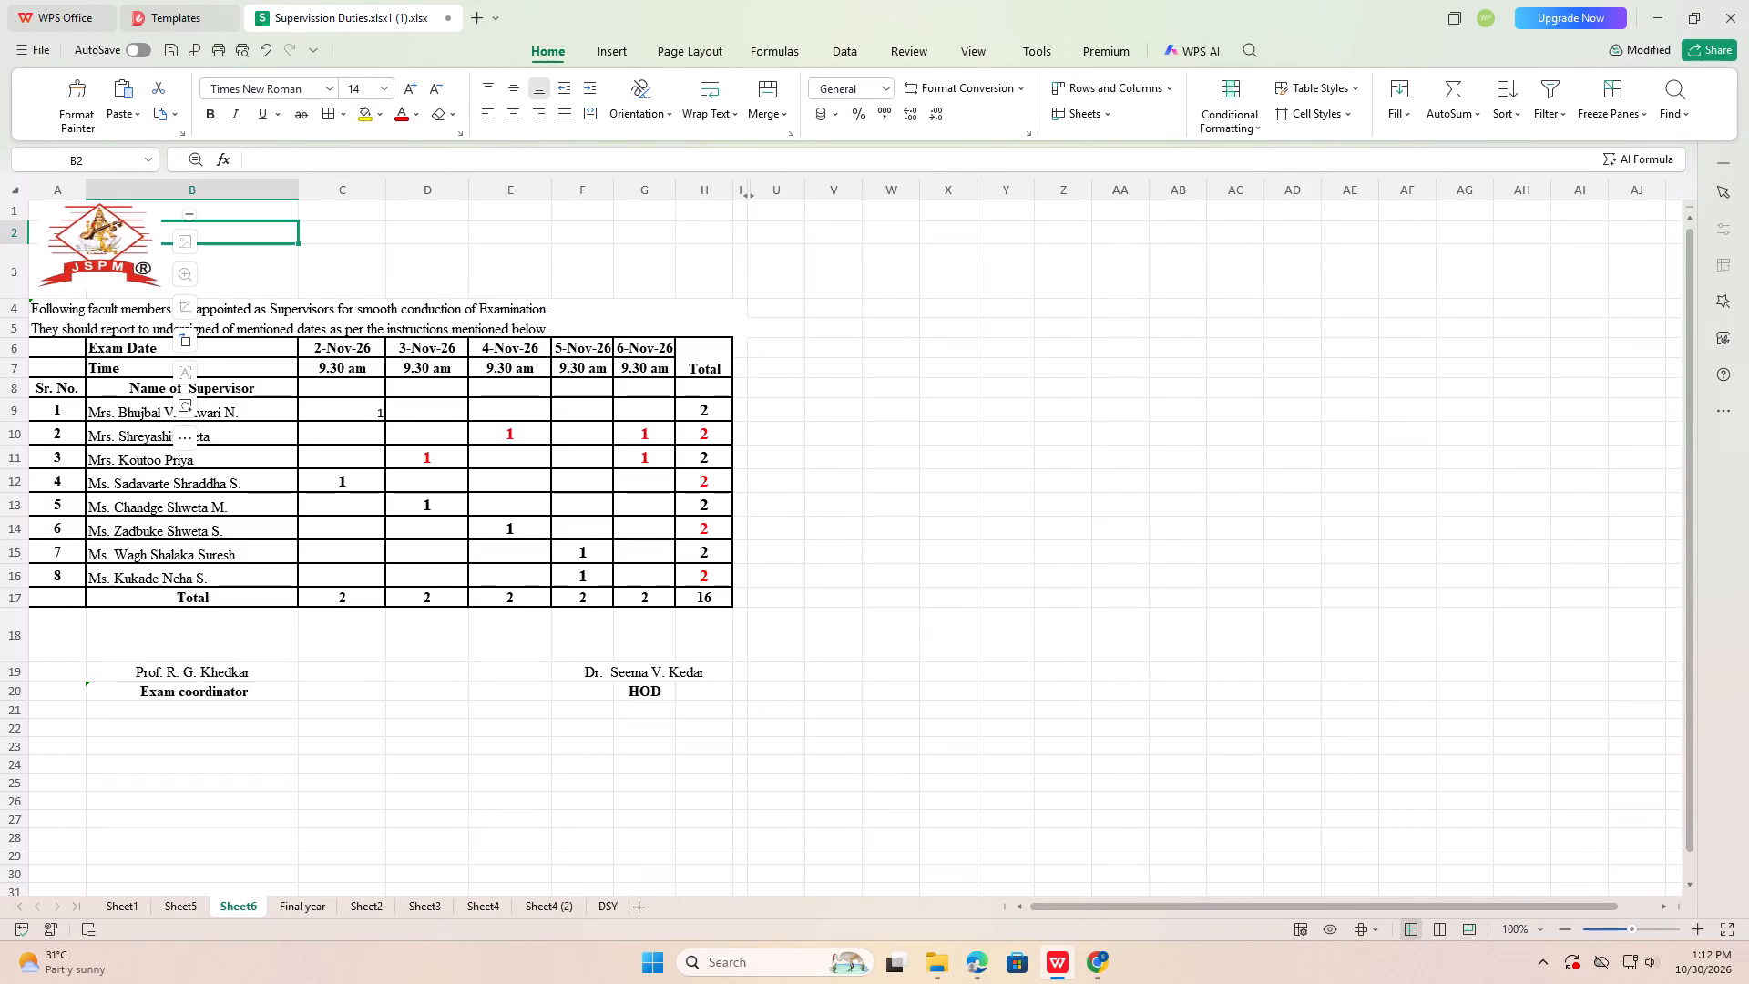
pyautogui.moveTo(107, 243); pyautogui.dragTo(96, 263)
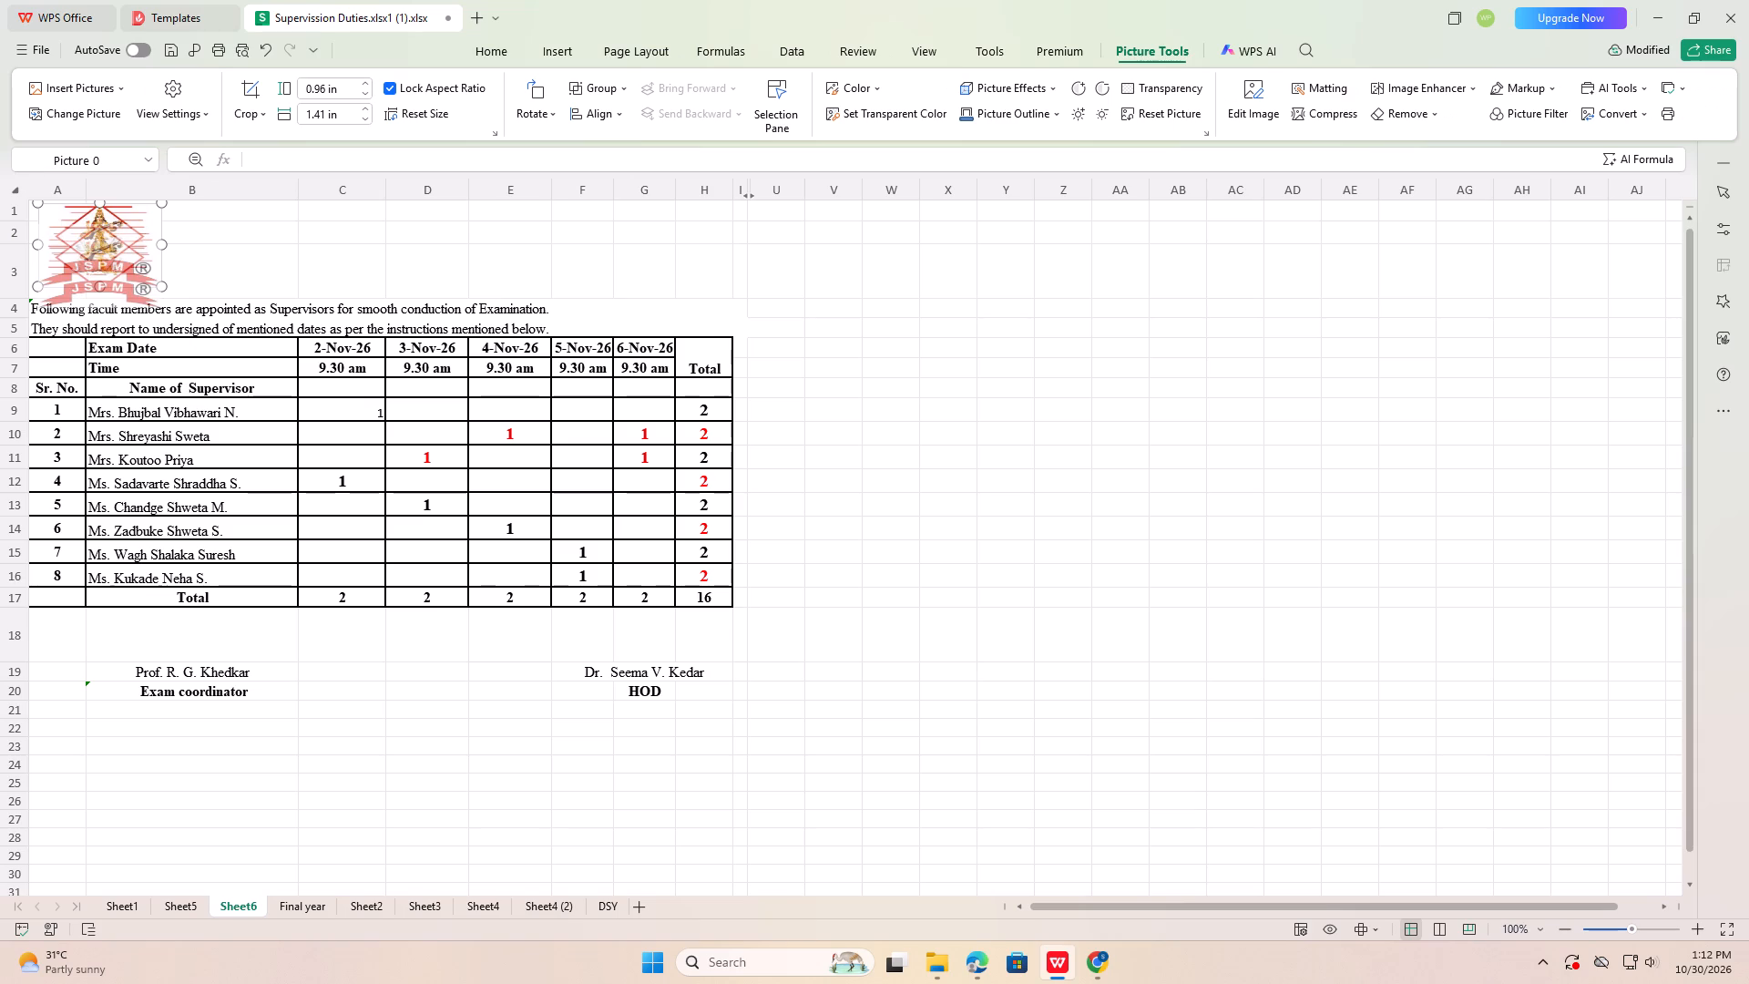
pyautogui.moveTo(96, 263); pyautogui.dragTo(96, 246)
pyautogui.click(277, 250)
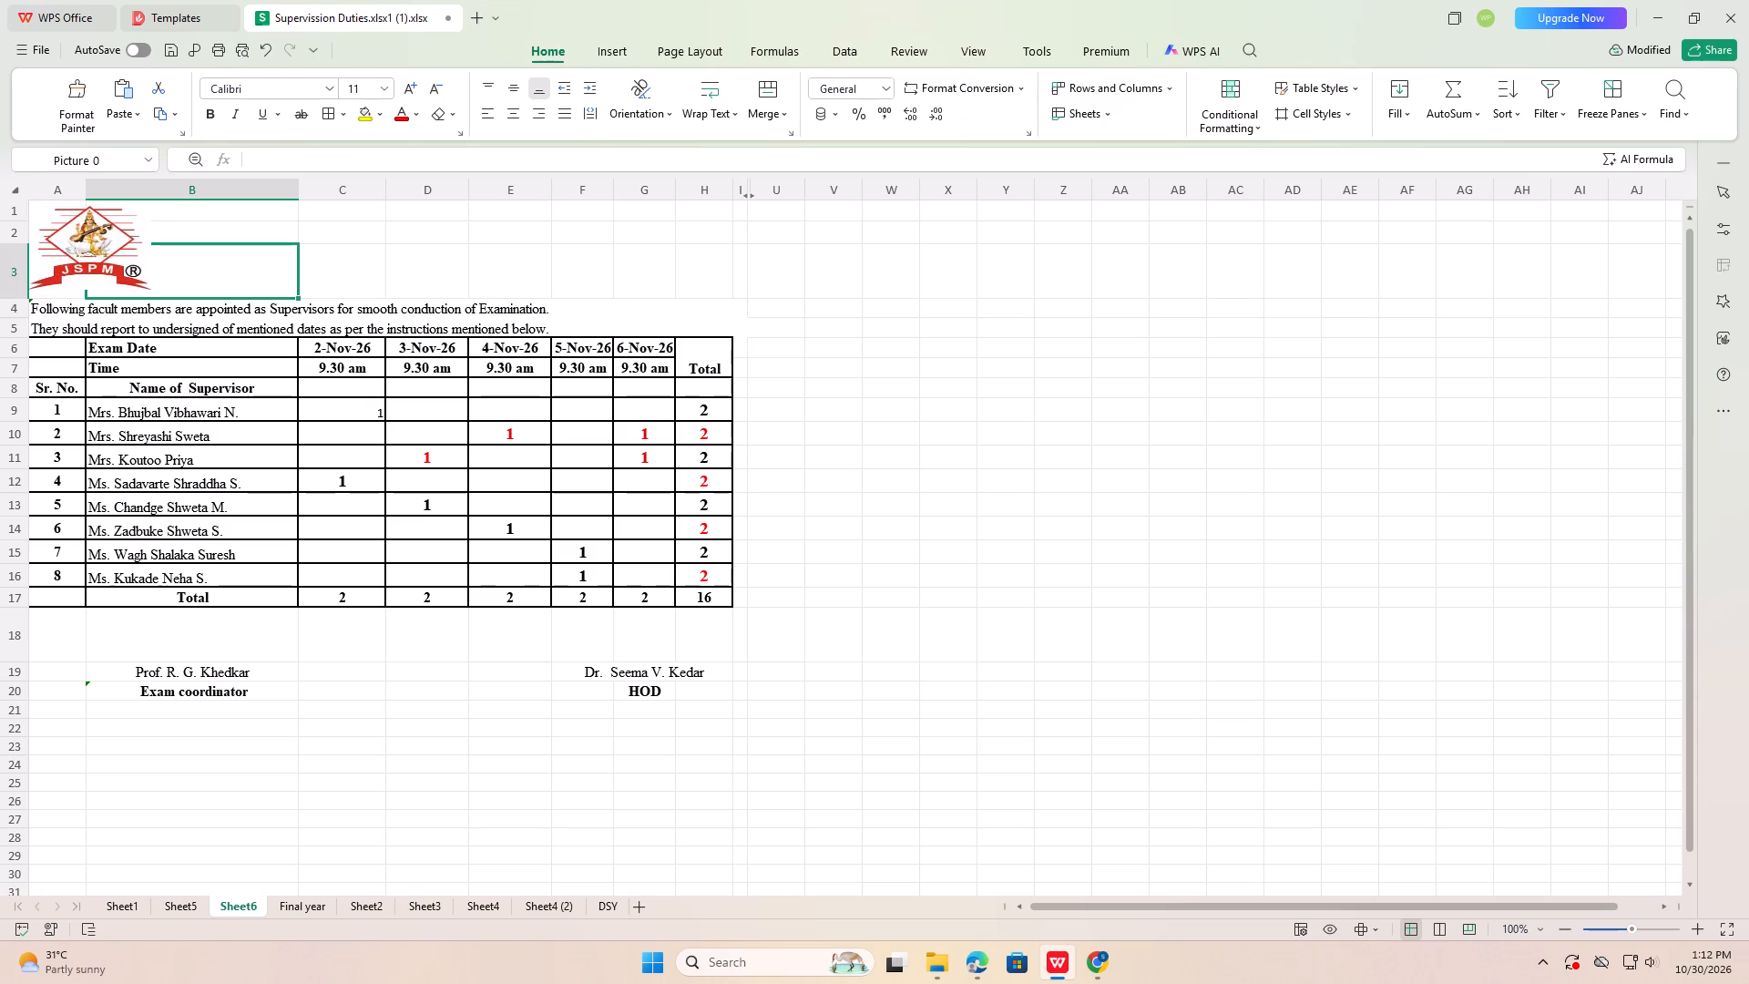
pyautogui.click(1120, 865)
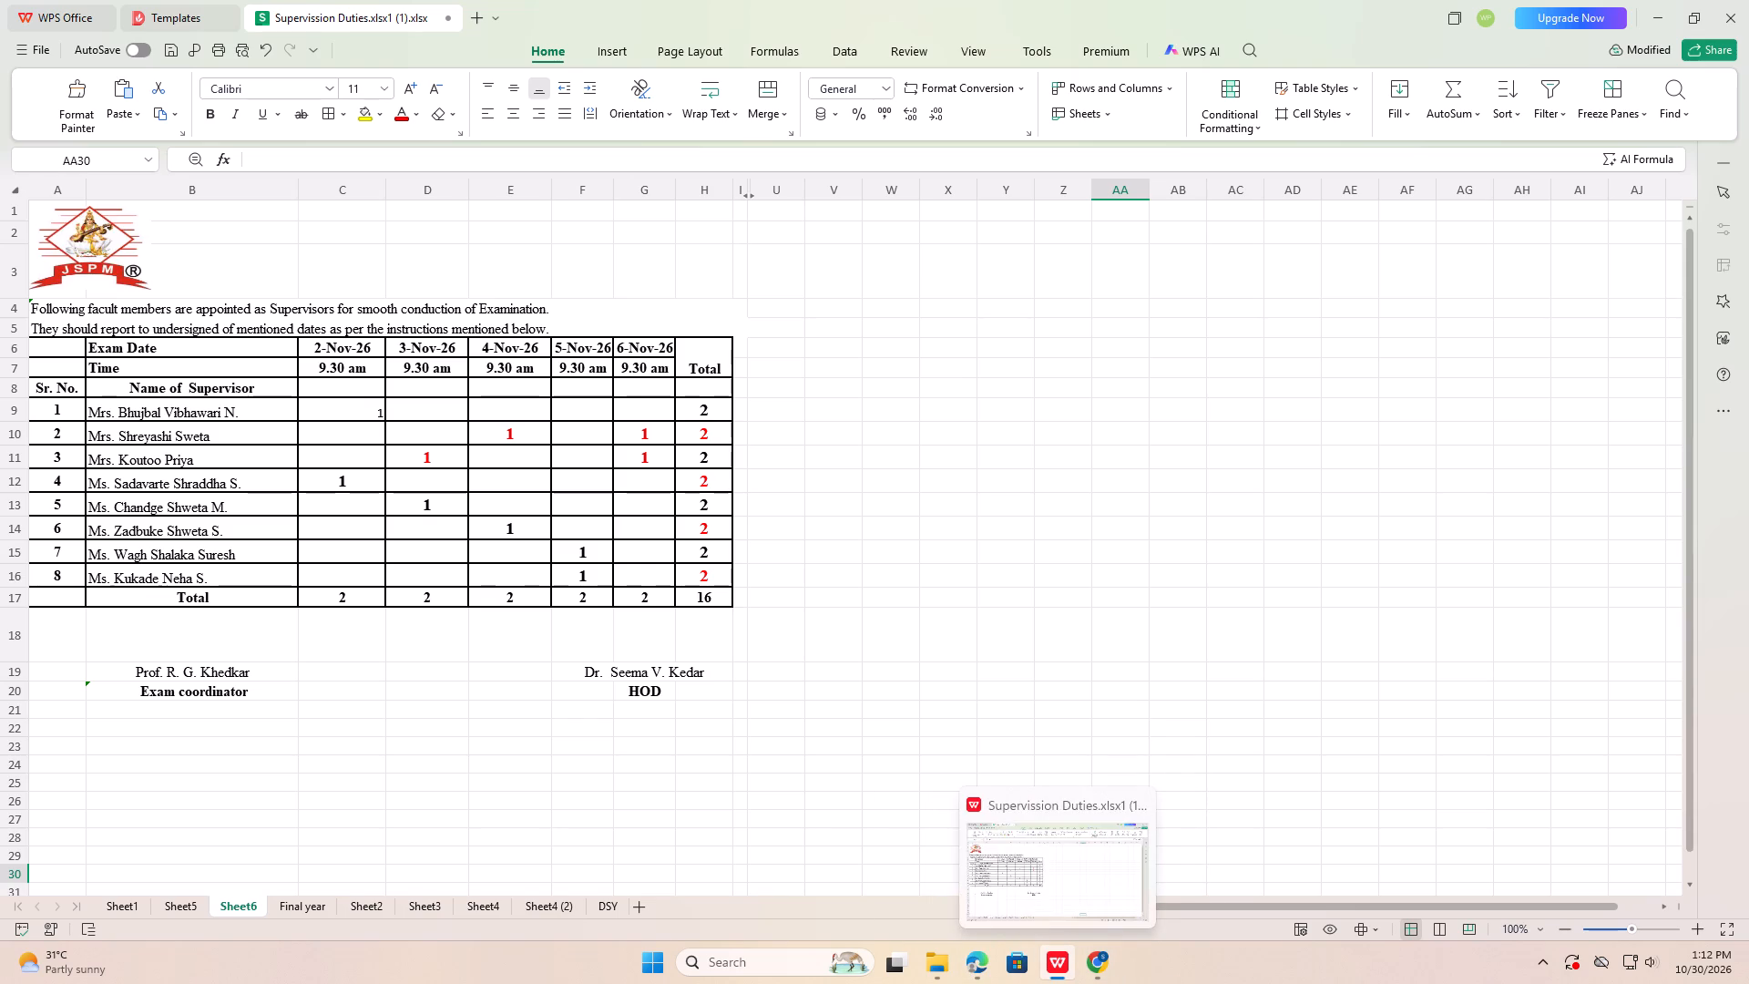
# Copy the full two-line college heading text, including the SPPU affiliation line, from cell A1 on Sheet1.
pyautogui.click(137, 908)
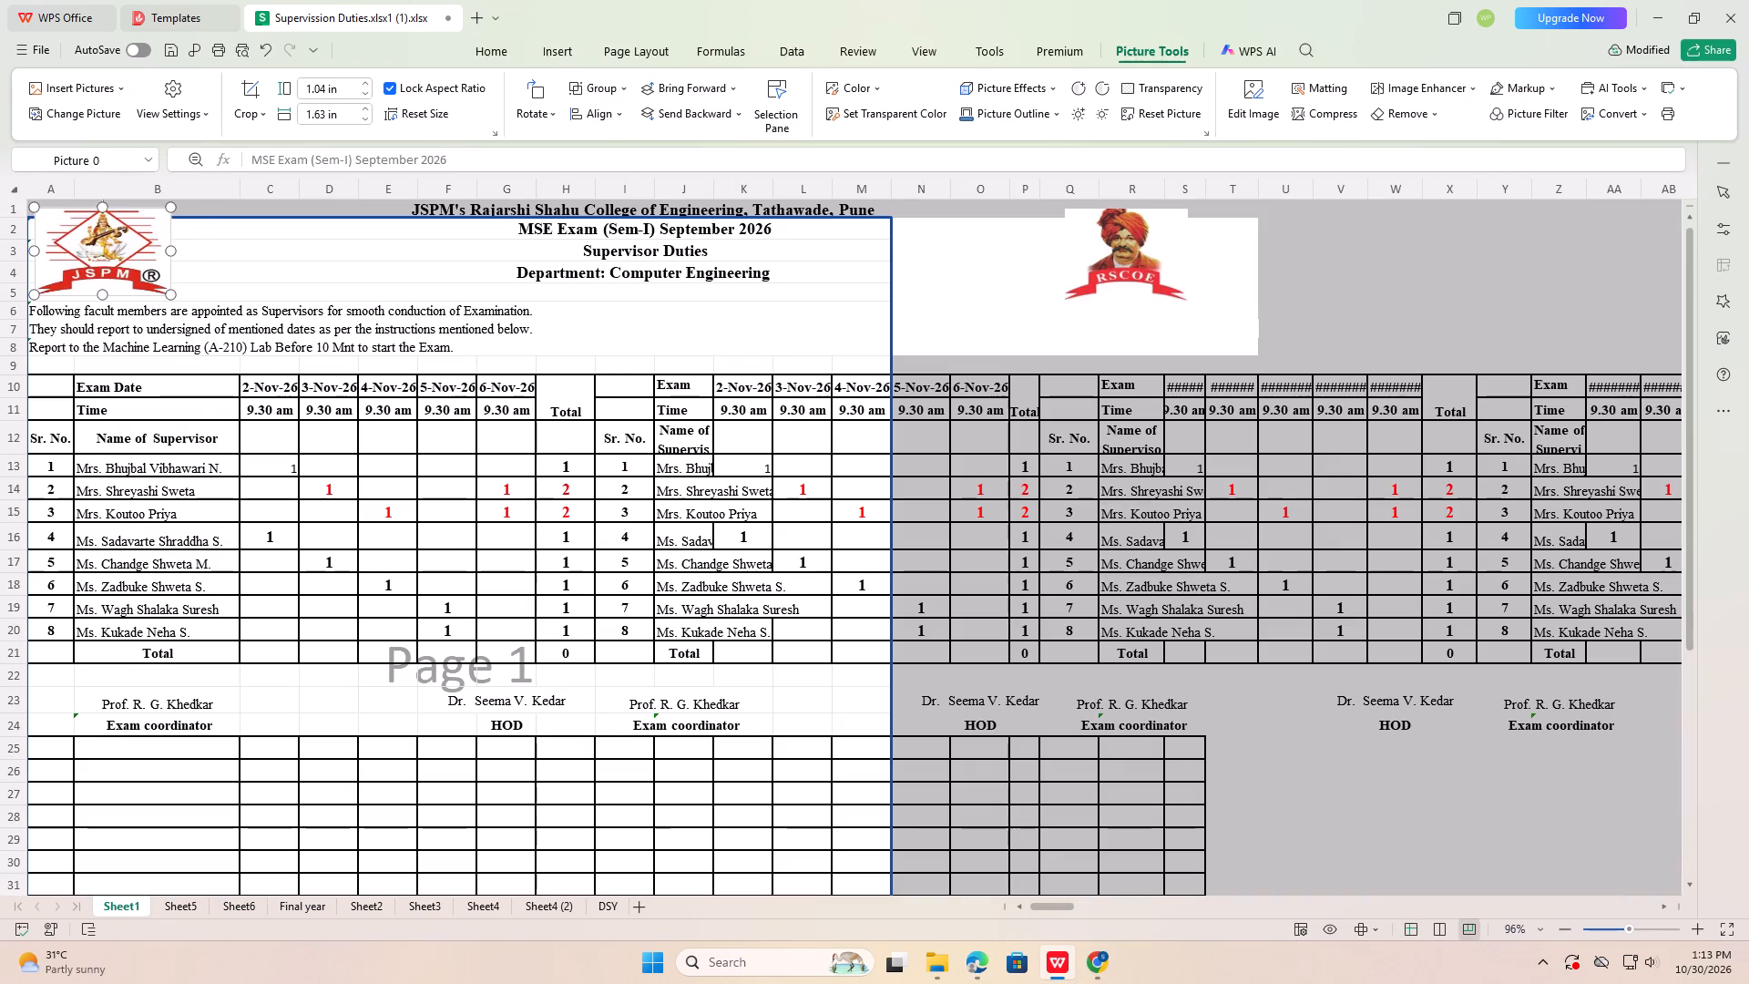
pyautogui.click(625, 272)
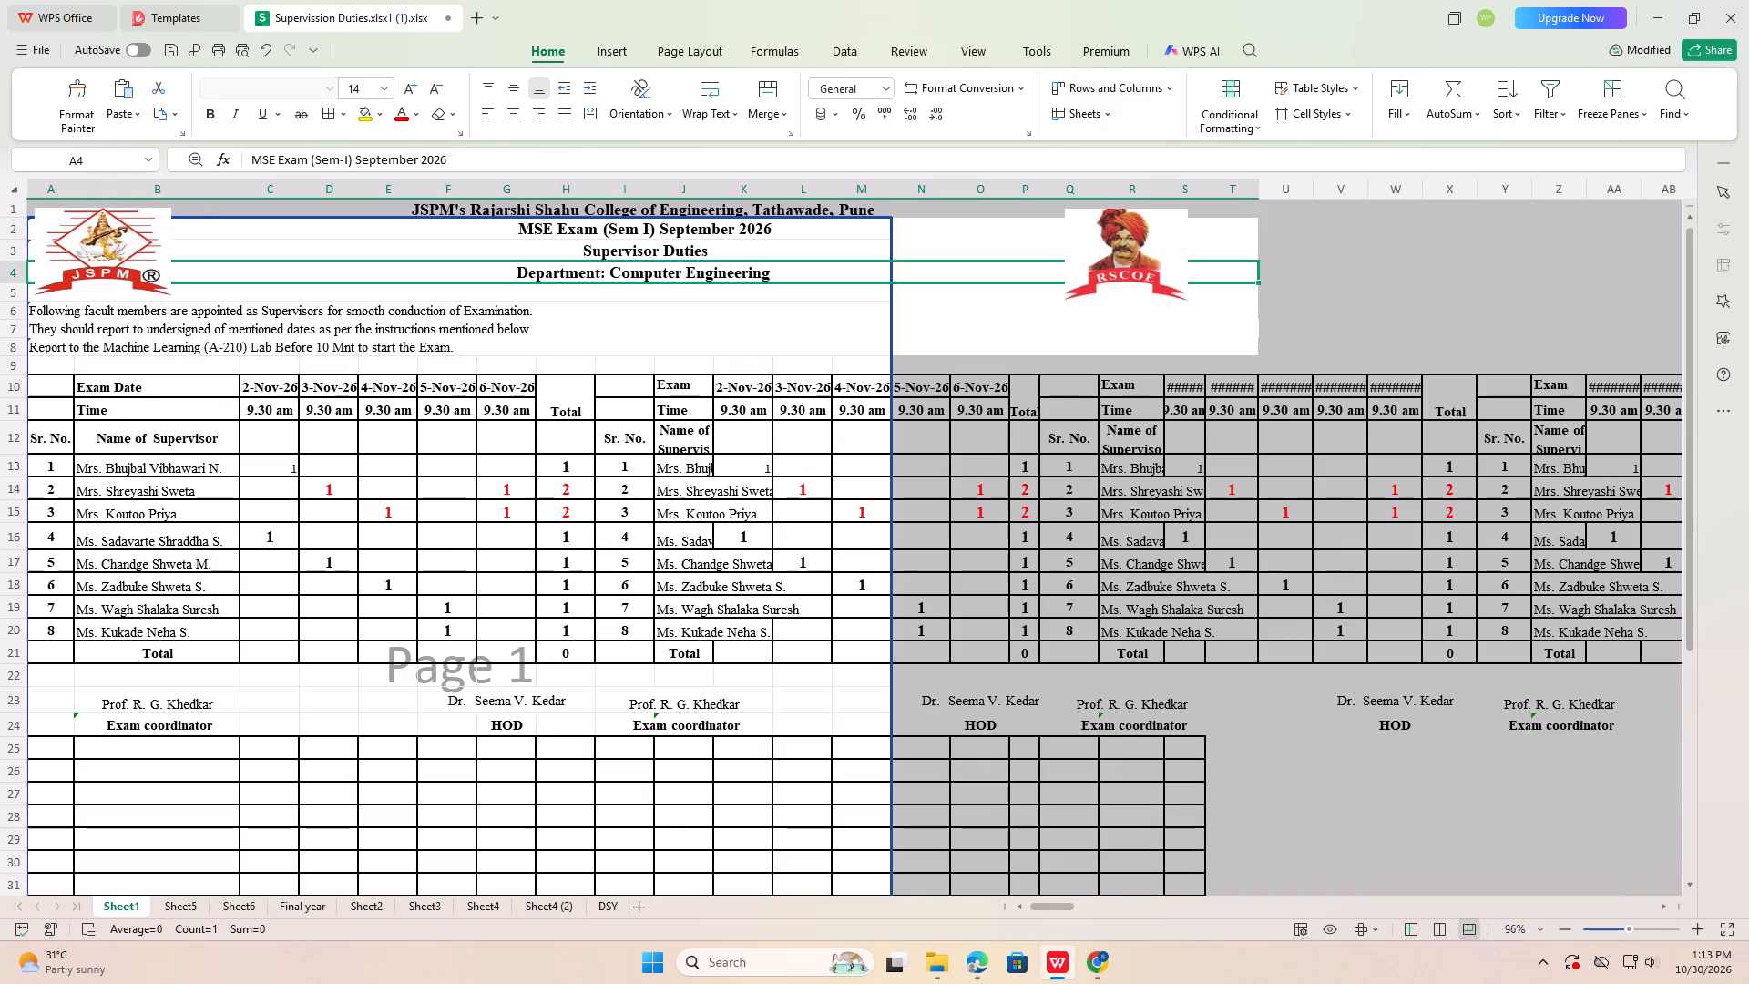
pyautogui.doubleClick(664, 210)
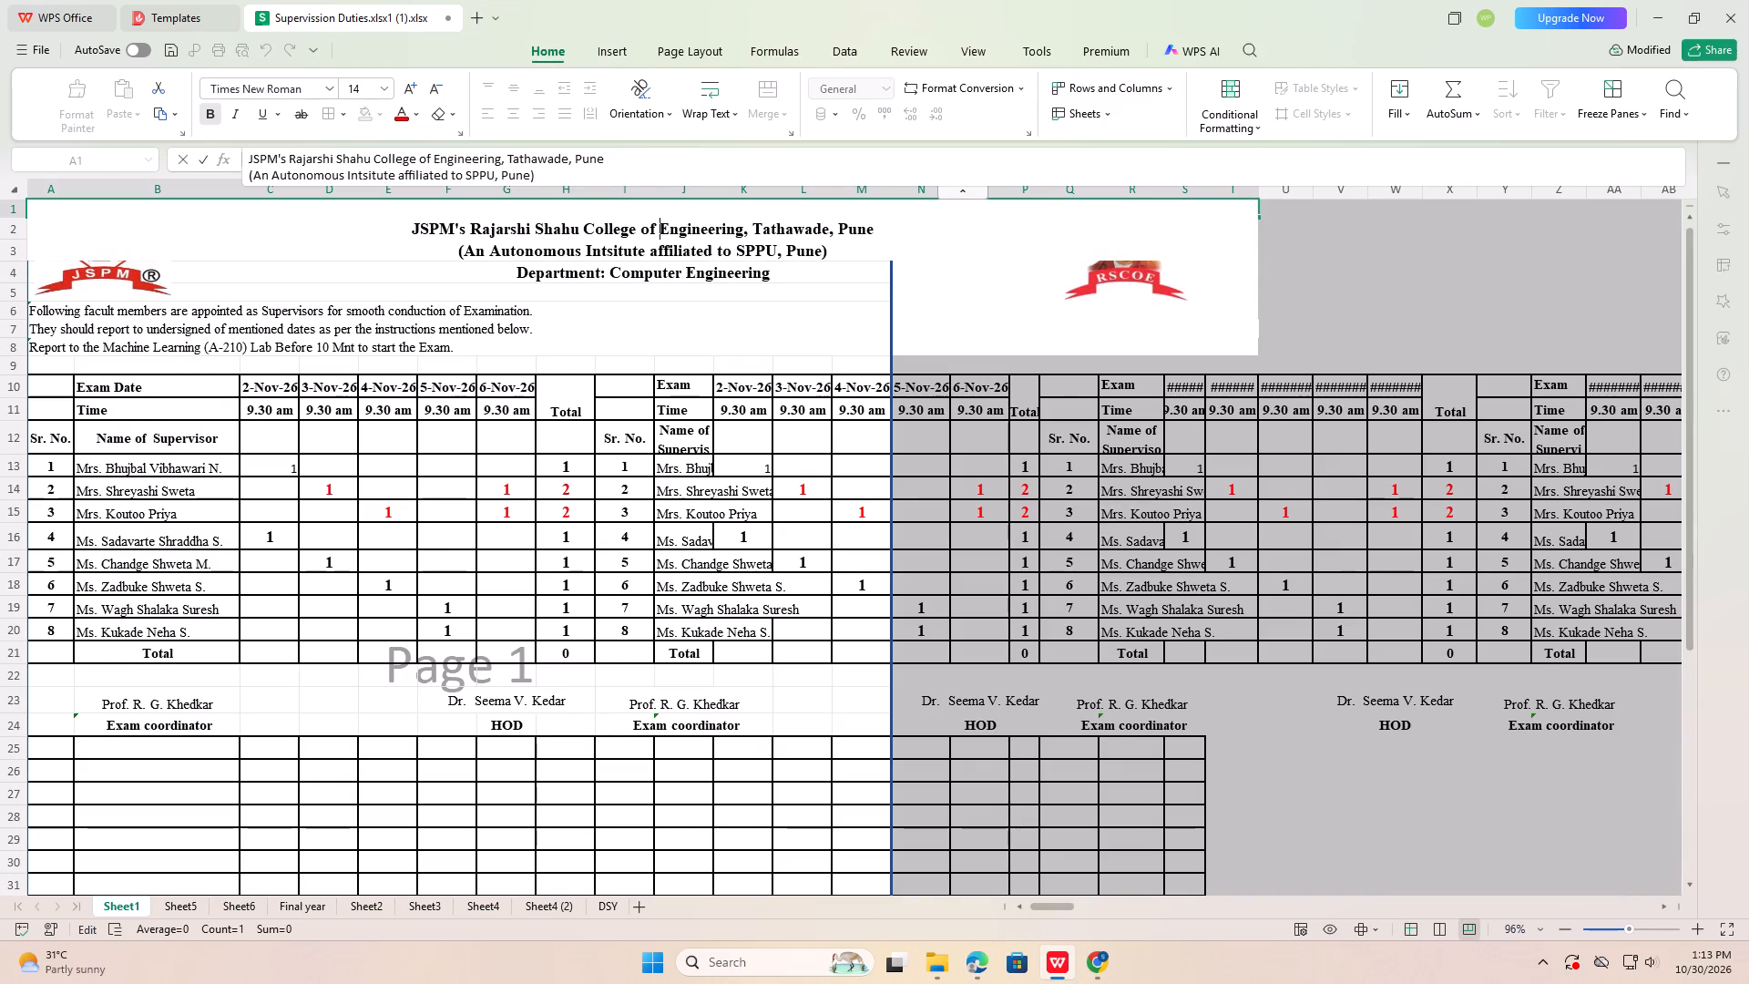
pyautogui.moveTo(412, 230); pyautogui.dragTo(772, 286)
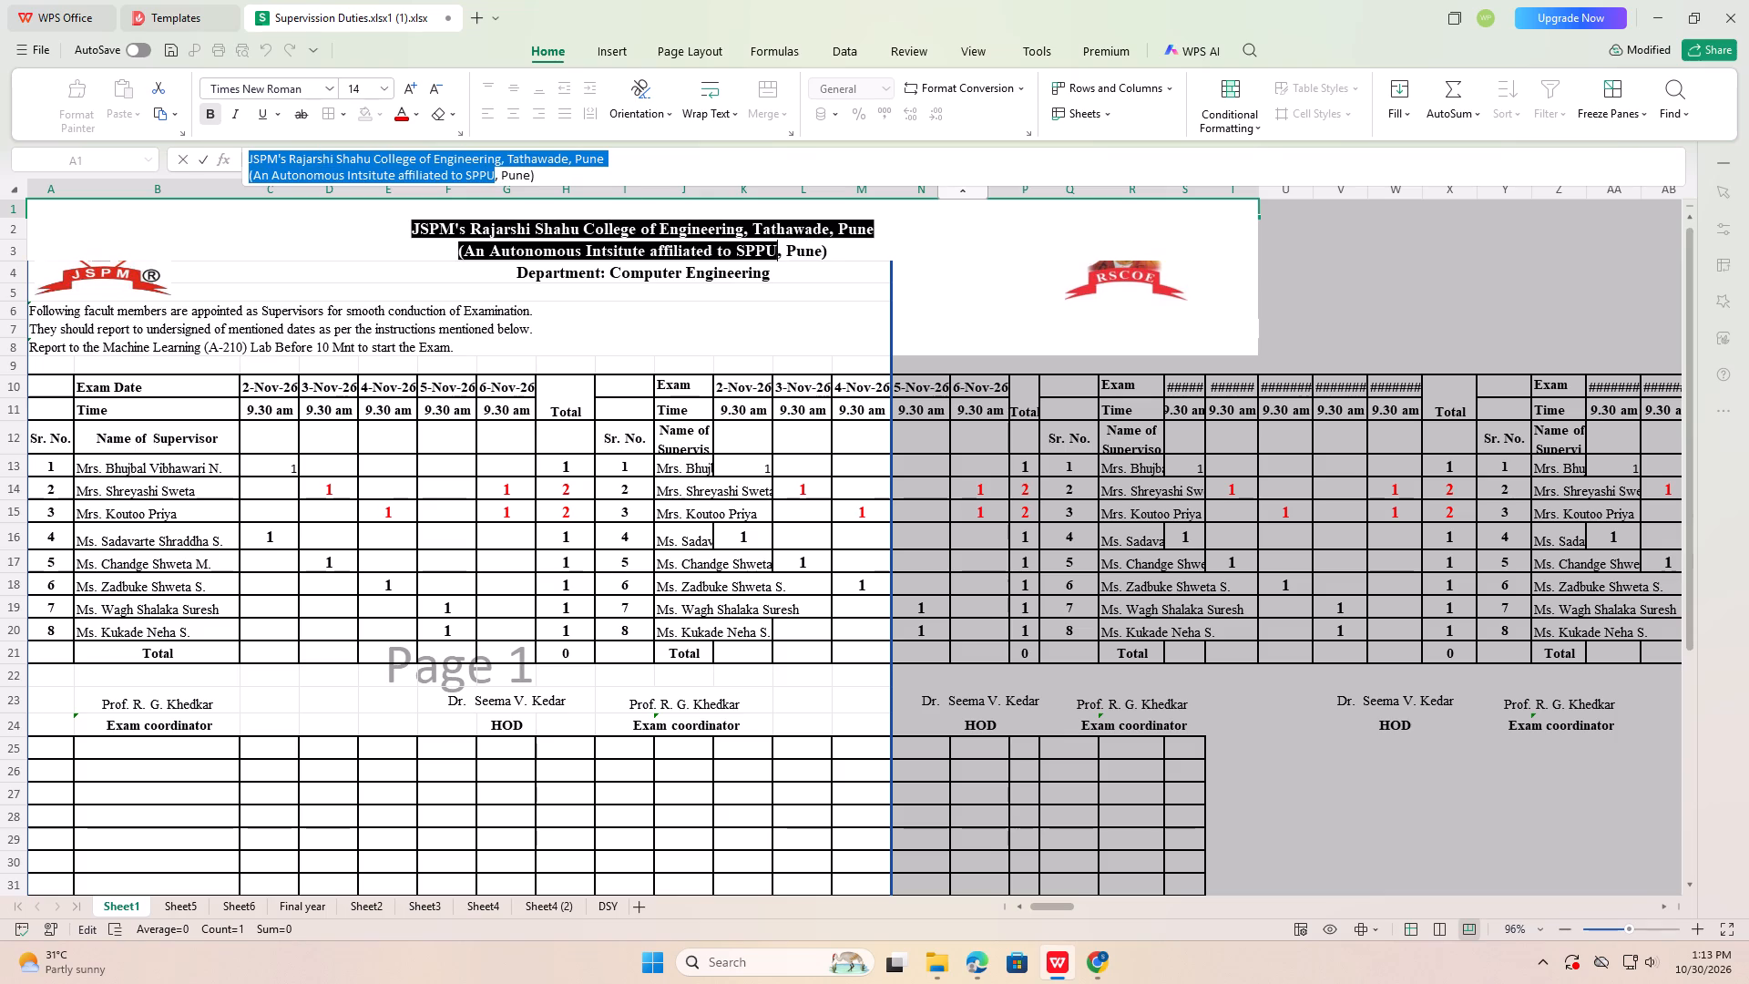
pyautogui.moveTo(772, 286); pyautogui.dragTo(813, 299)
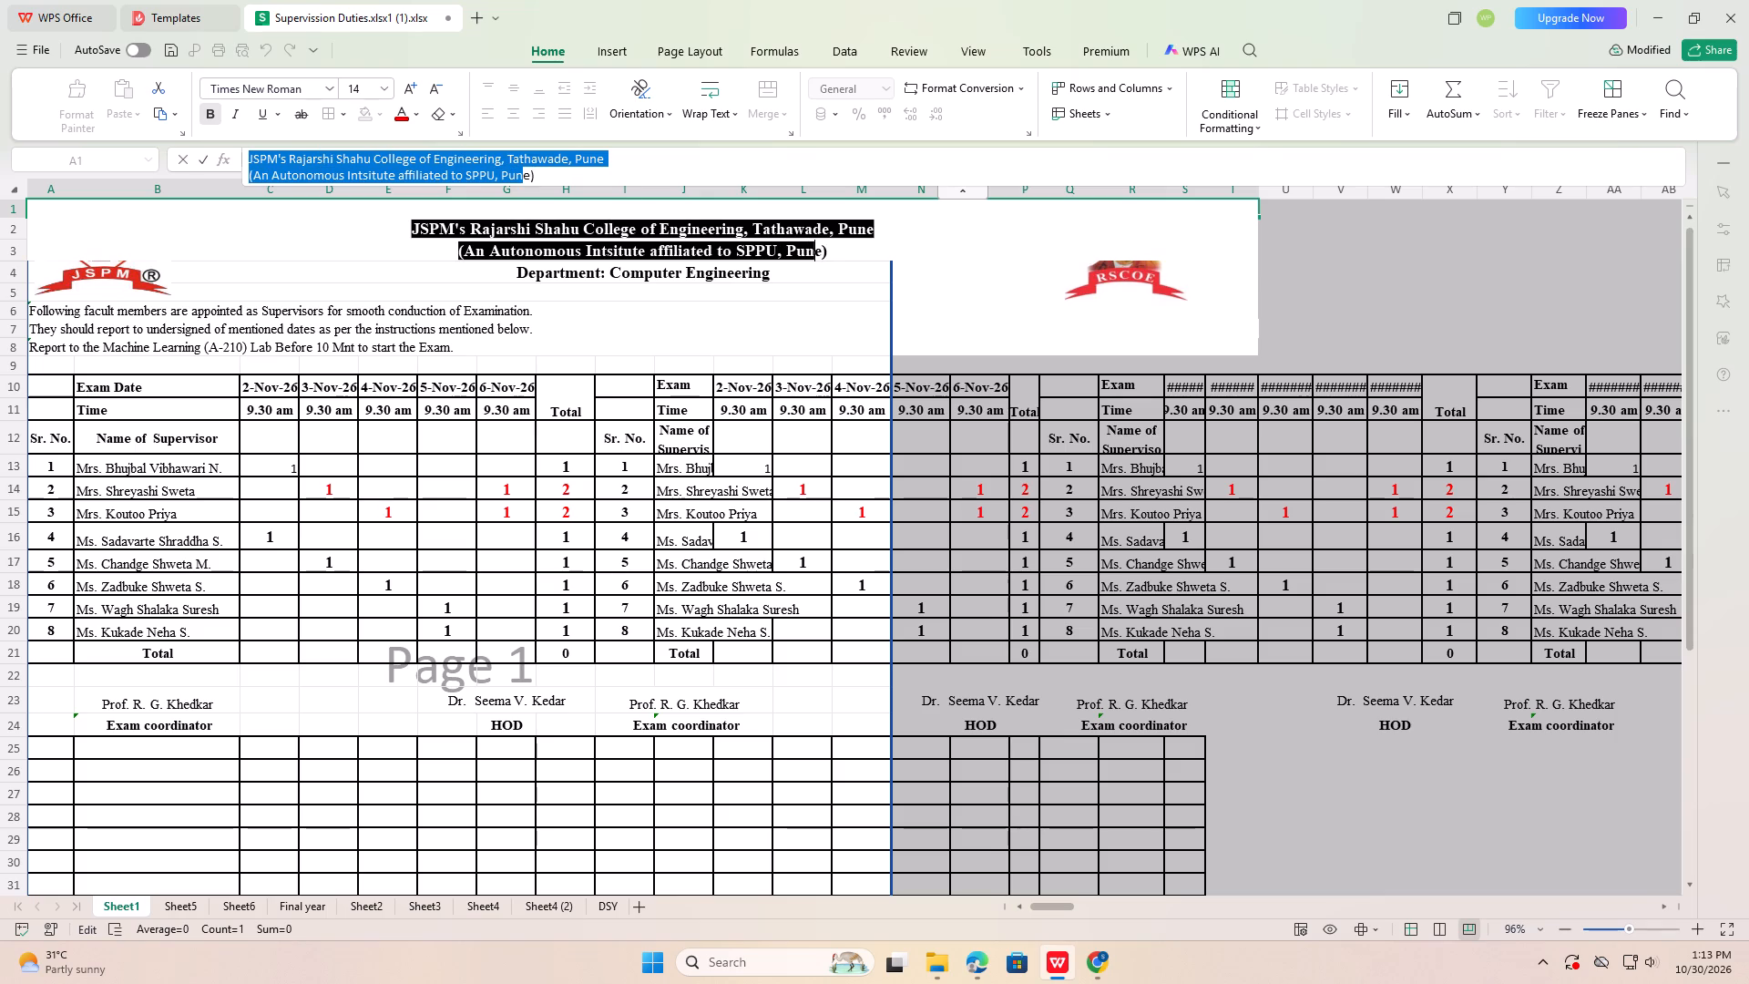
pyautogui.moveTo(813, 299); pyautogui.dragTo(835, 300)
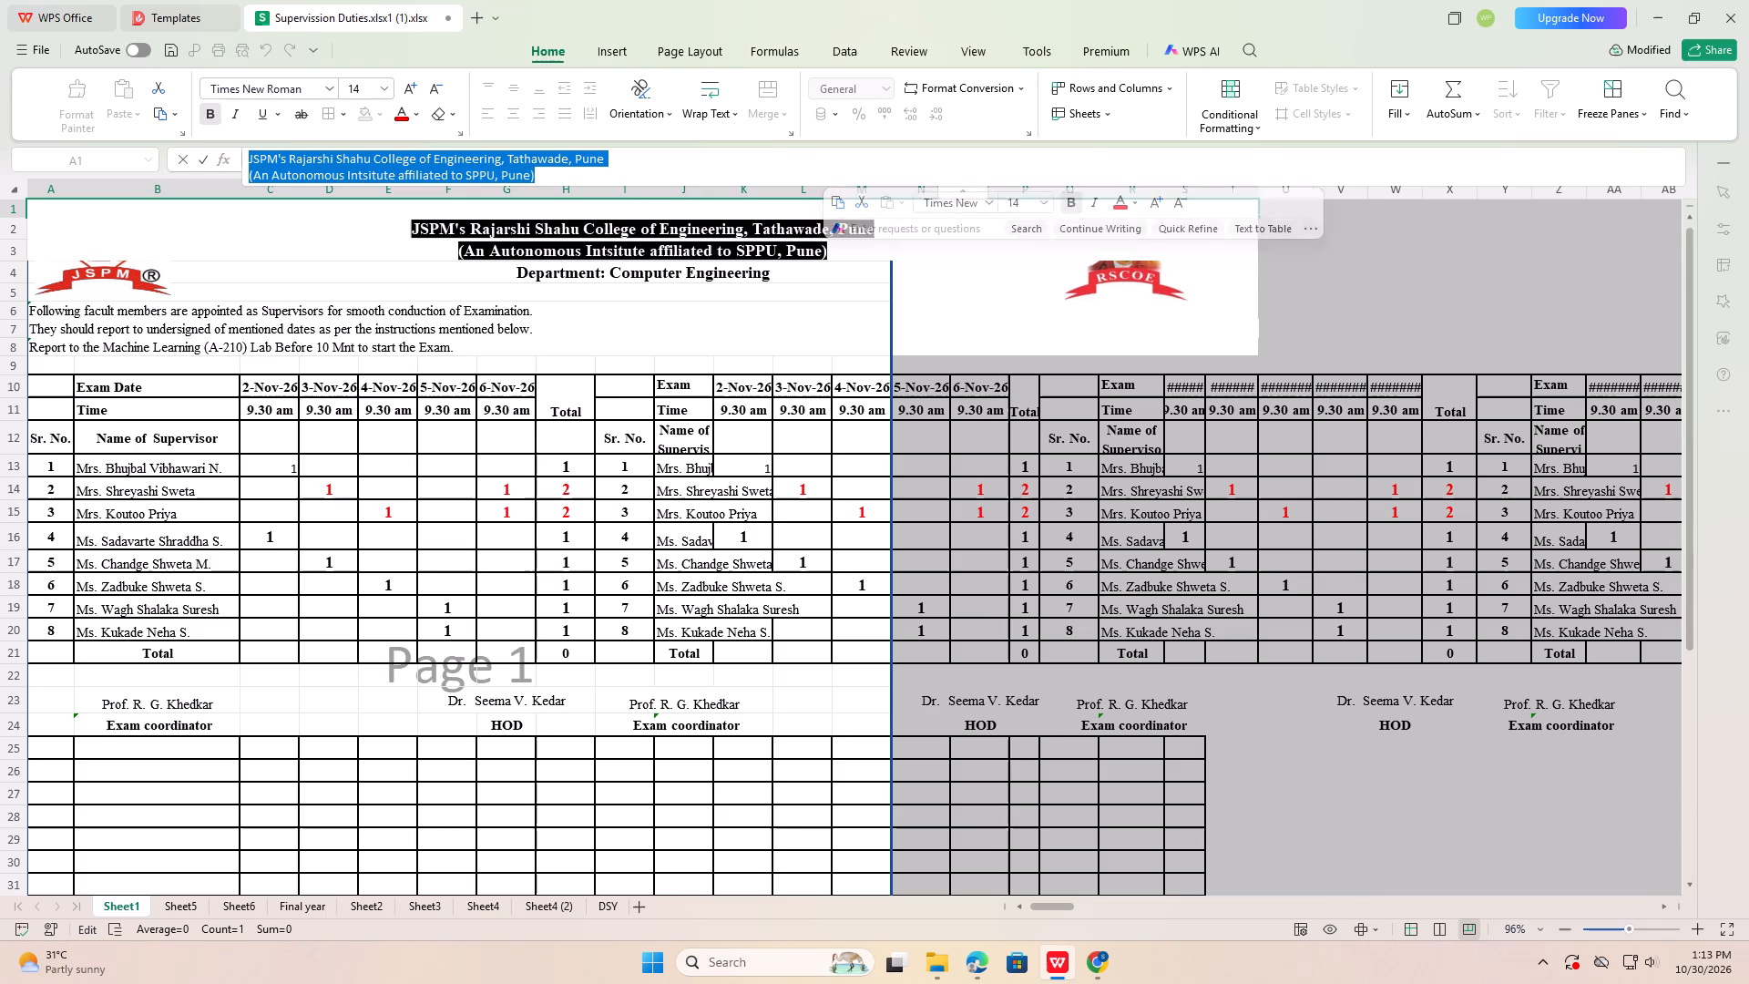
pyautogui.click(283, 157)
pyautogui.moveTo(251, 153); pyautogui.dragTo(545, 179)
pyautogui.hotkey('ctrl', 'c')
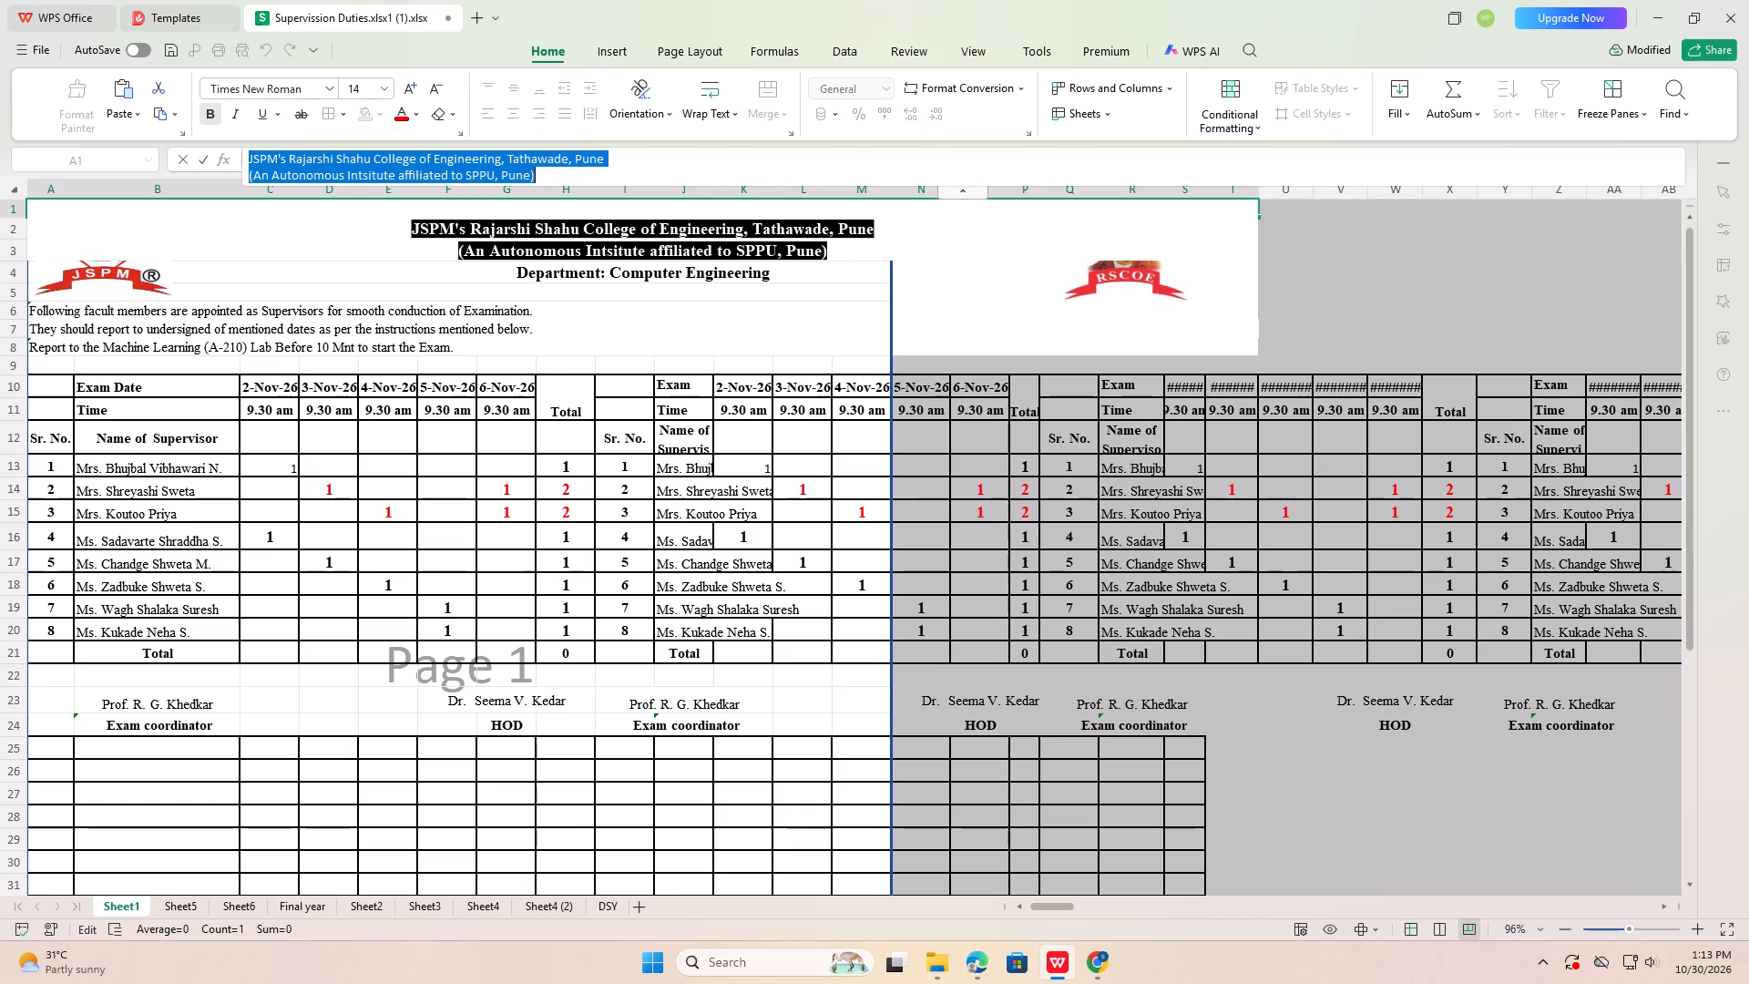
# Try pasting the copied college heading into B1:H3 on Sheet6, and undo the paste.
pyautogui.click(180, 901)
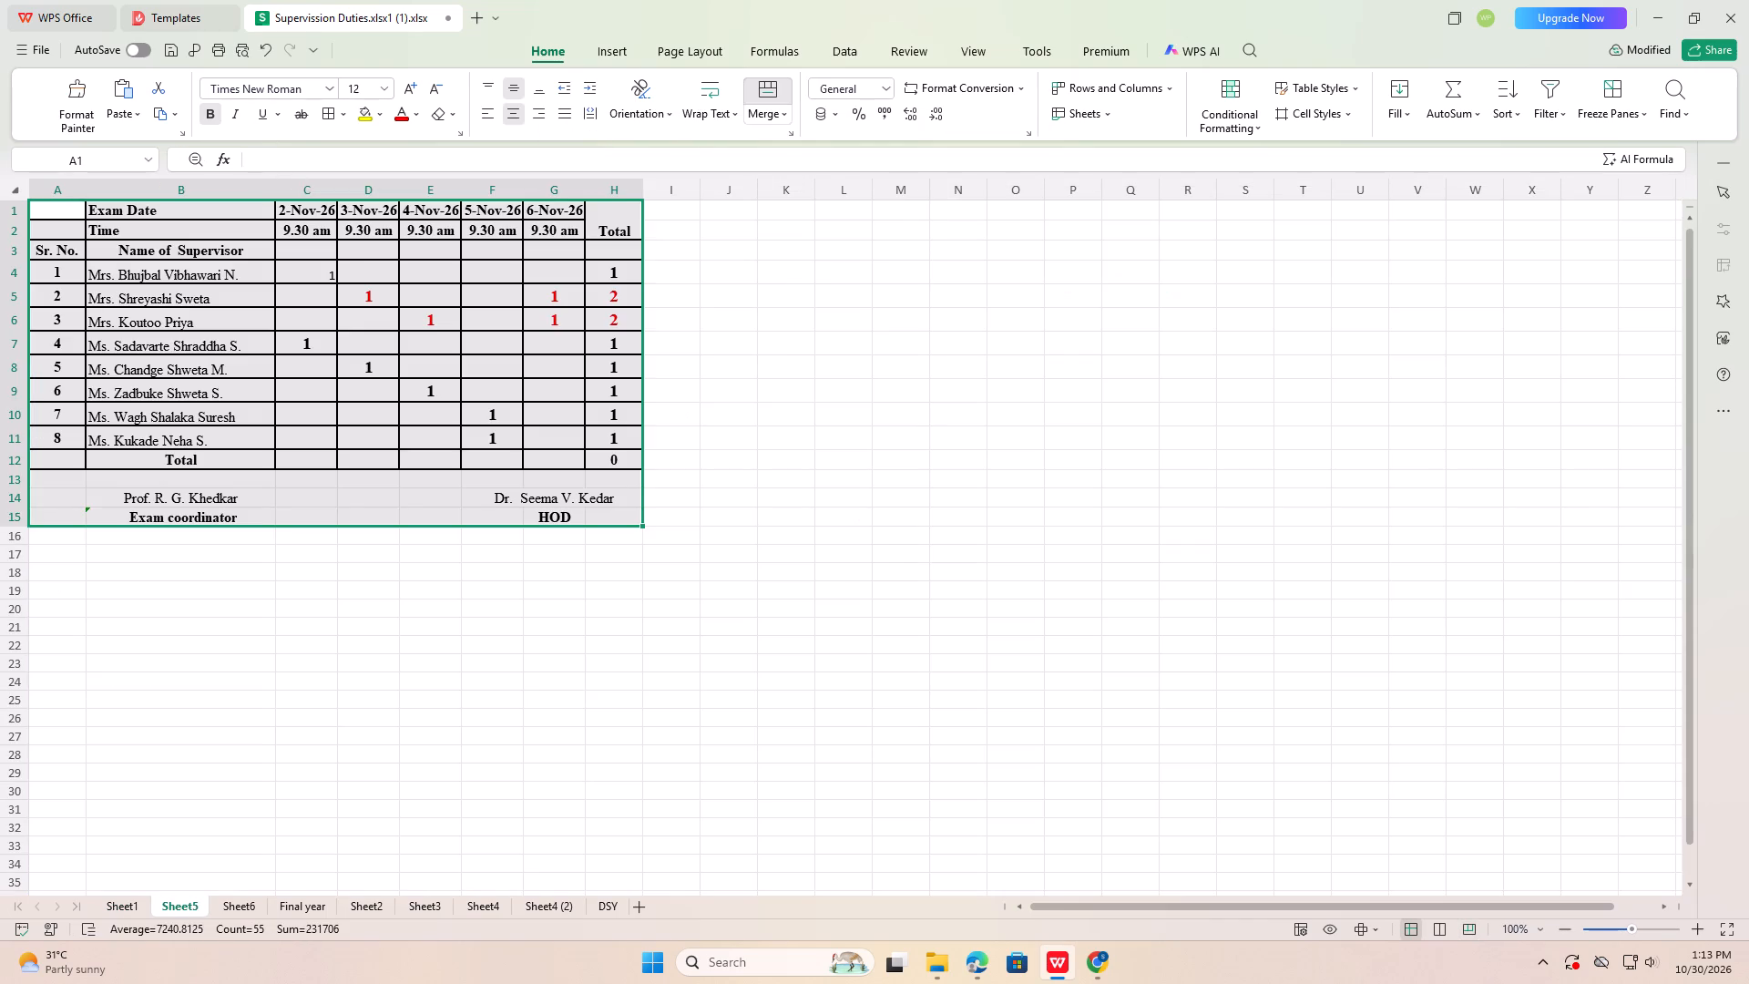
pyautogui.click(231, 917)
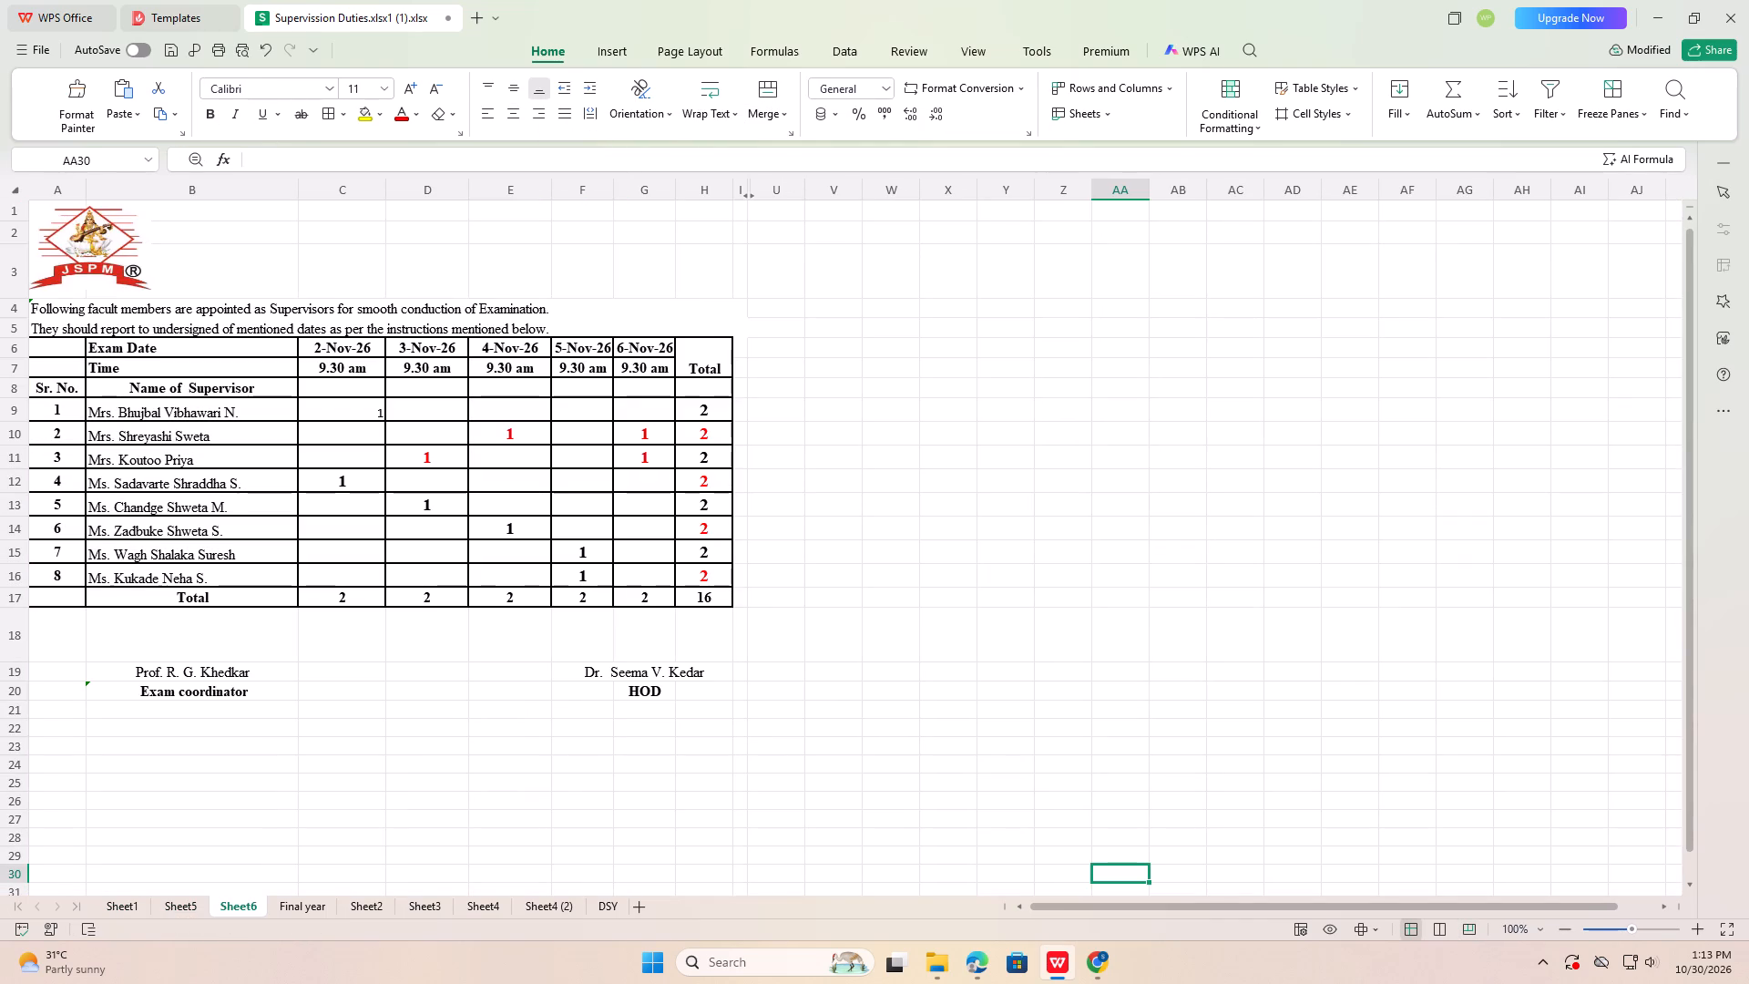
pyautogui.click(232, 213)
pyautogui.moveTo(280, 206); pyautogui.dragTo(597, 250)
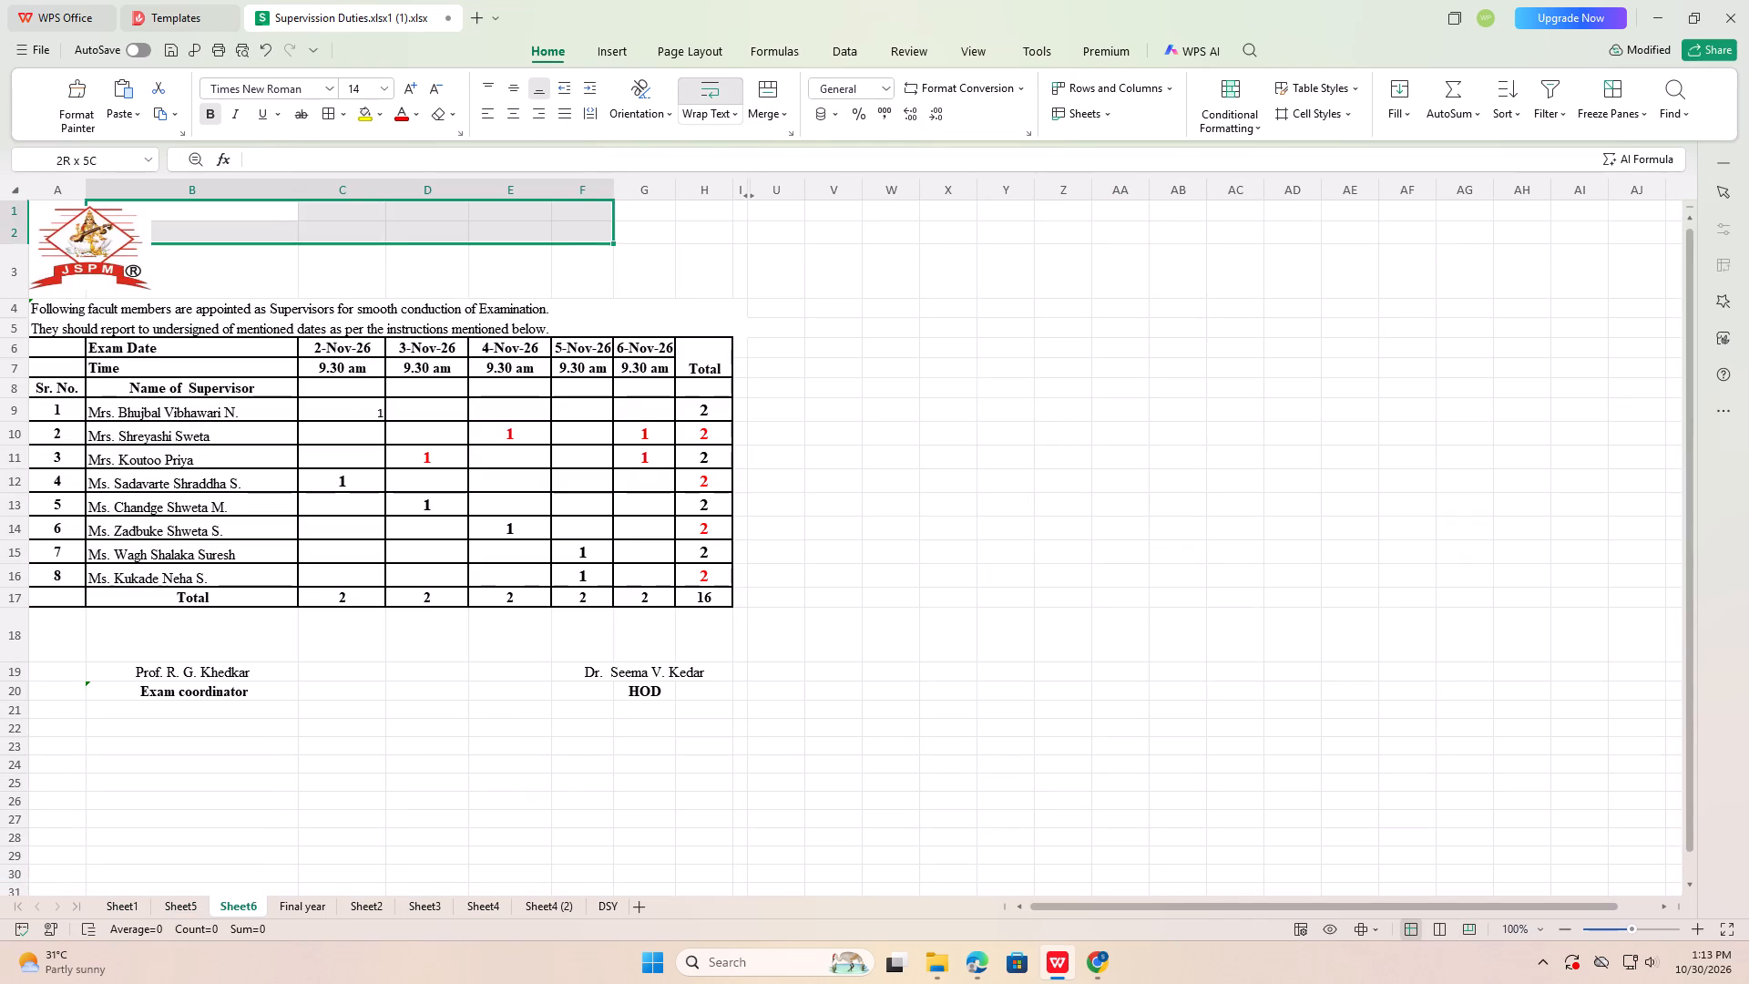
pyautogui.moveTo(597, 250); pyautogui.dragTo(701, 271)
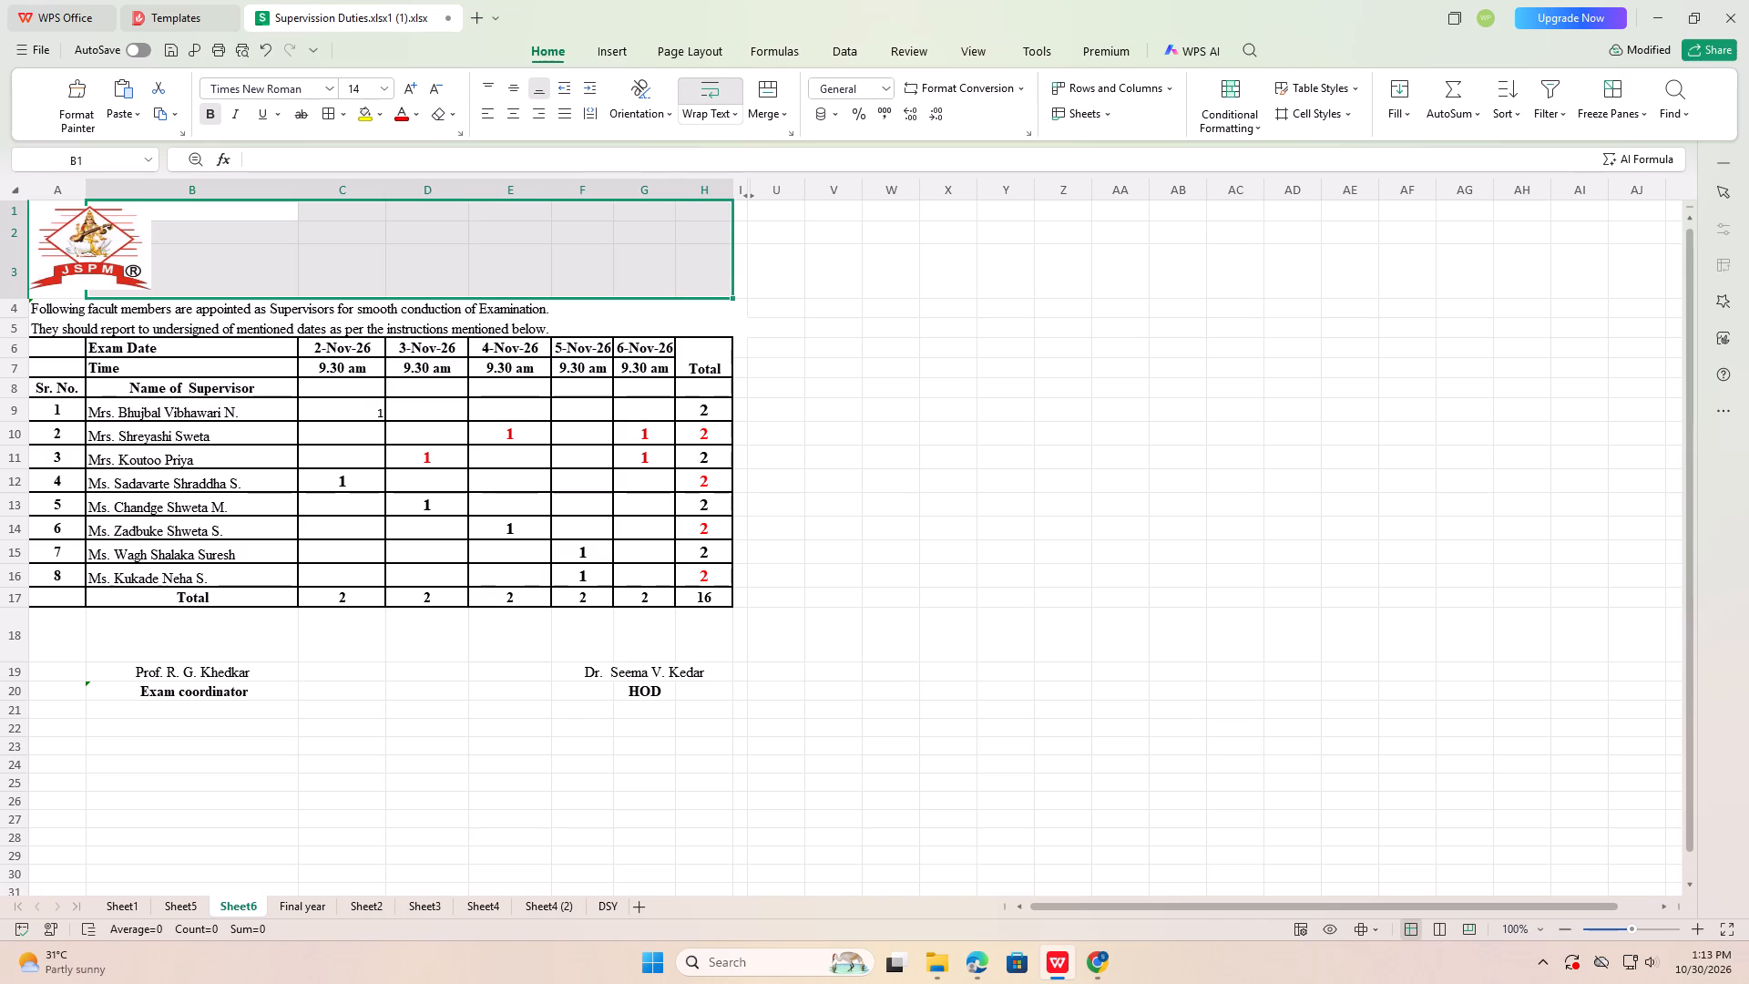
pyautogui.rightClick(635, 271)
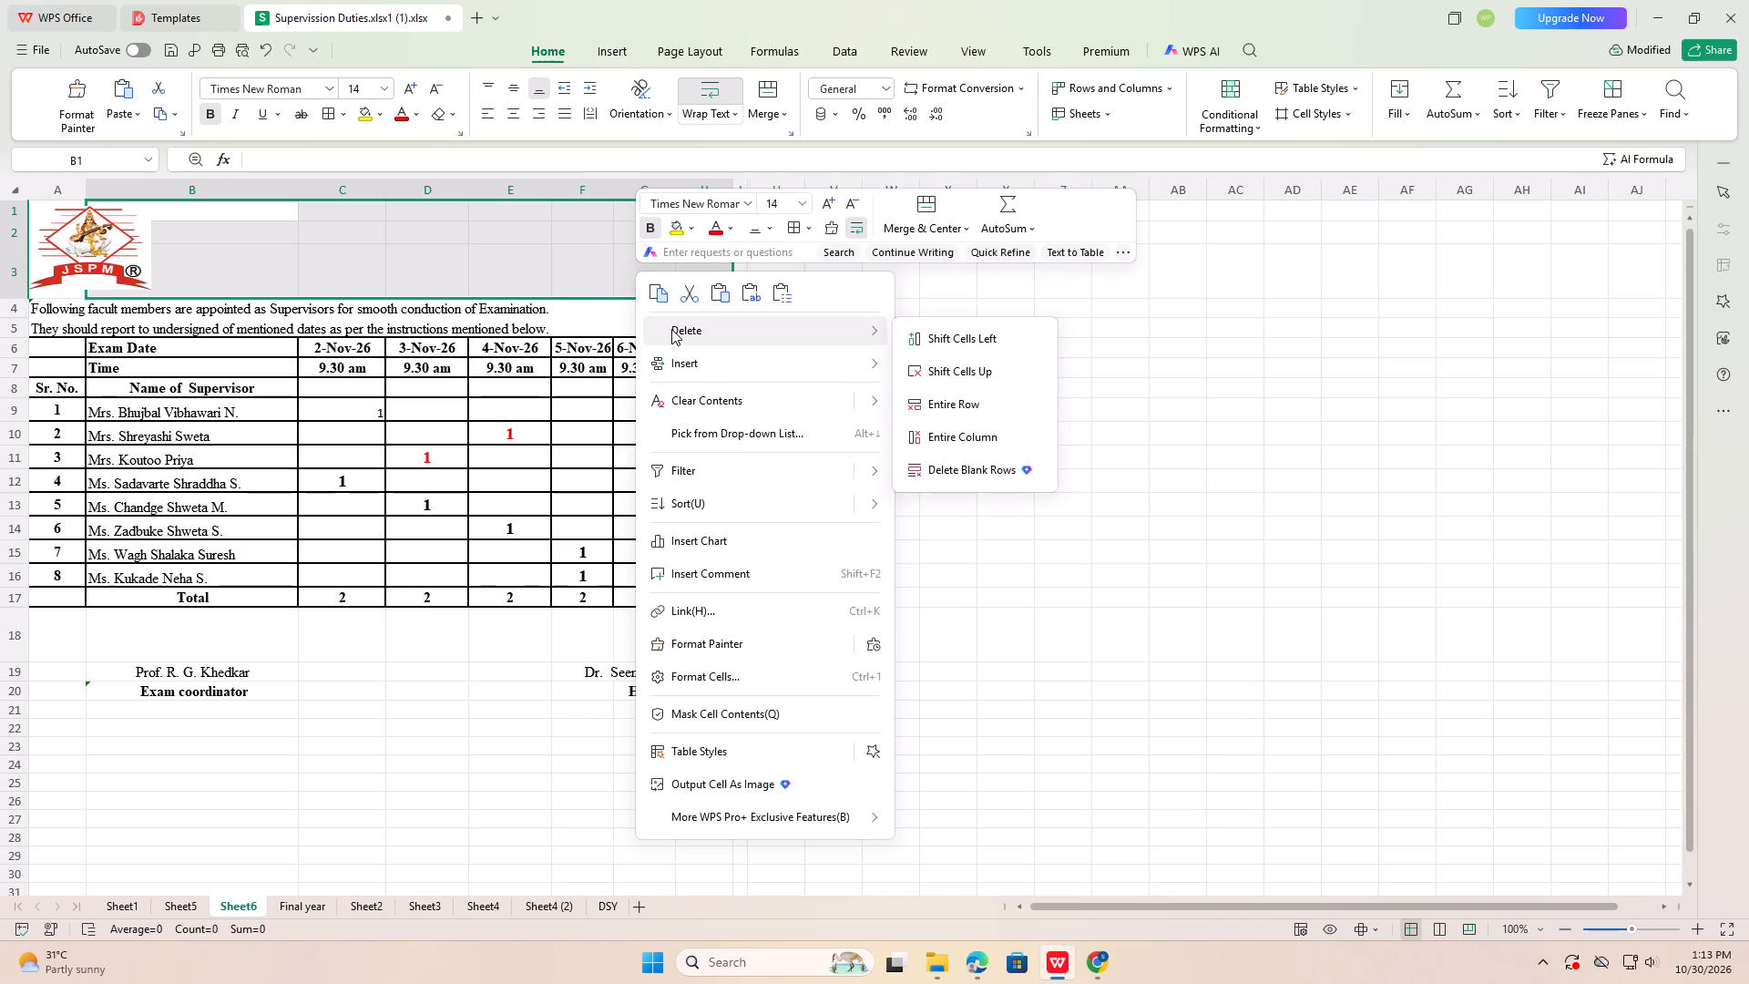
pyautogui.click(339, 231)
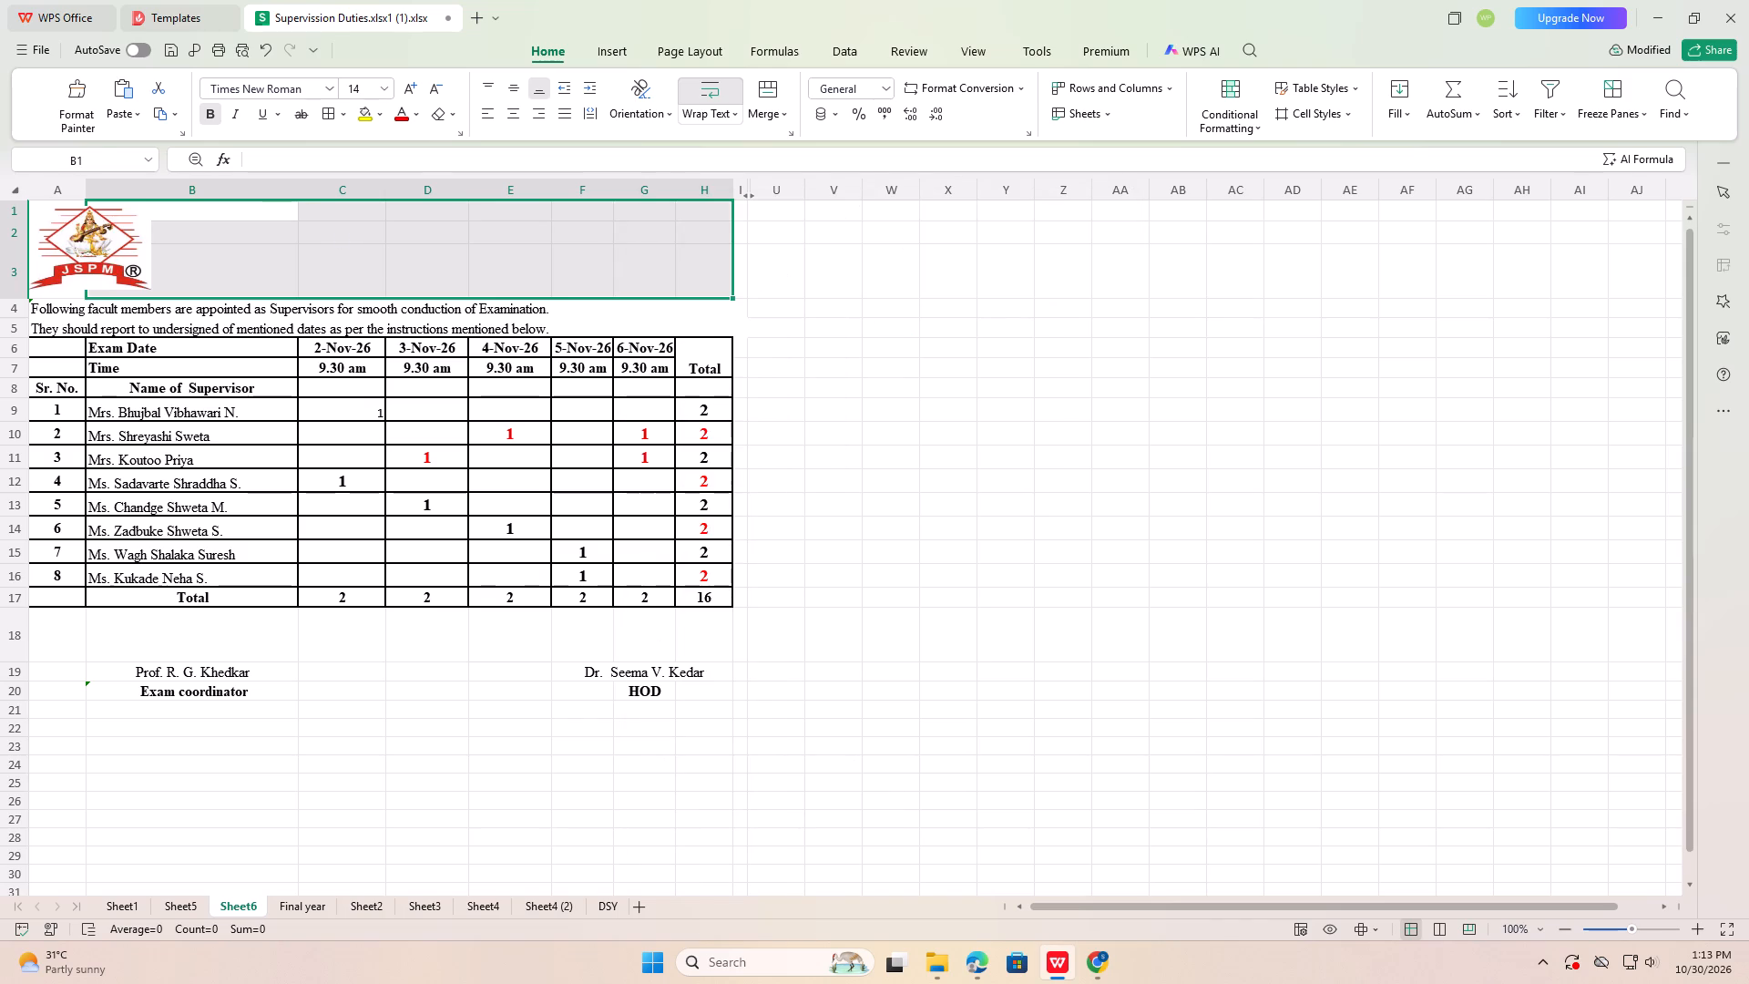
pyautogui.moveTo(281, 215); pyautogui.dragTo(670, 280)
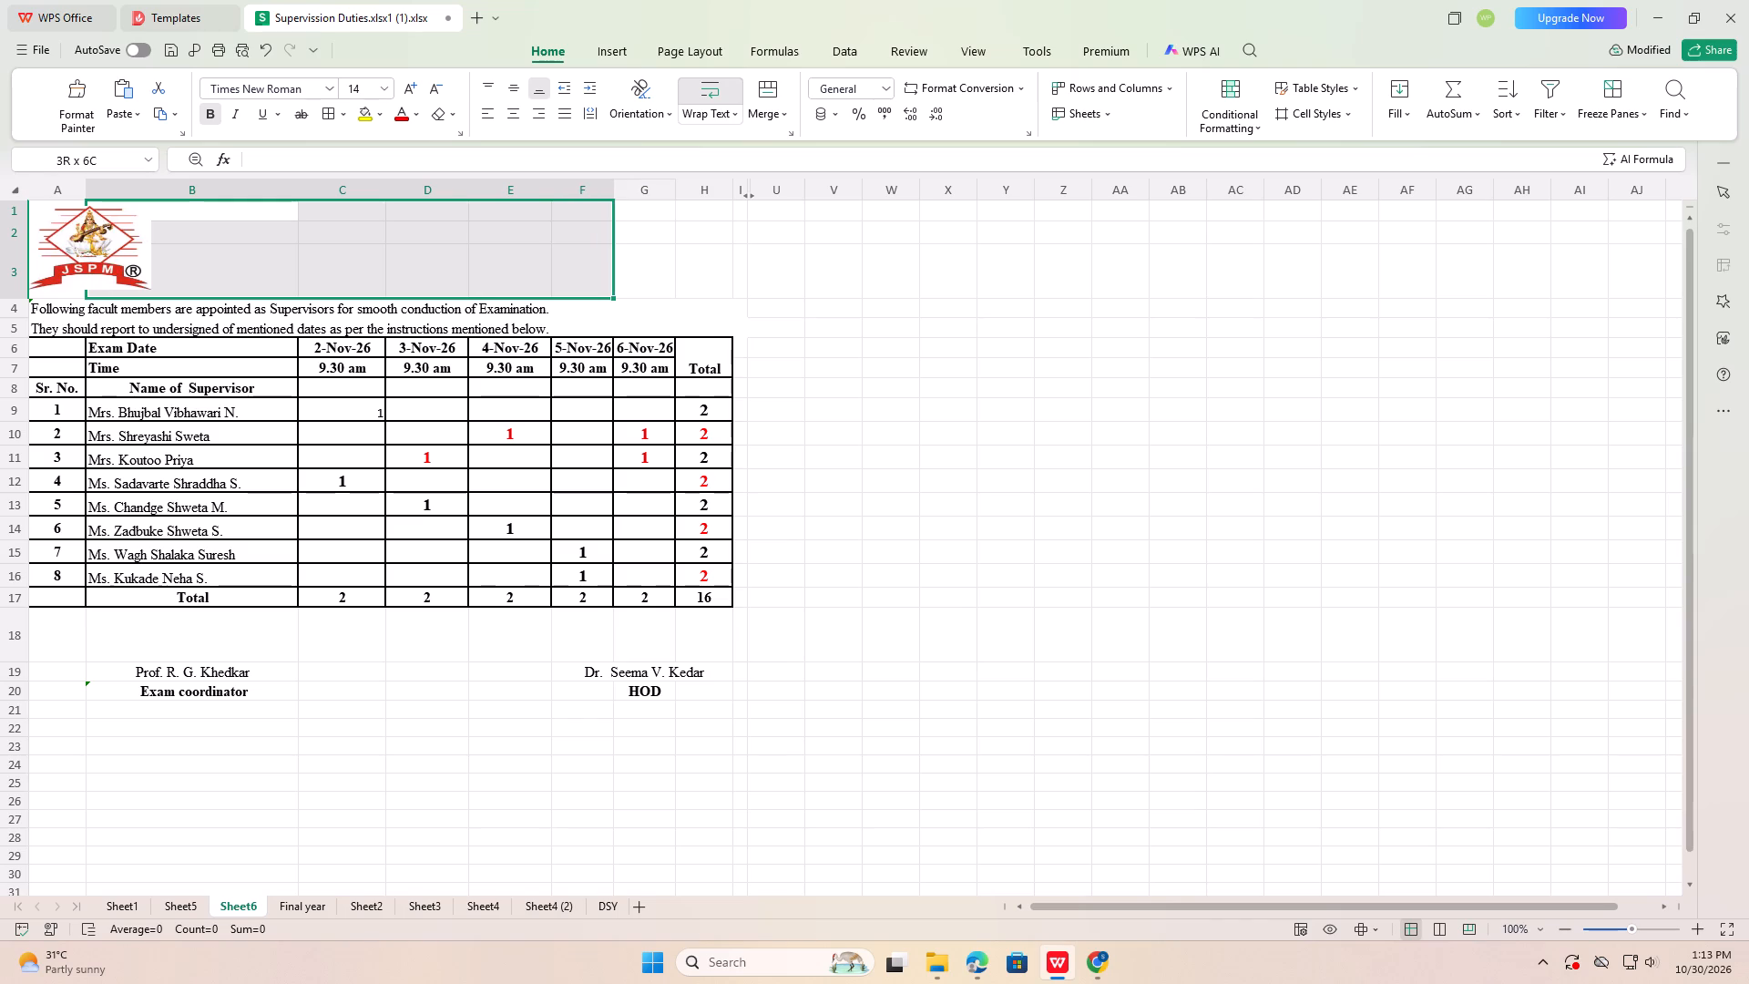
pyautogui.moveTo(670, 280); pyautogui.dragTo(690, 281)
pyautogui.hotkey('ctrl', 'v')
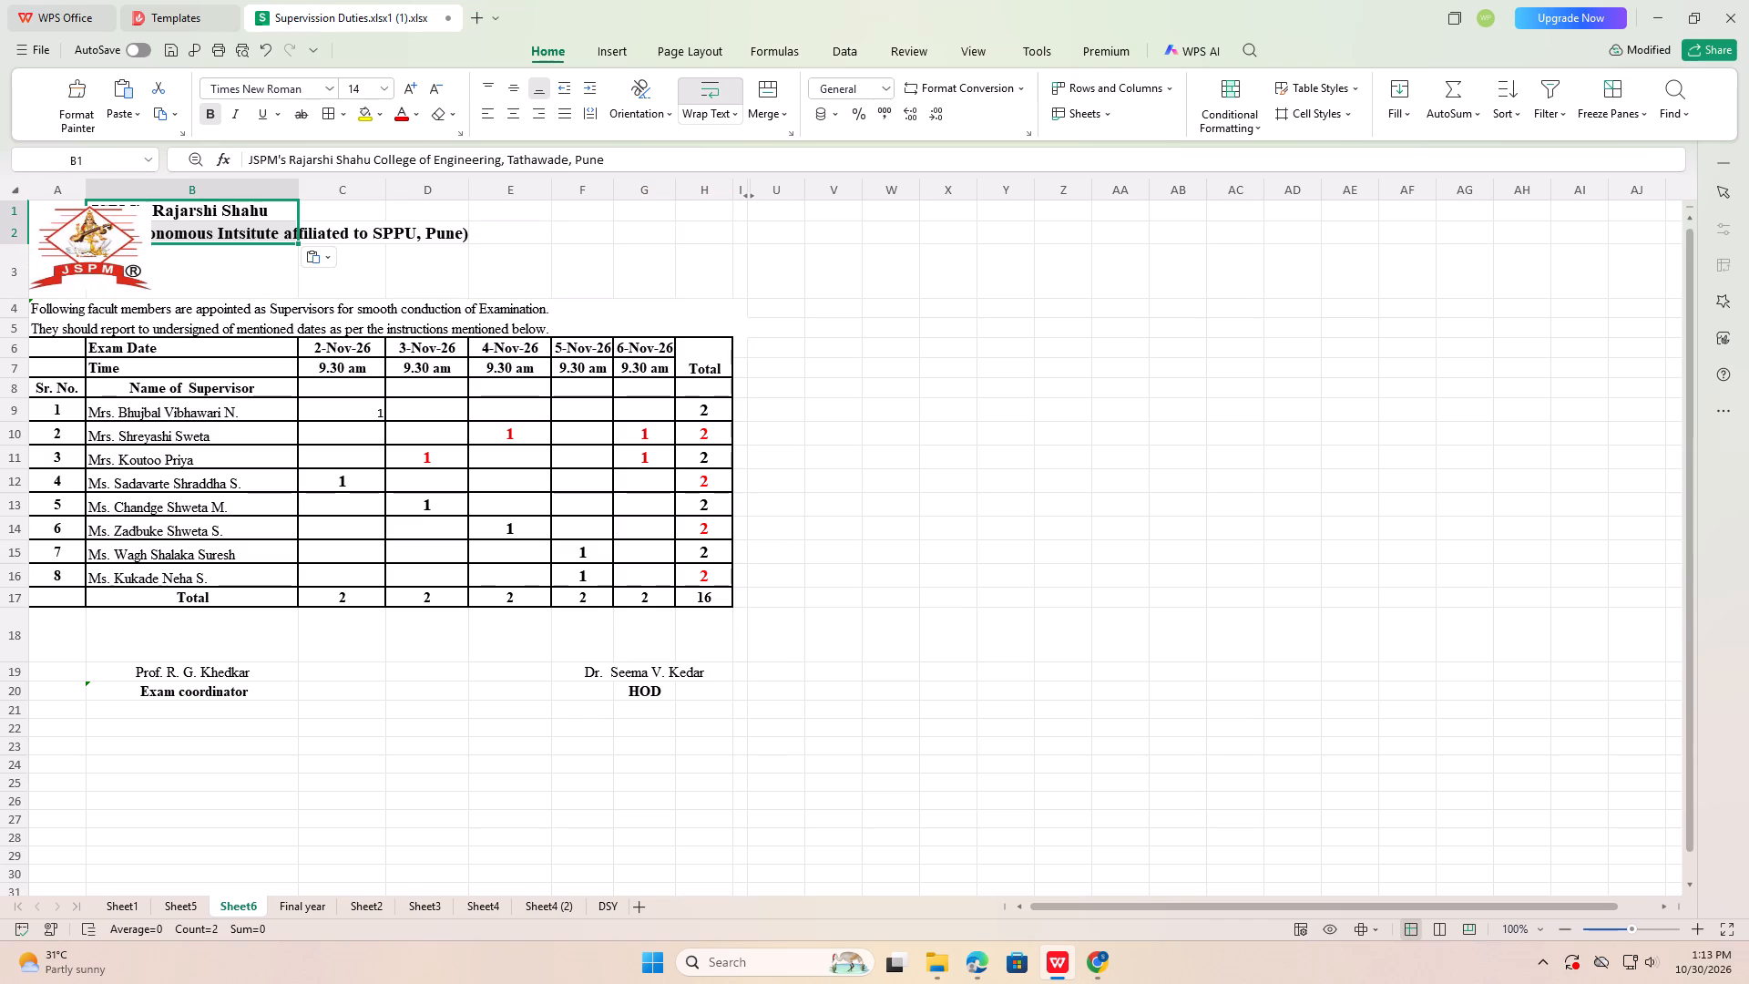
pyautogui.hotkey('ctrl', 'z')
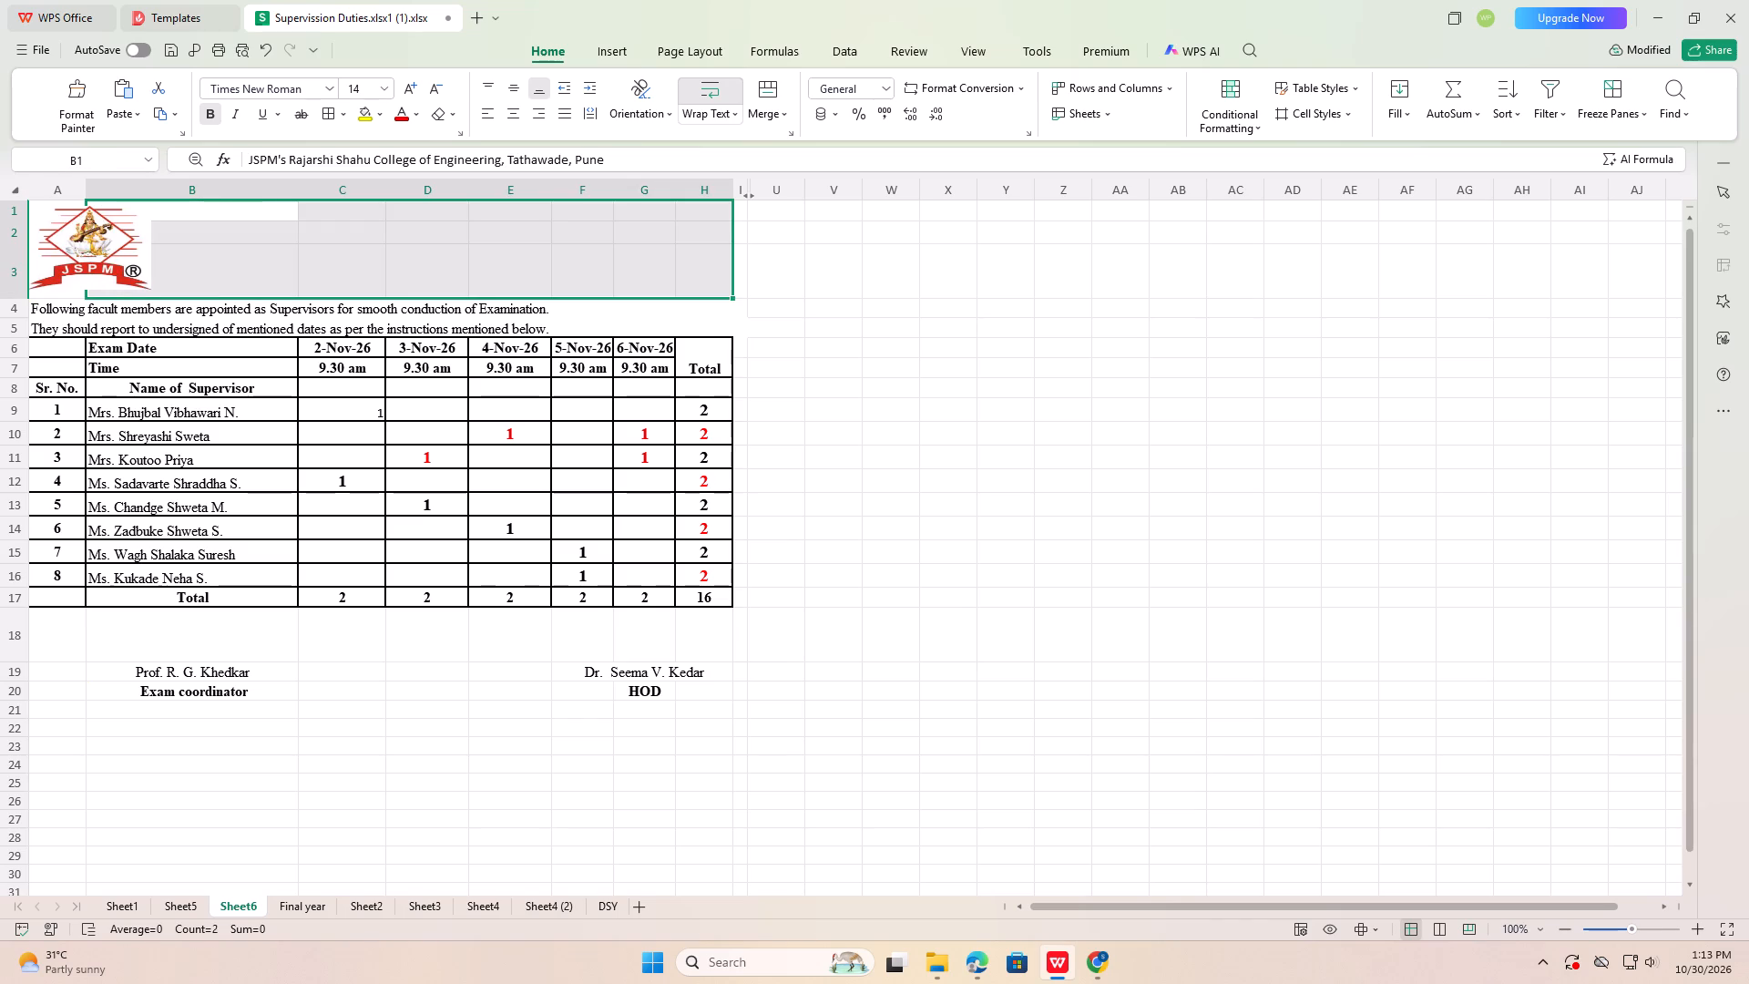
# Apply all borders to the heading range A1:H3 on Sheet6.
pyautogui.click(240, 231)
pyautogui.click(85, 194)
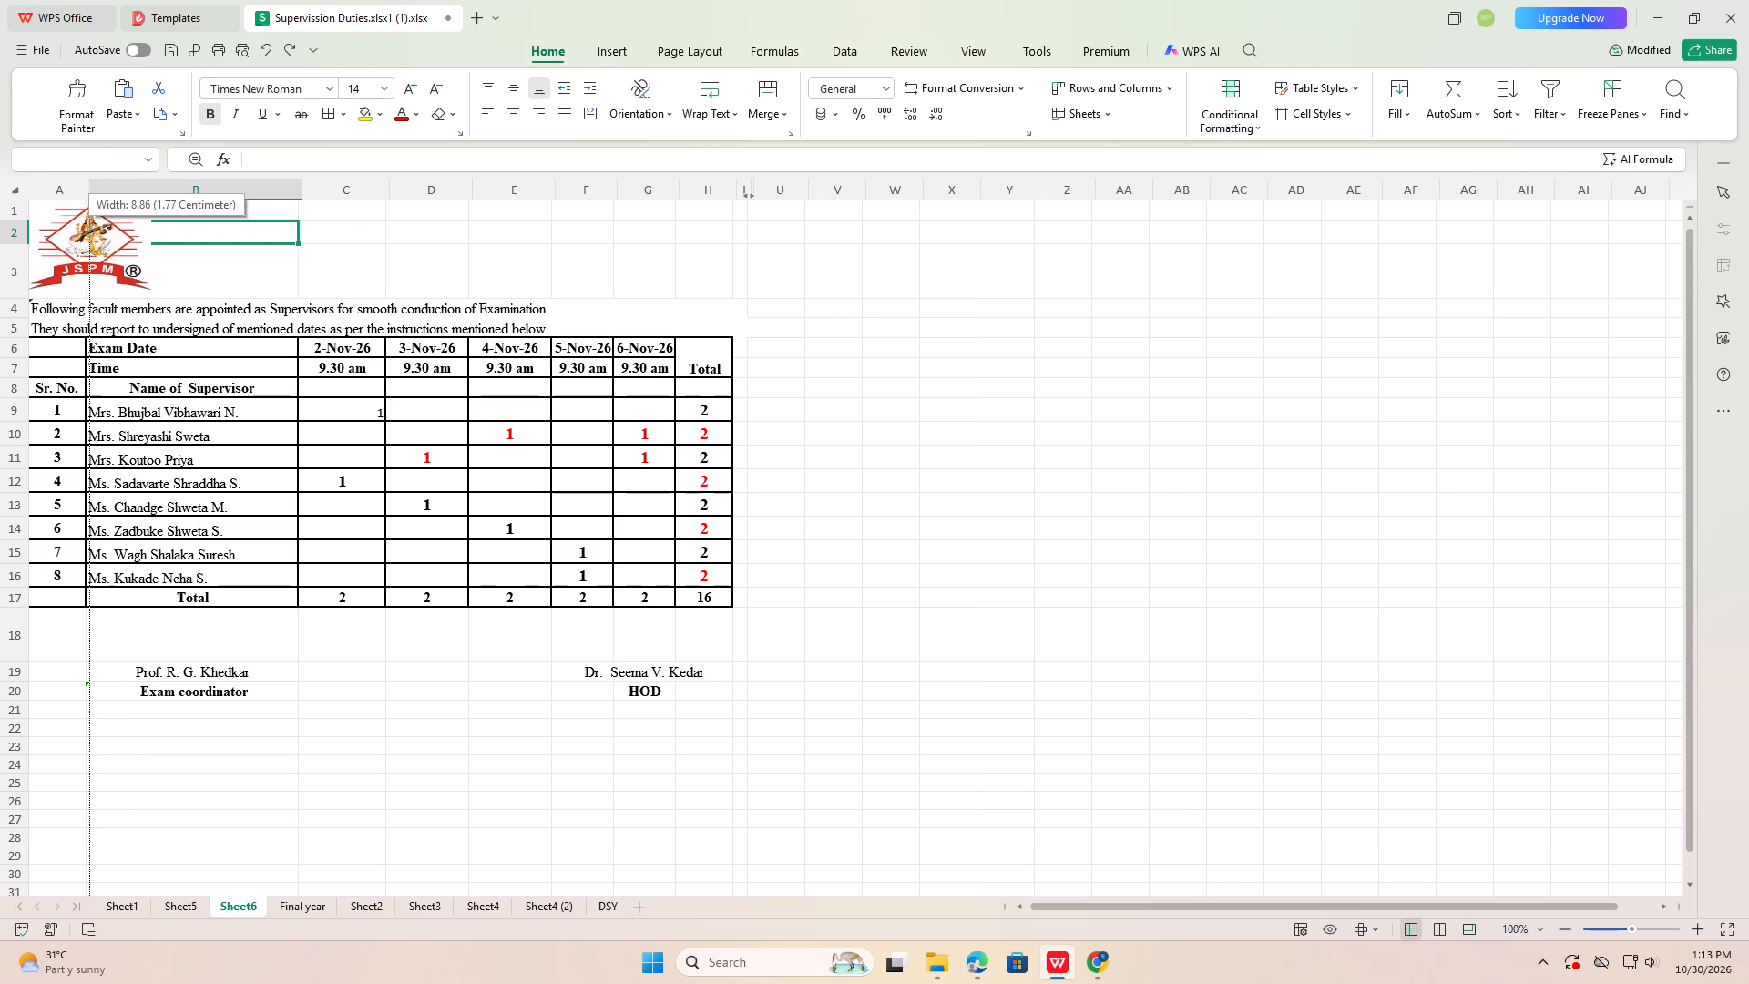
pyautogui.moveTo(68, 206); pyautogui.dragTo(702, 315)
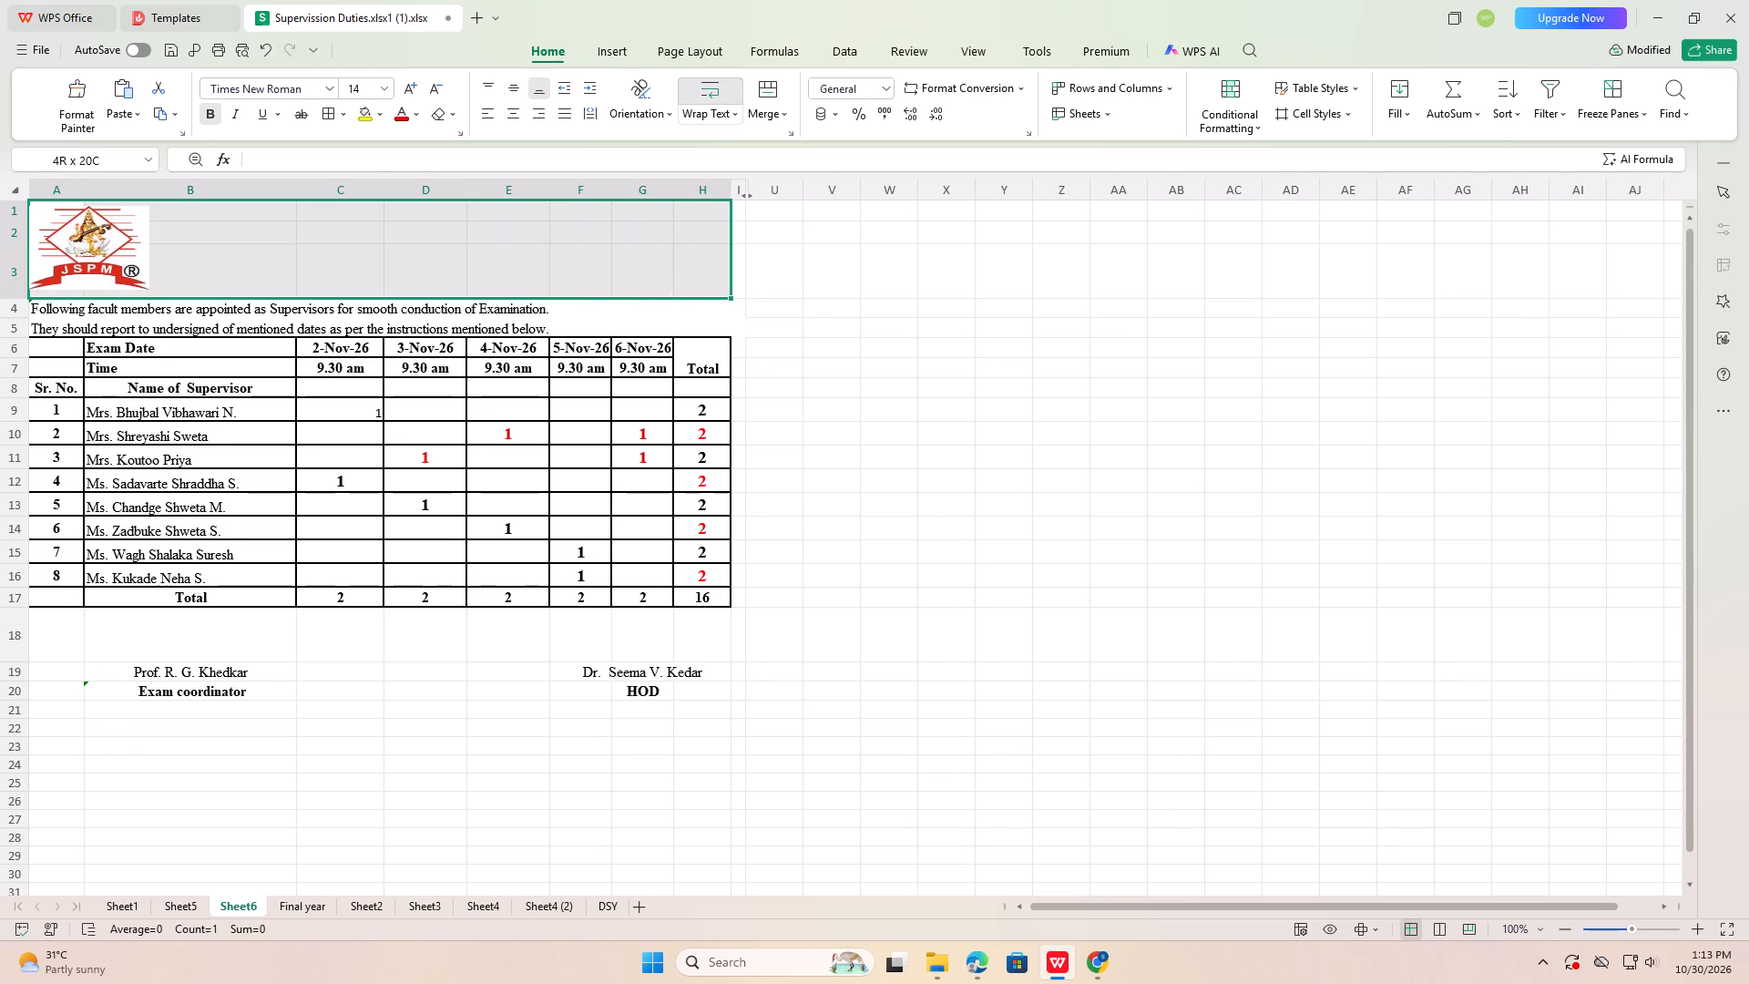
pyautogui.moveTo(702, 315); pyautogui.dragTo(698, 292)
pyautogui.click(328, 114)
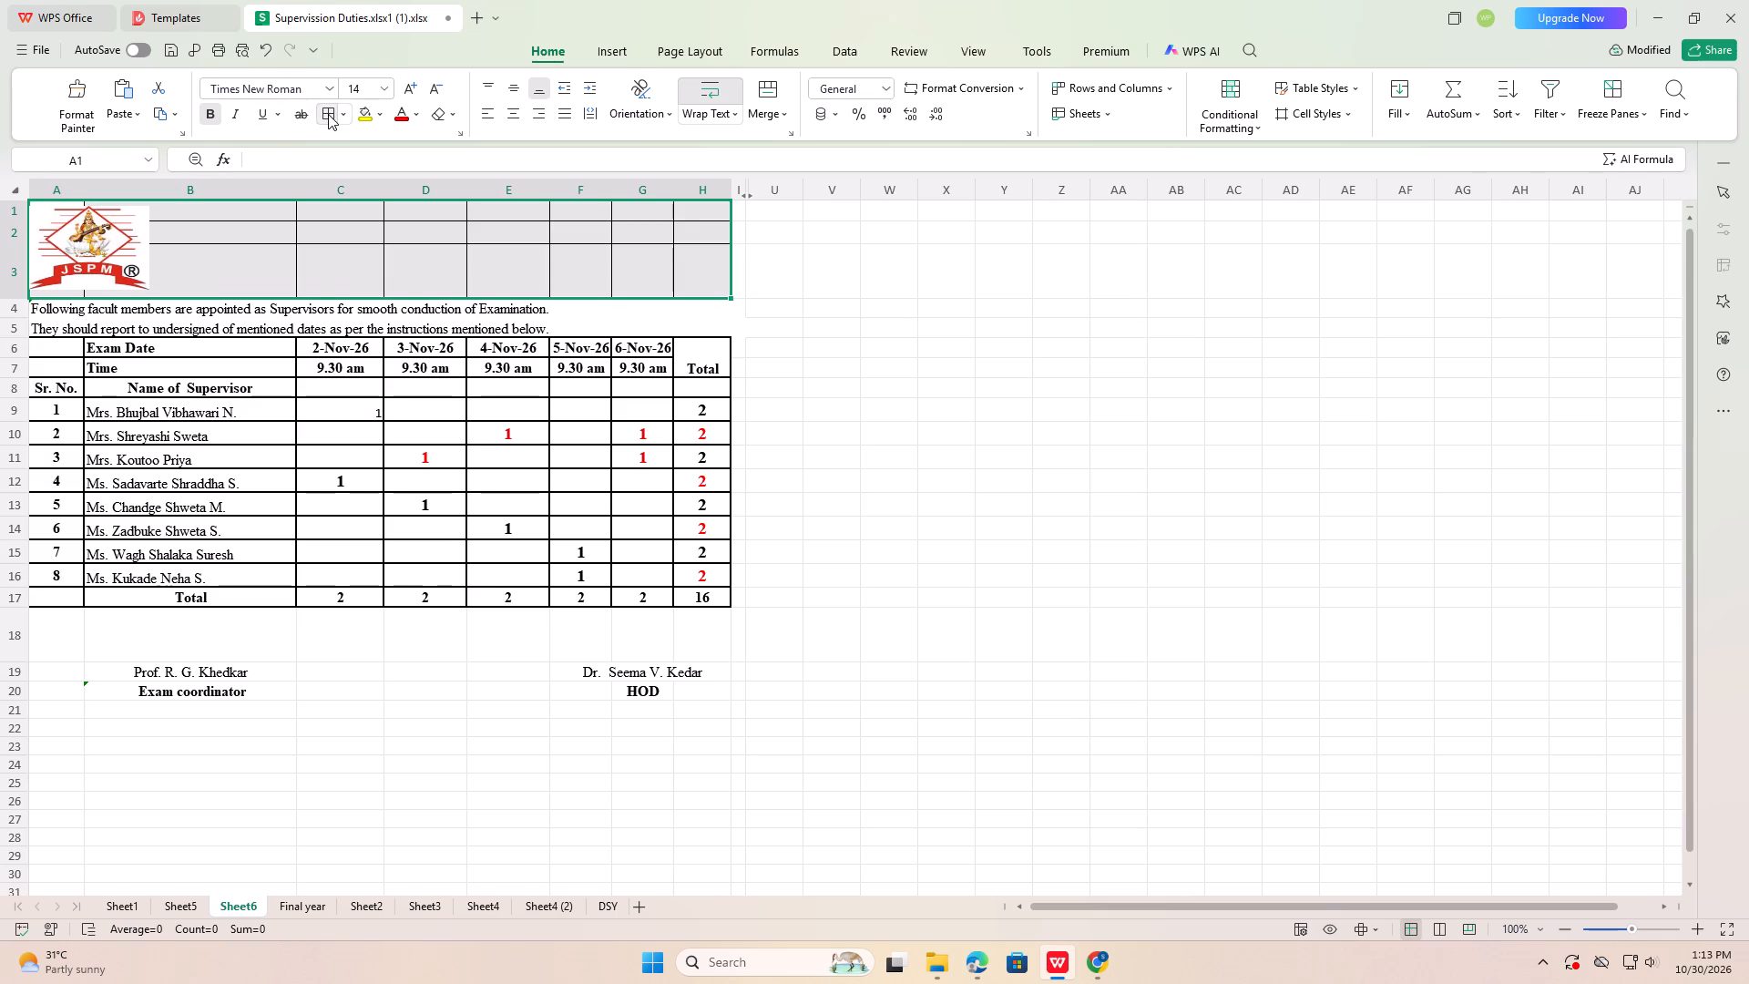
pyautogui.click(328, 114)
# Merge A1:H3 across with Merge Across, giving each heading row a single cell from A to H.
pyautogui.click(772, 109)
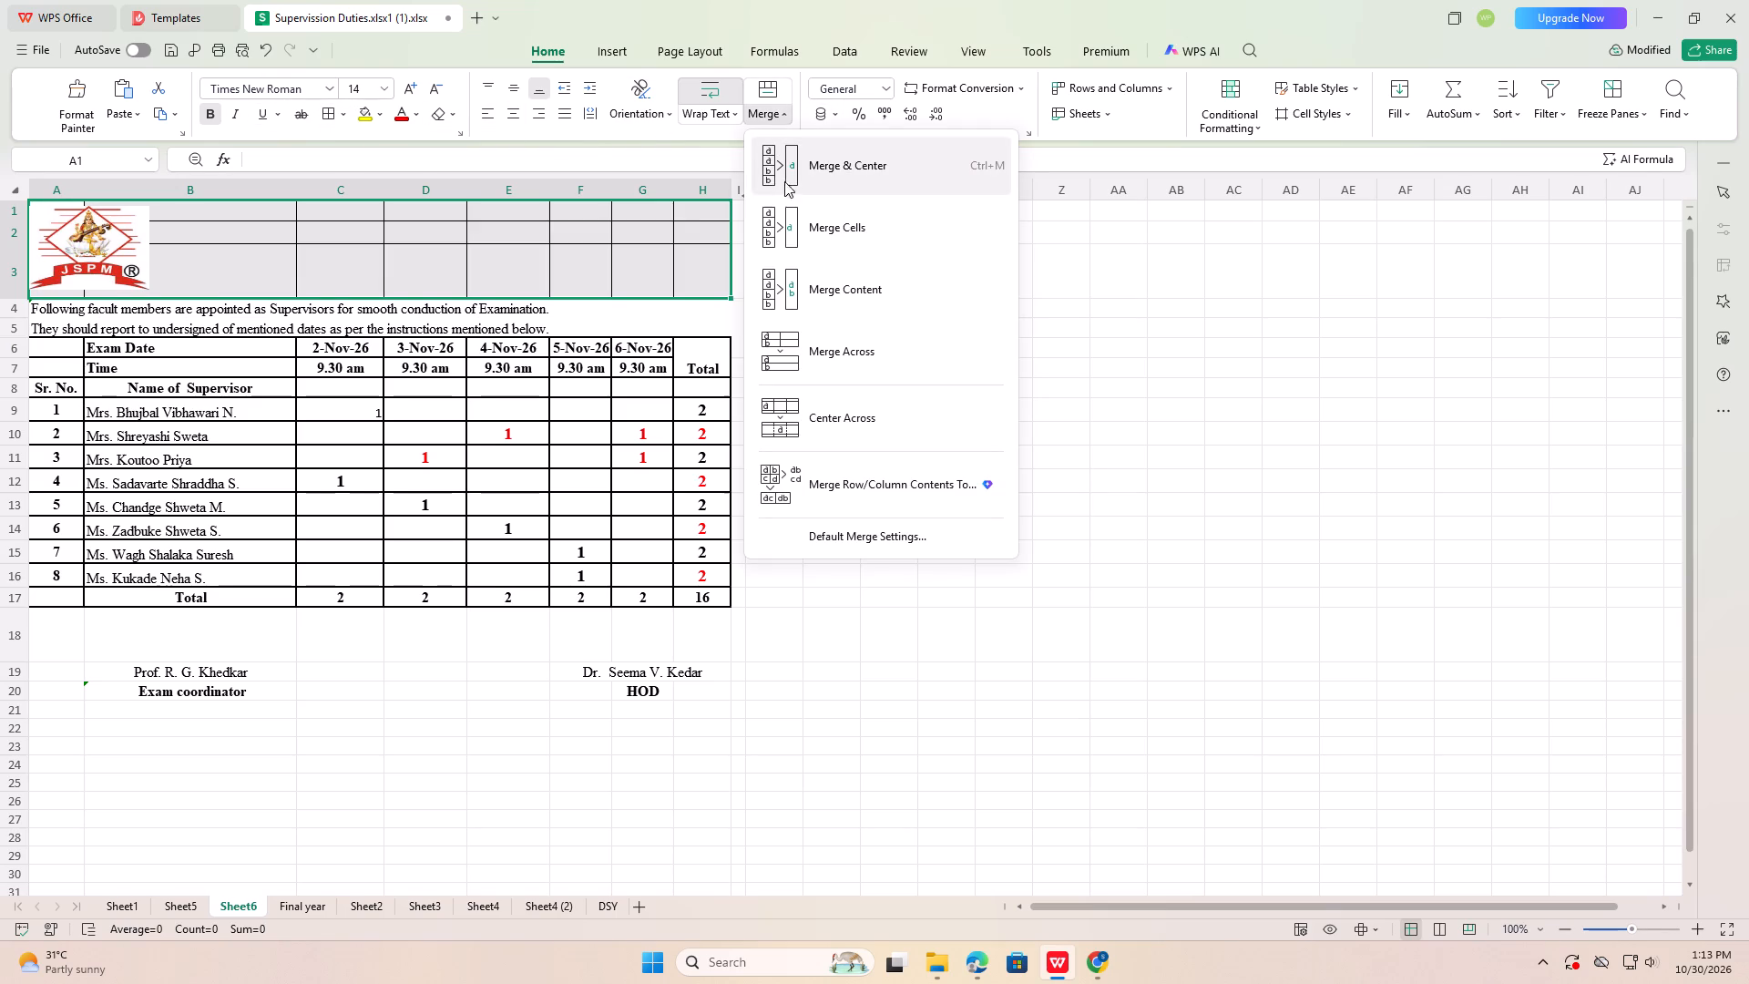
pyautogui.click(776, 337)
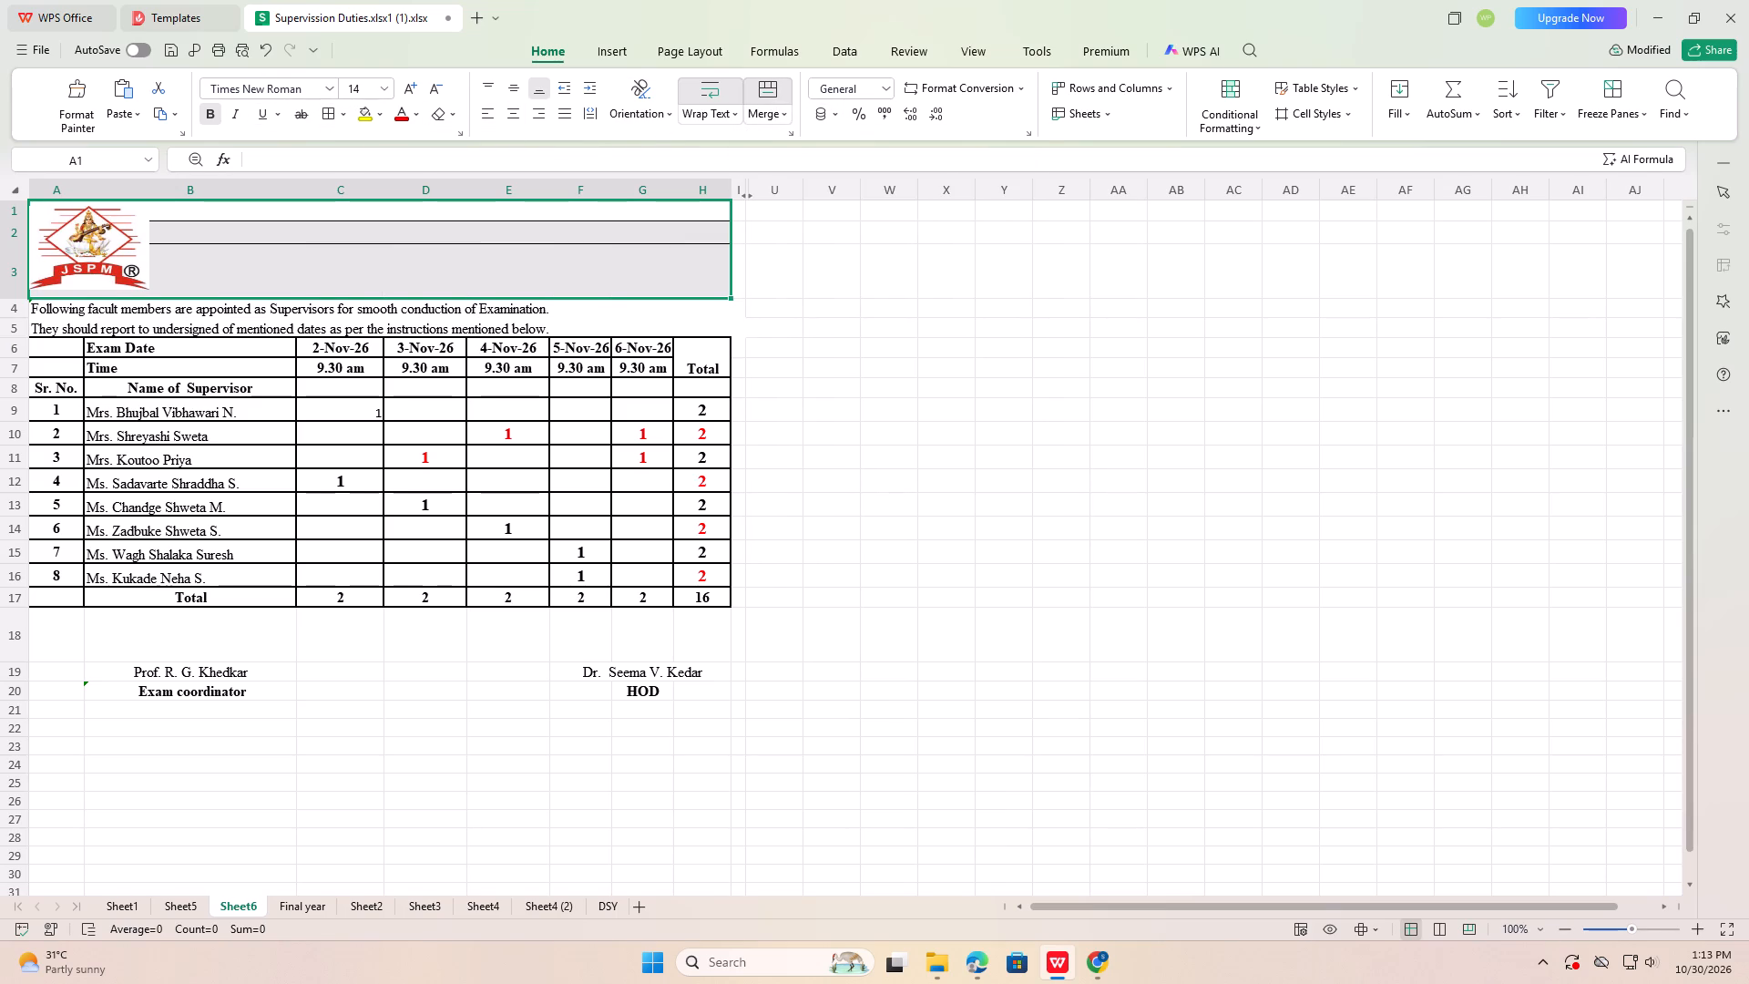
# Insert the copied two-line college heading into merged cell A1, with leading spaces that move the college name clear of the logo.
pyautogui.click(353, 220)
pyautogui.tripleClick(315, 206)
pyautogui.doubleClick(314, 214)
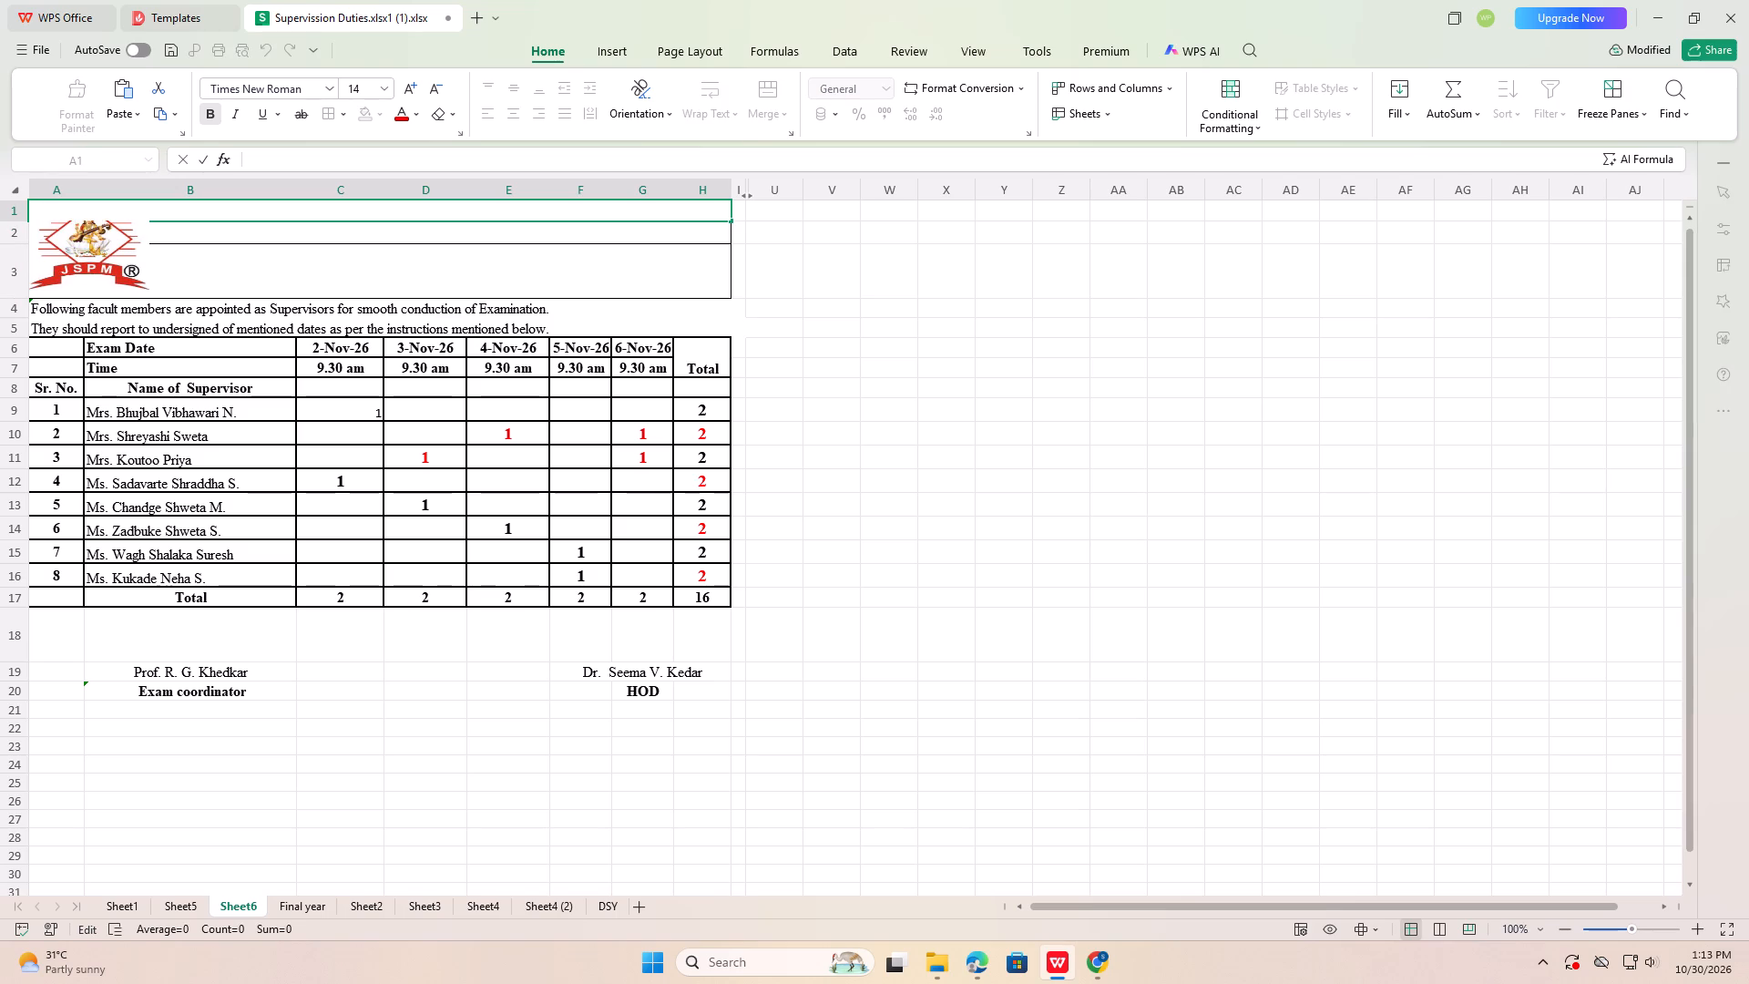
pyautogui.press('space')
pyautogui.press('space')
pyautogui.press('space')
pyautogui.press('space')
pyautogui.press('space')
pyautogui.press('space')
pyautogui.press('space')
pyautogui.press('space')
pyautogui.press('space')
pyautogui.press('space')
pyautogui.press('space')
pyautogui.press('space')
pyautogui.press('space')
pyautogui.press('space')
pyautogui.press('space')
pyautogui.press('space')
pyautogui.press('space')
pyautogui.press('space')
pyautogui.press('space')
pyautogui.press('space')
pyautogui.hotkey('ctrl', 'v')
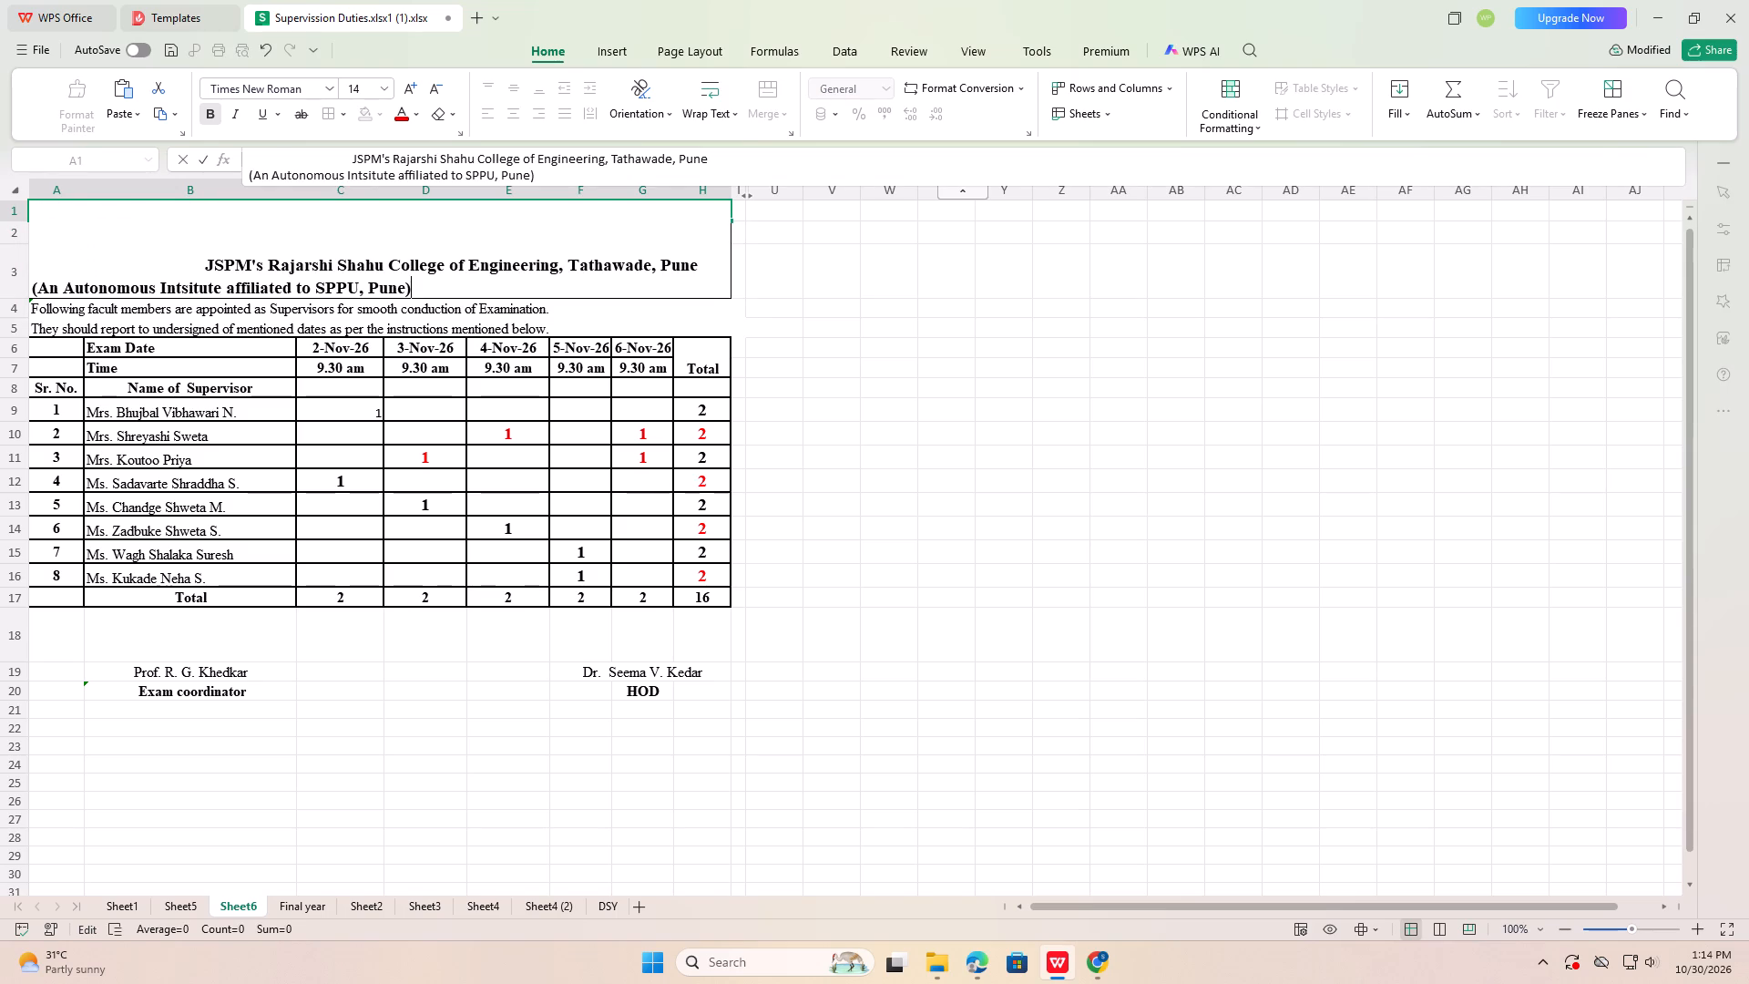
# Indent the "(An Autonomous Intsitute affiliated to SPPU, Pune)" line in A1 with leading spaces to align it beneath the college name.
pyautogui.click(34, 289)
pyautogui.press('space')
pyautogui.press('space')
pyautogui.press('space')
pyautogui.press('space')
pyautogui.press('space')
pyautogui.press('space')
pyautogui.press('space')
pyautogui.press('space')
pyautogui.press('space')
pyautogui.press('space')
pyautogui.press('space')
pyautogui.press('space')
pyautogui.press('space')
pyautogui.press('space')
pyautogui.press('space')
pyautogui.press('space')
pyautogui.press('space')
pyautogui.press('space')
pyautogui.press('space')
pyautogui.press('space')
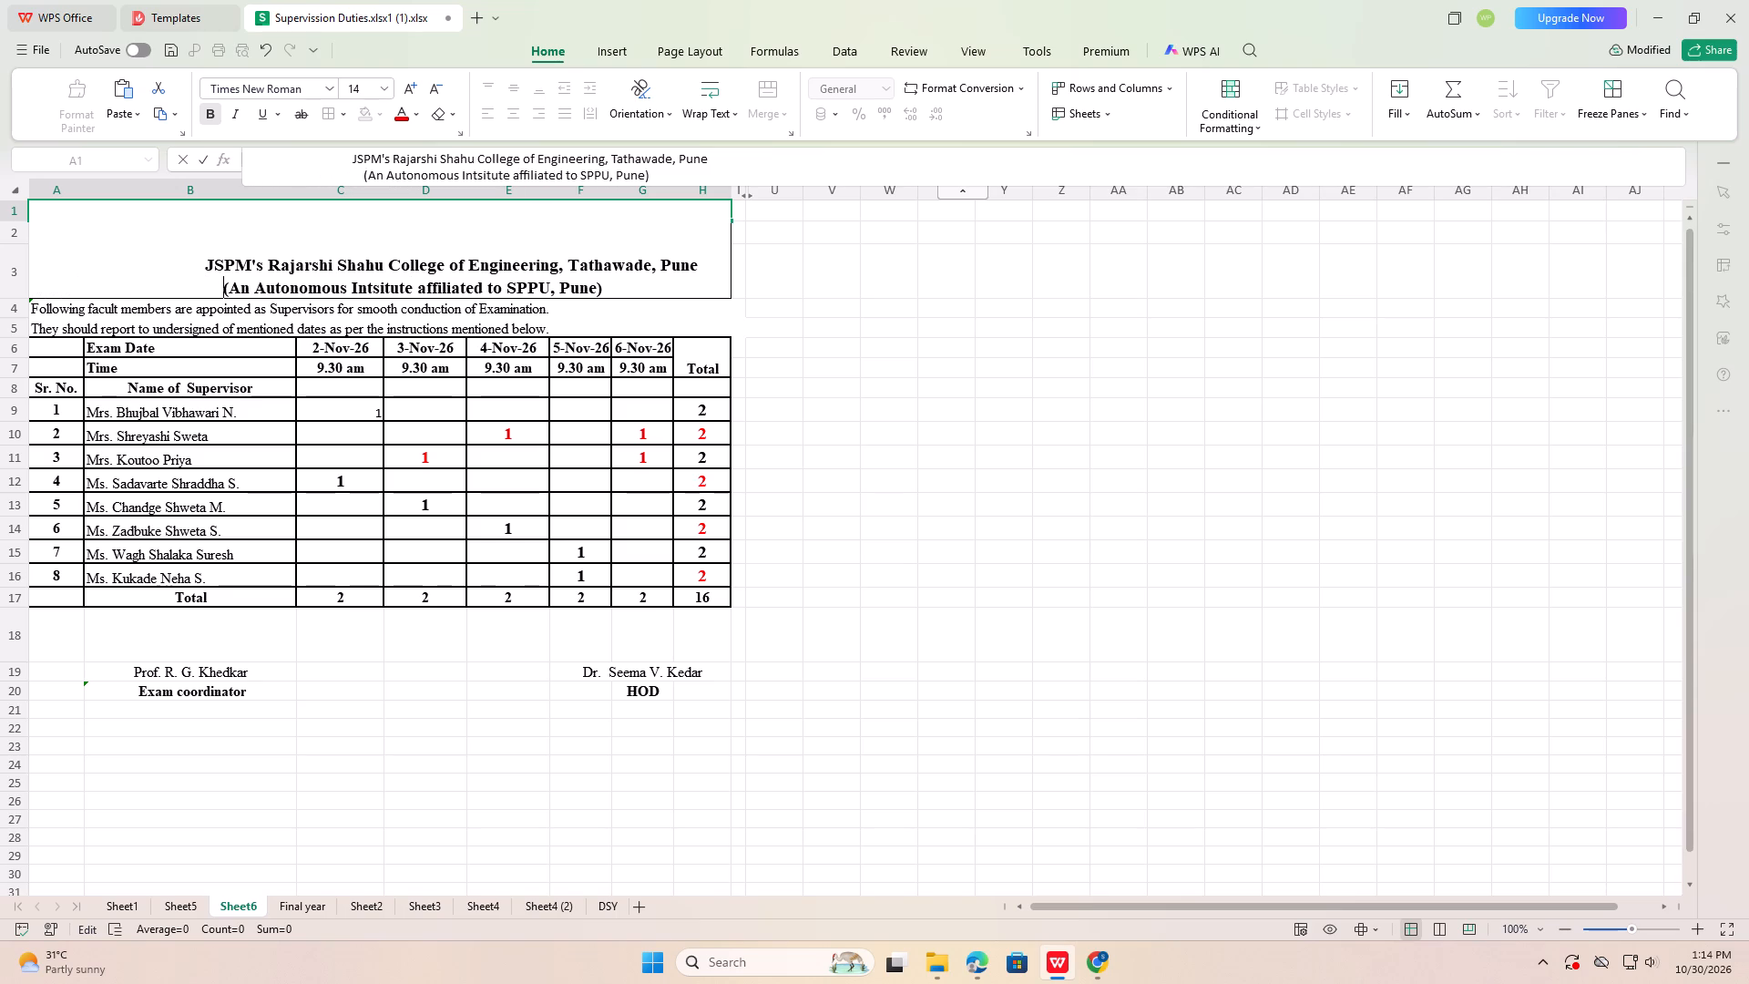
pyautogui.moveTo(197, 263); pyautogui.dragTo(418, 269)
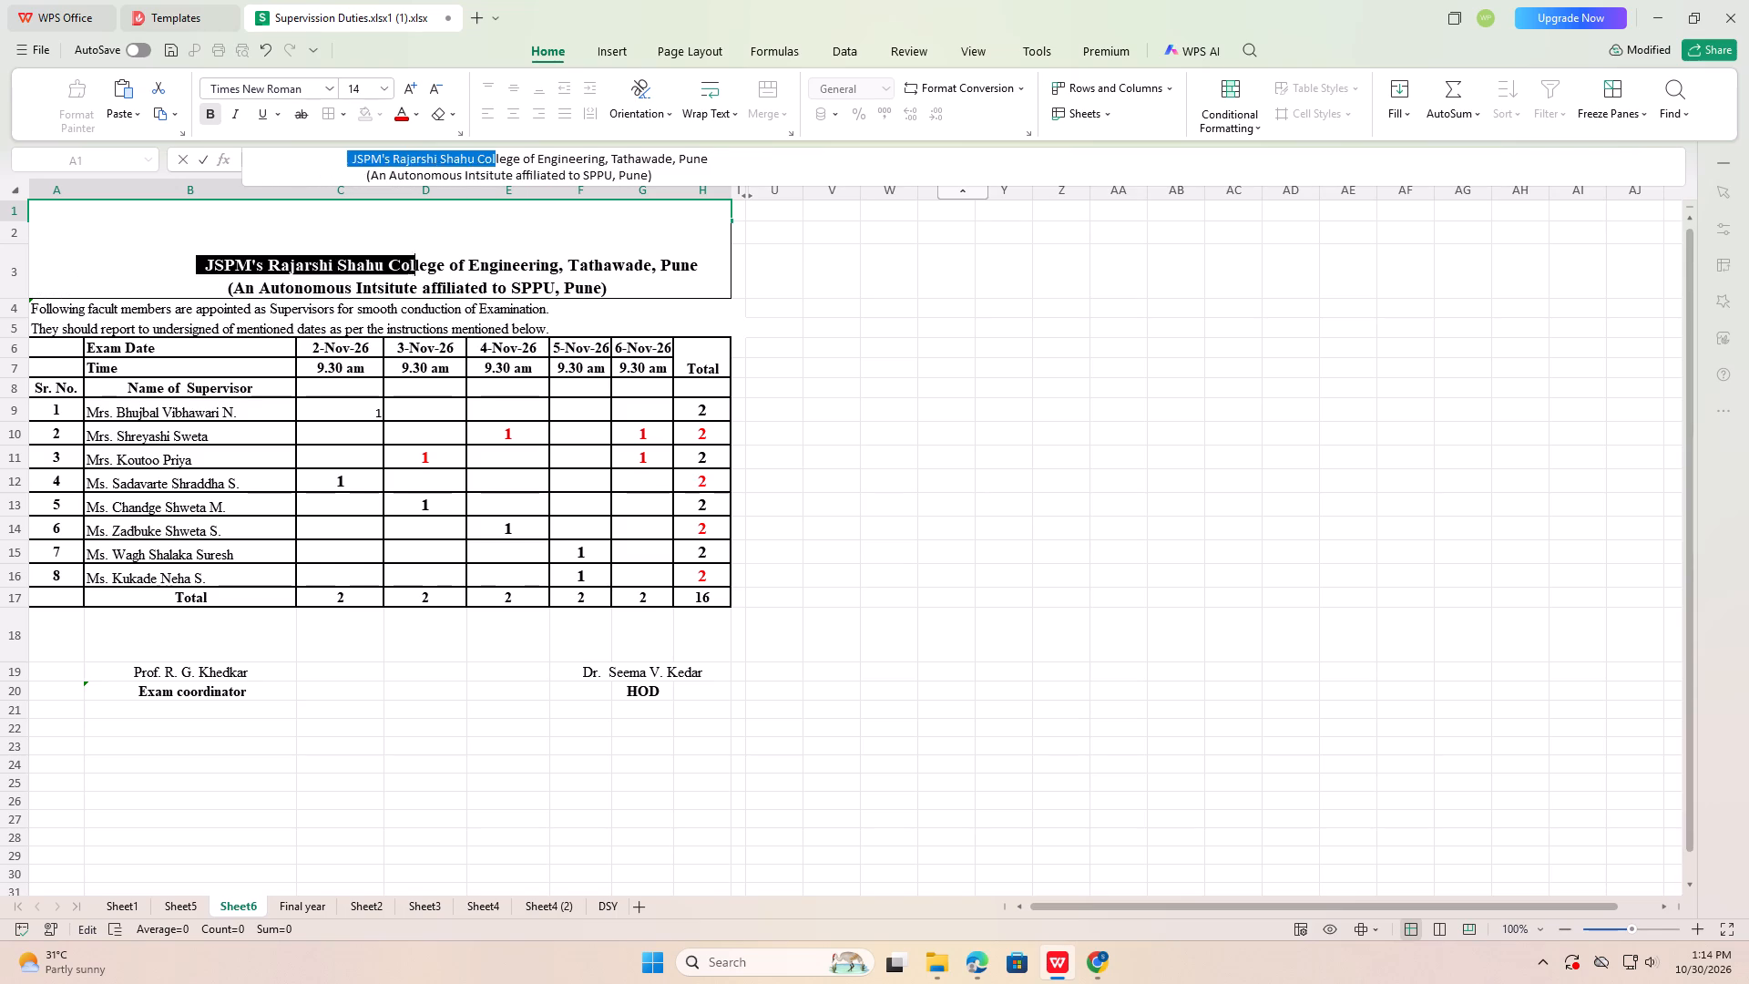
pyautogui.moveTo(418, 269); pyautogui.dragTo(618, 299)
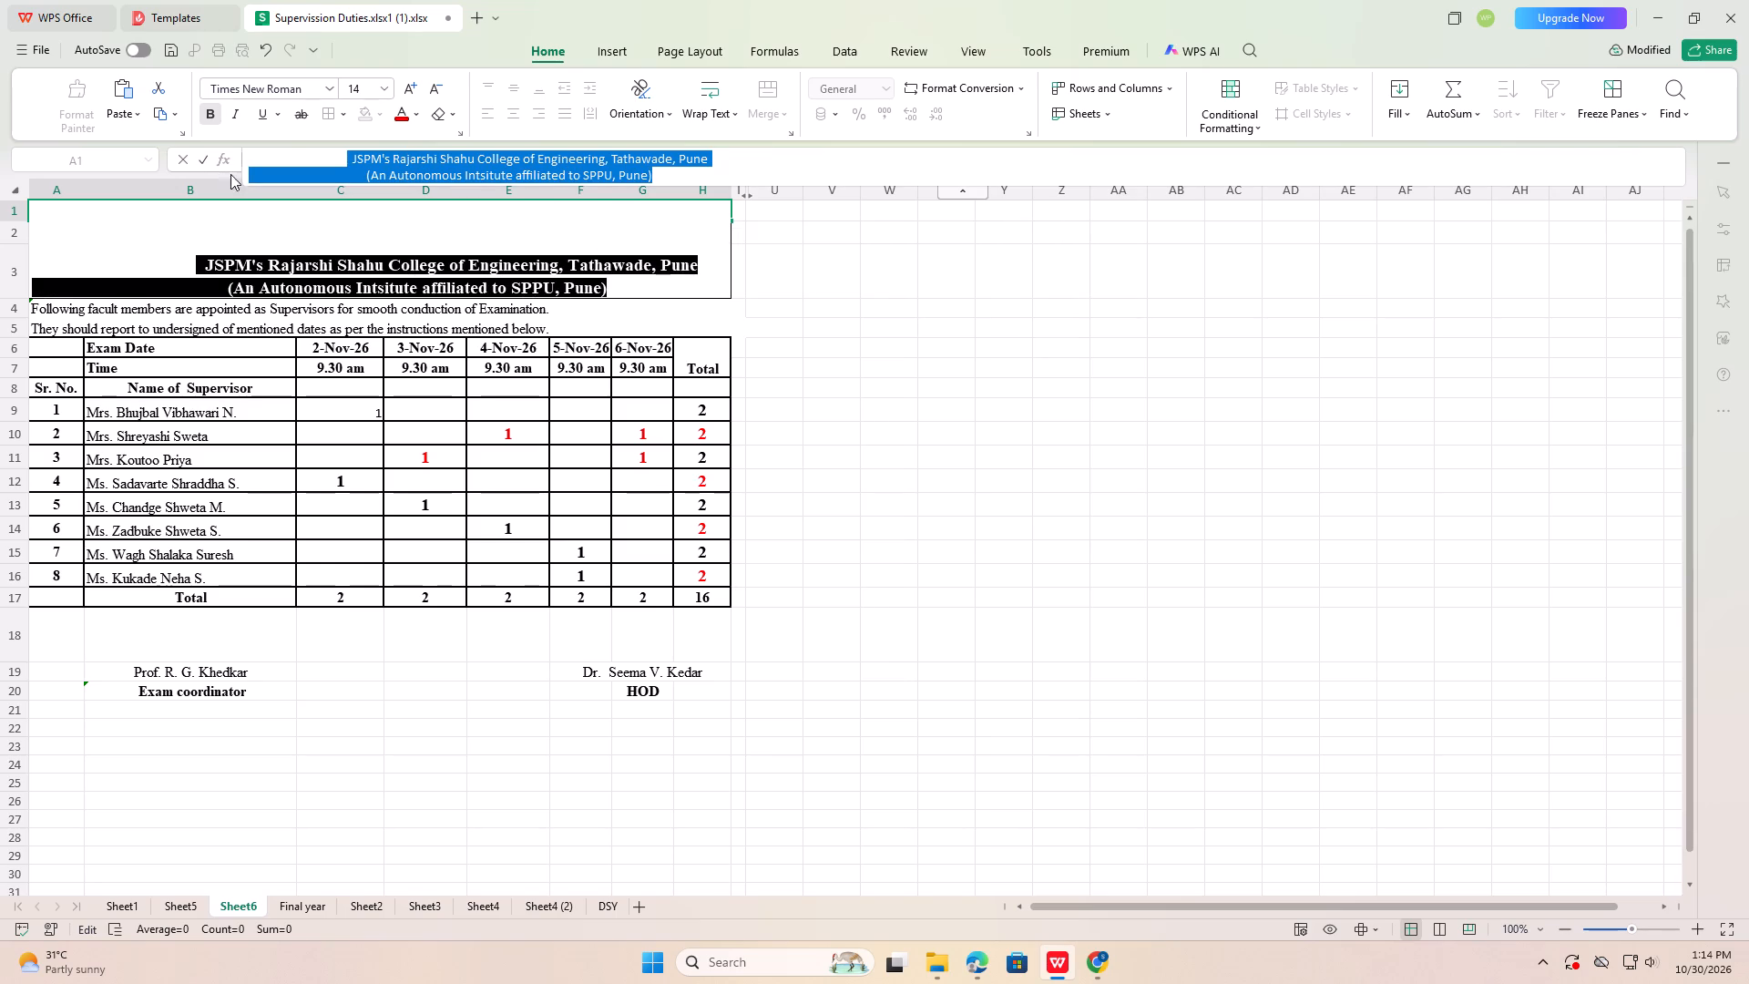
pyautogui.click(291, 166)
pyautogui.click(343, 172)
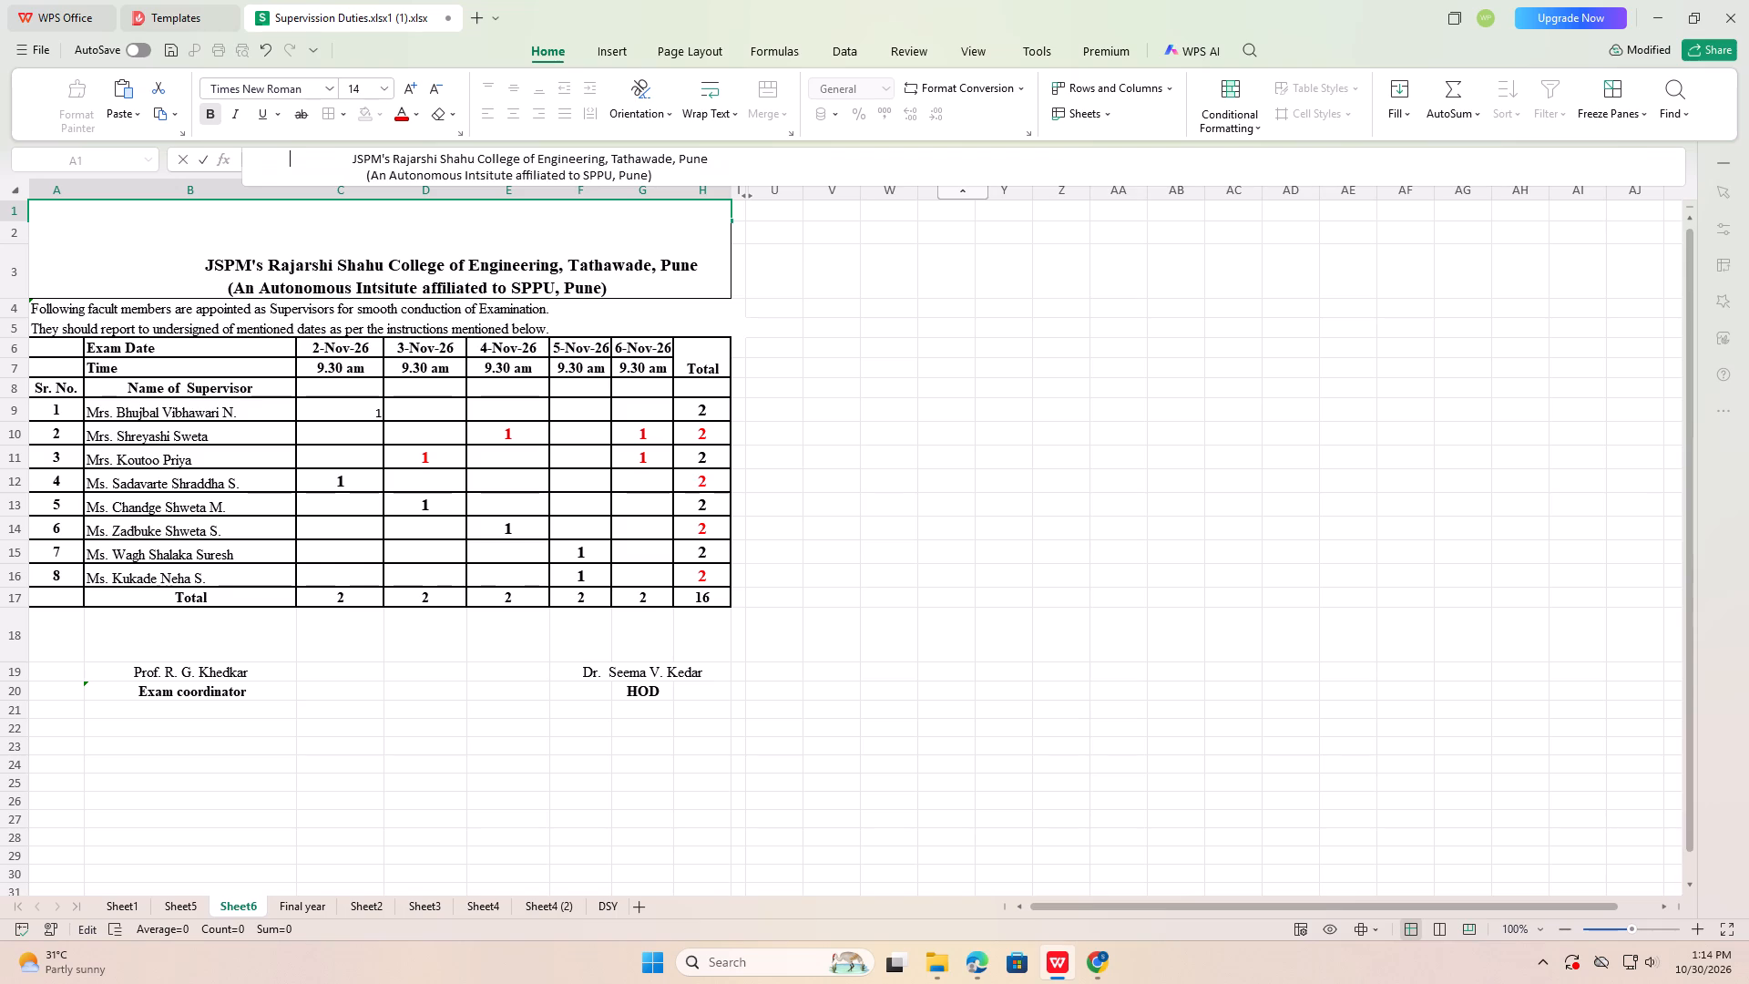
pyautogui.press('space')
pyautogui.press('space')
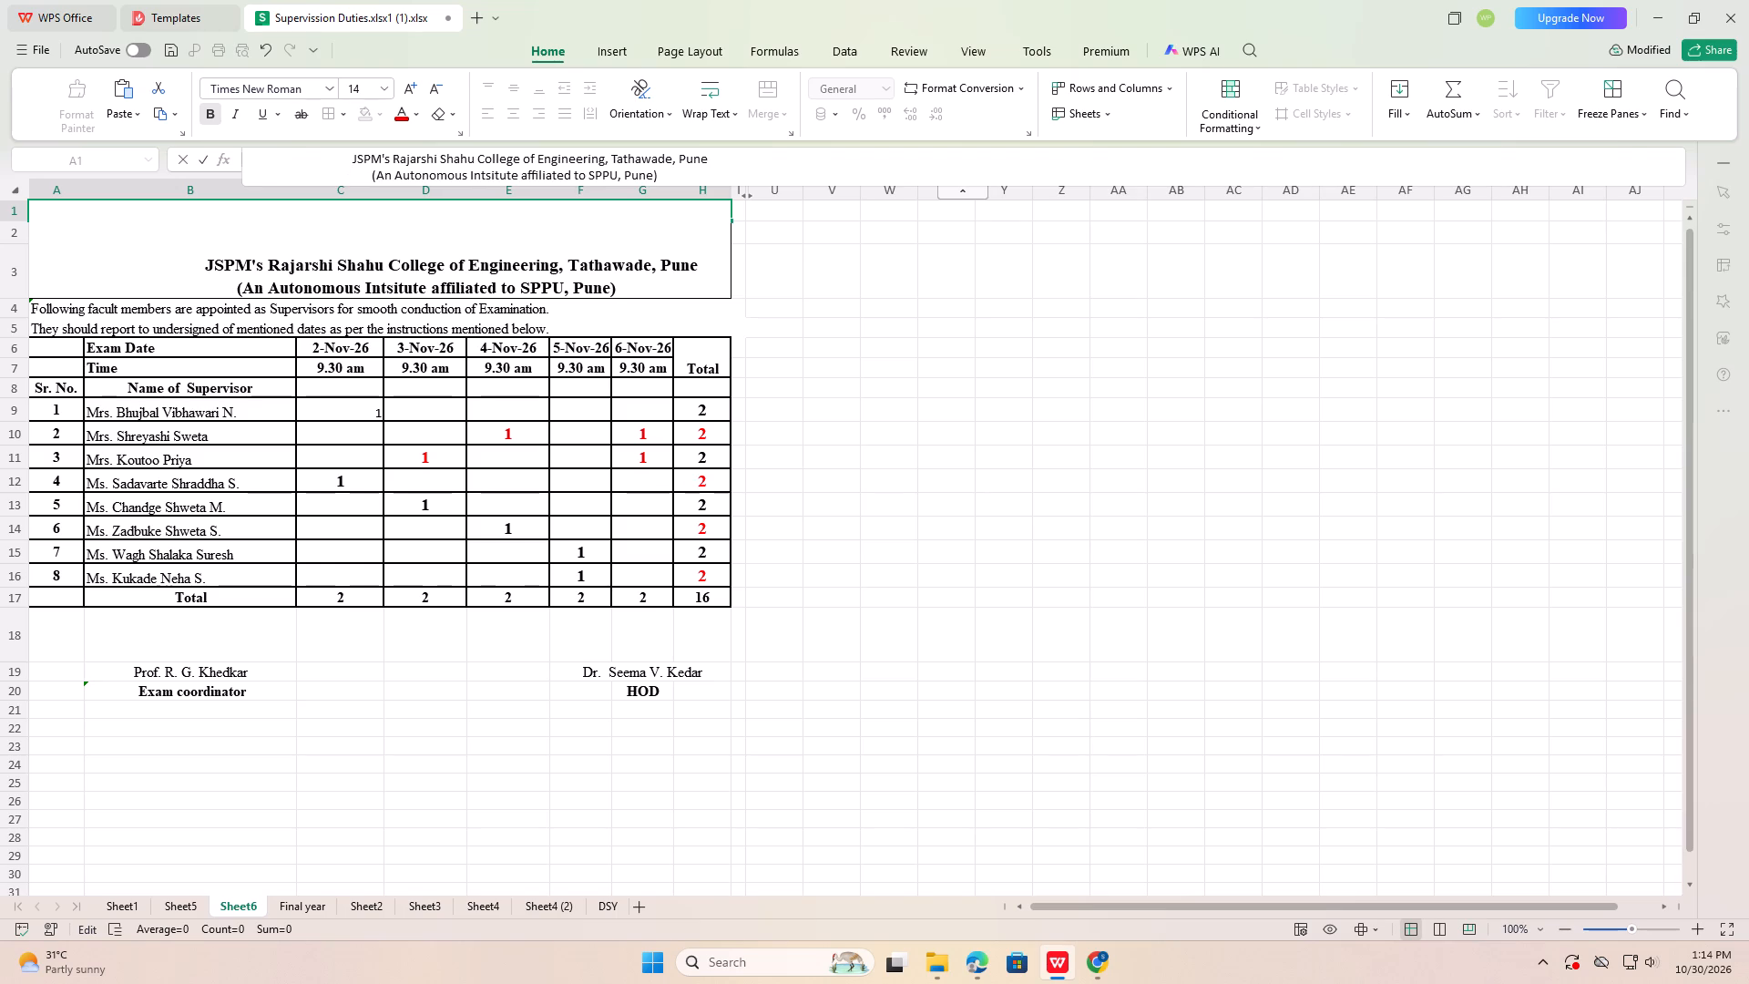
pyautogui.click(346, 145)
# Set the font size of both heading lines in A1 to 12.
pyautogui.moveTo(200, 263); pyautogui.dragTo(624, 308)
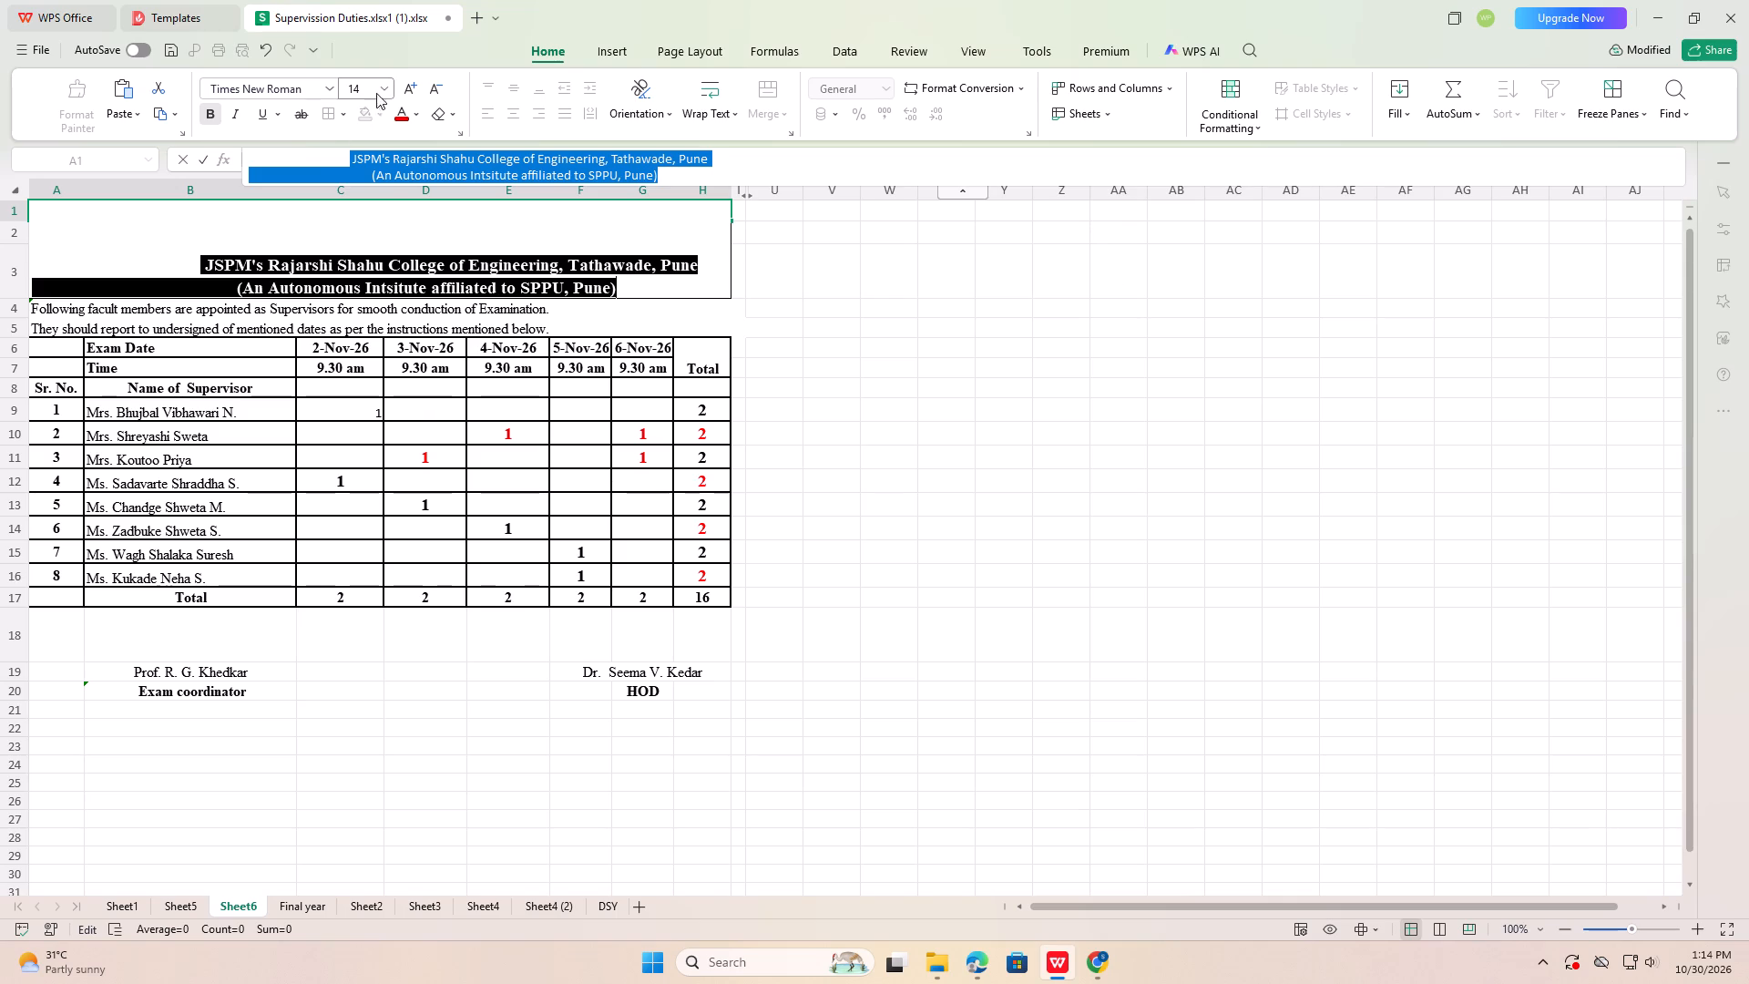
pyautogui.click(382, 83)
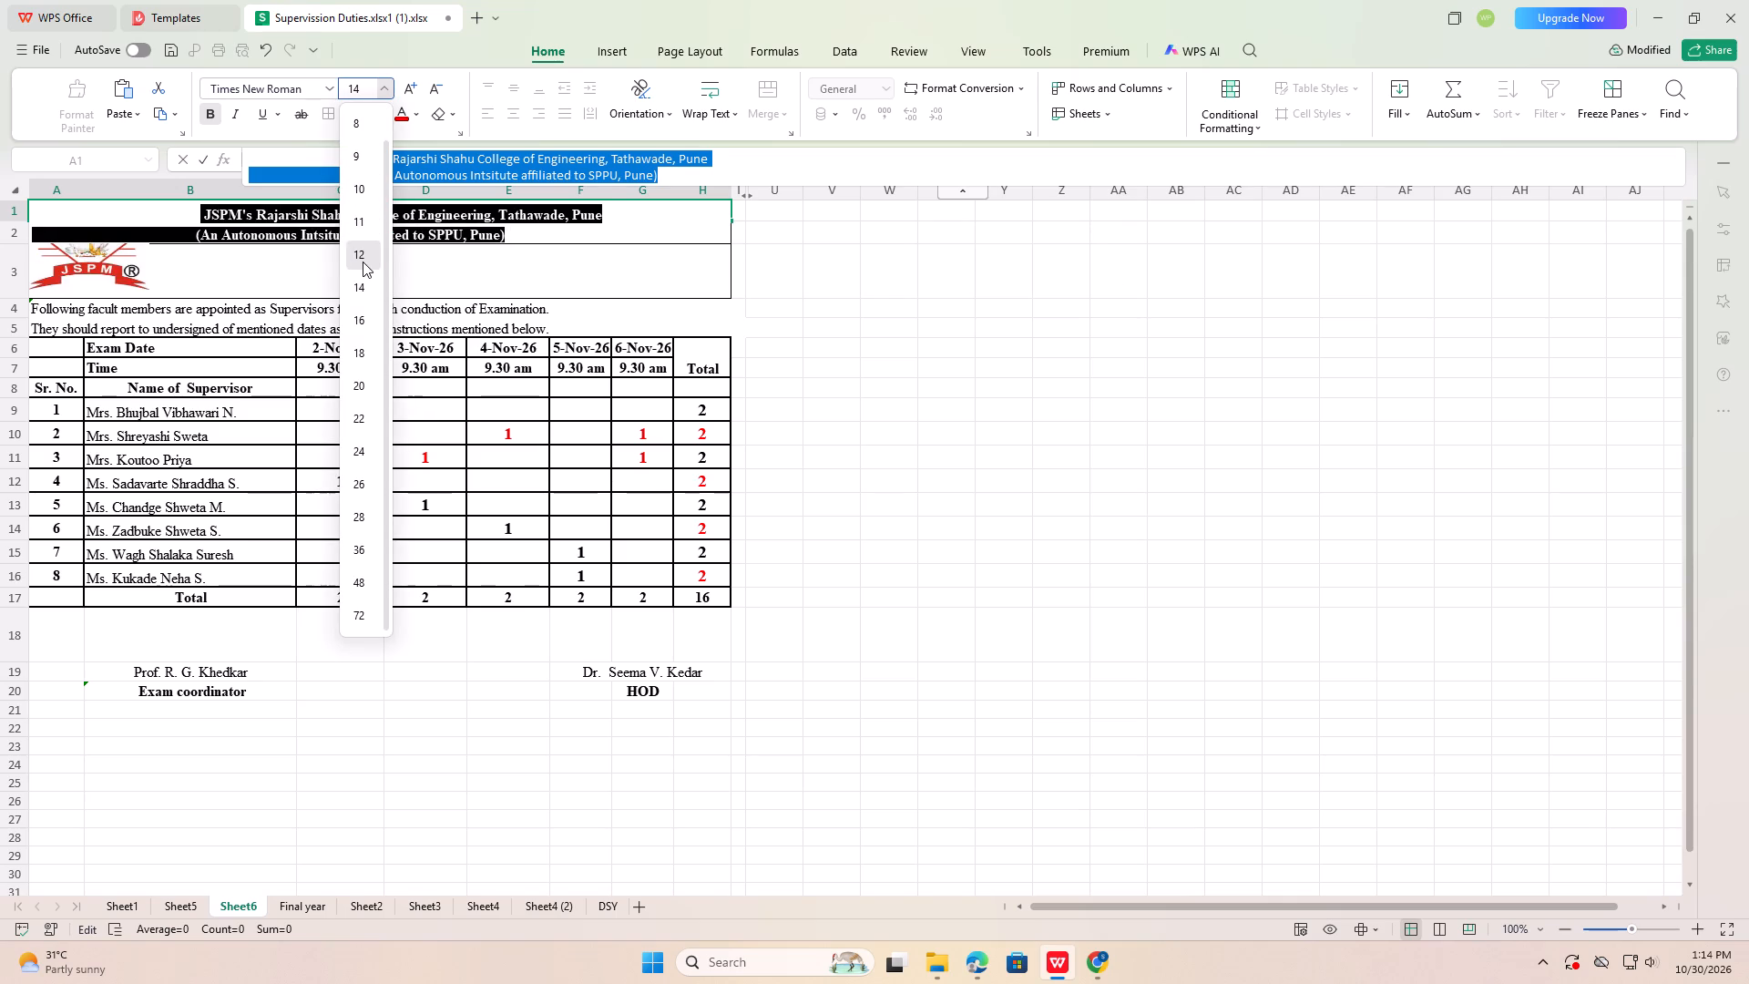
pyautogui.click(363, 261)
pyautogui.click(471, 273)
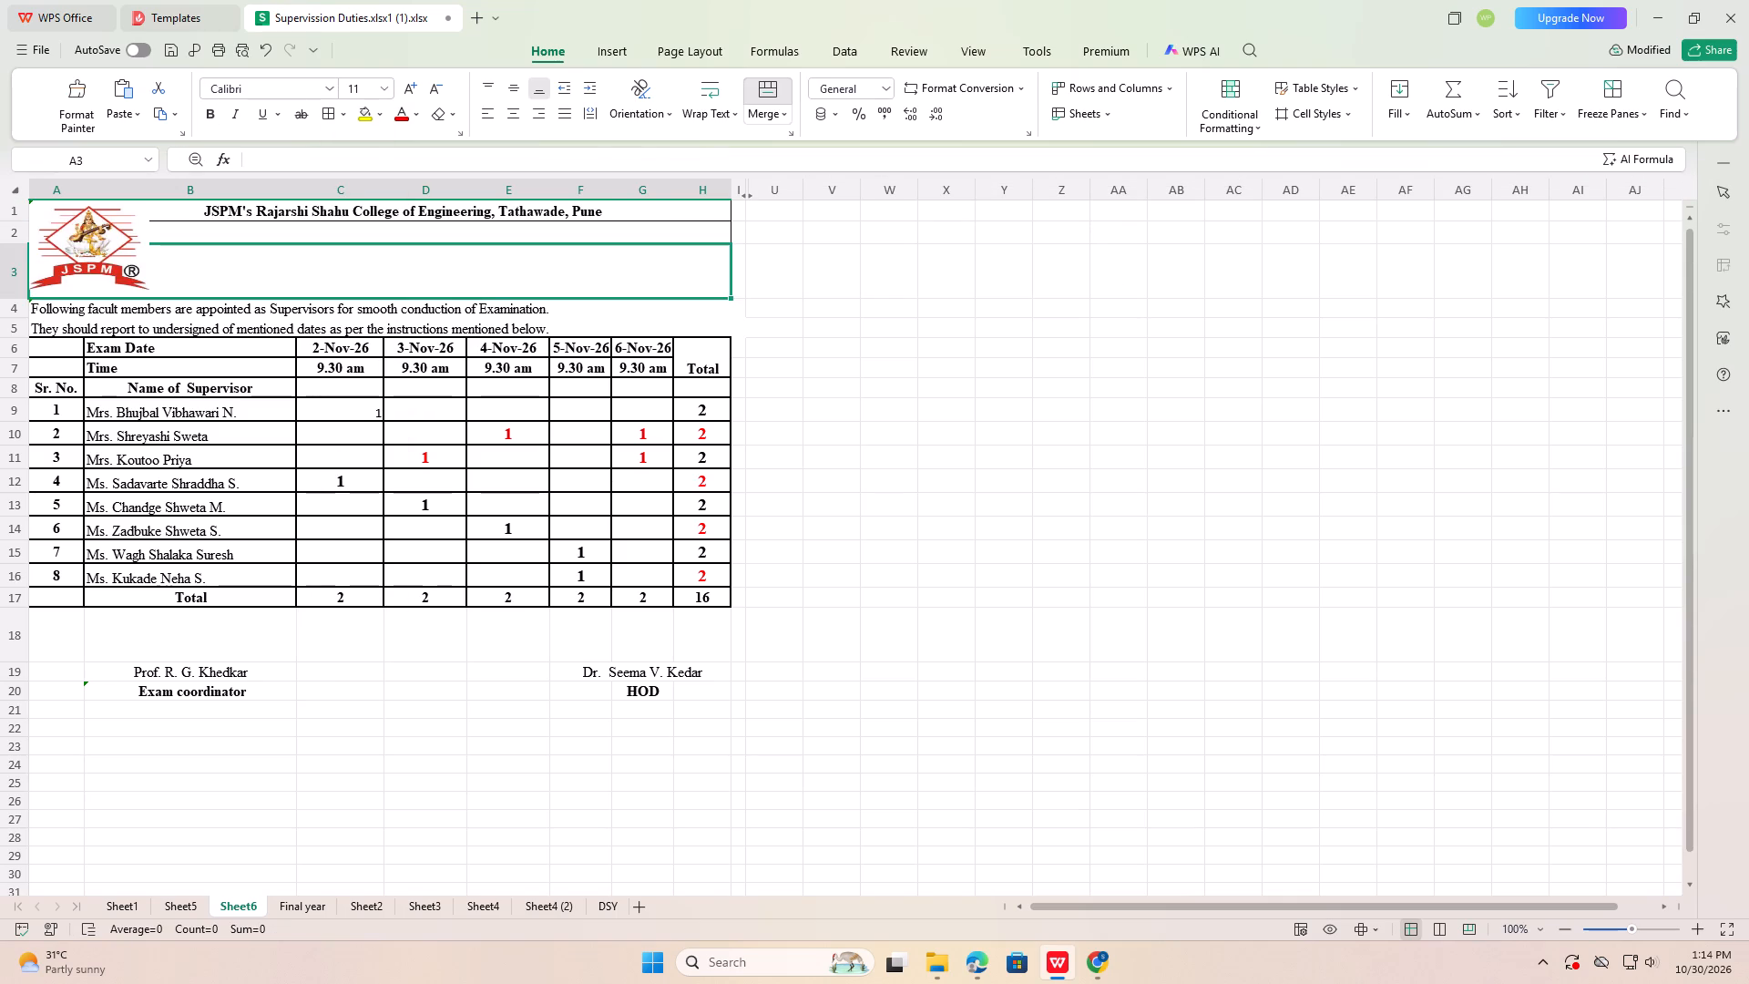
# Increase the height of row 1 so that both lines of the college heading fit.
pyautogui.click(205, 211)
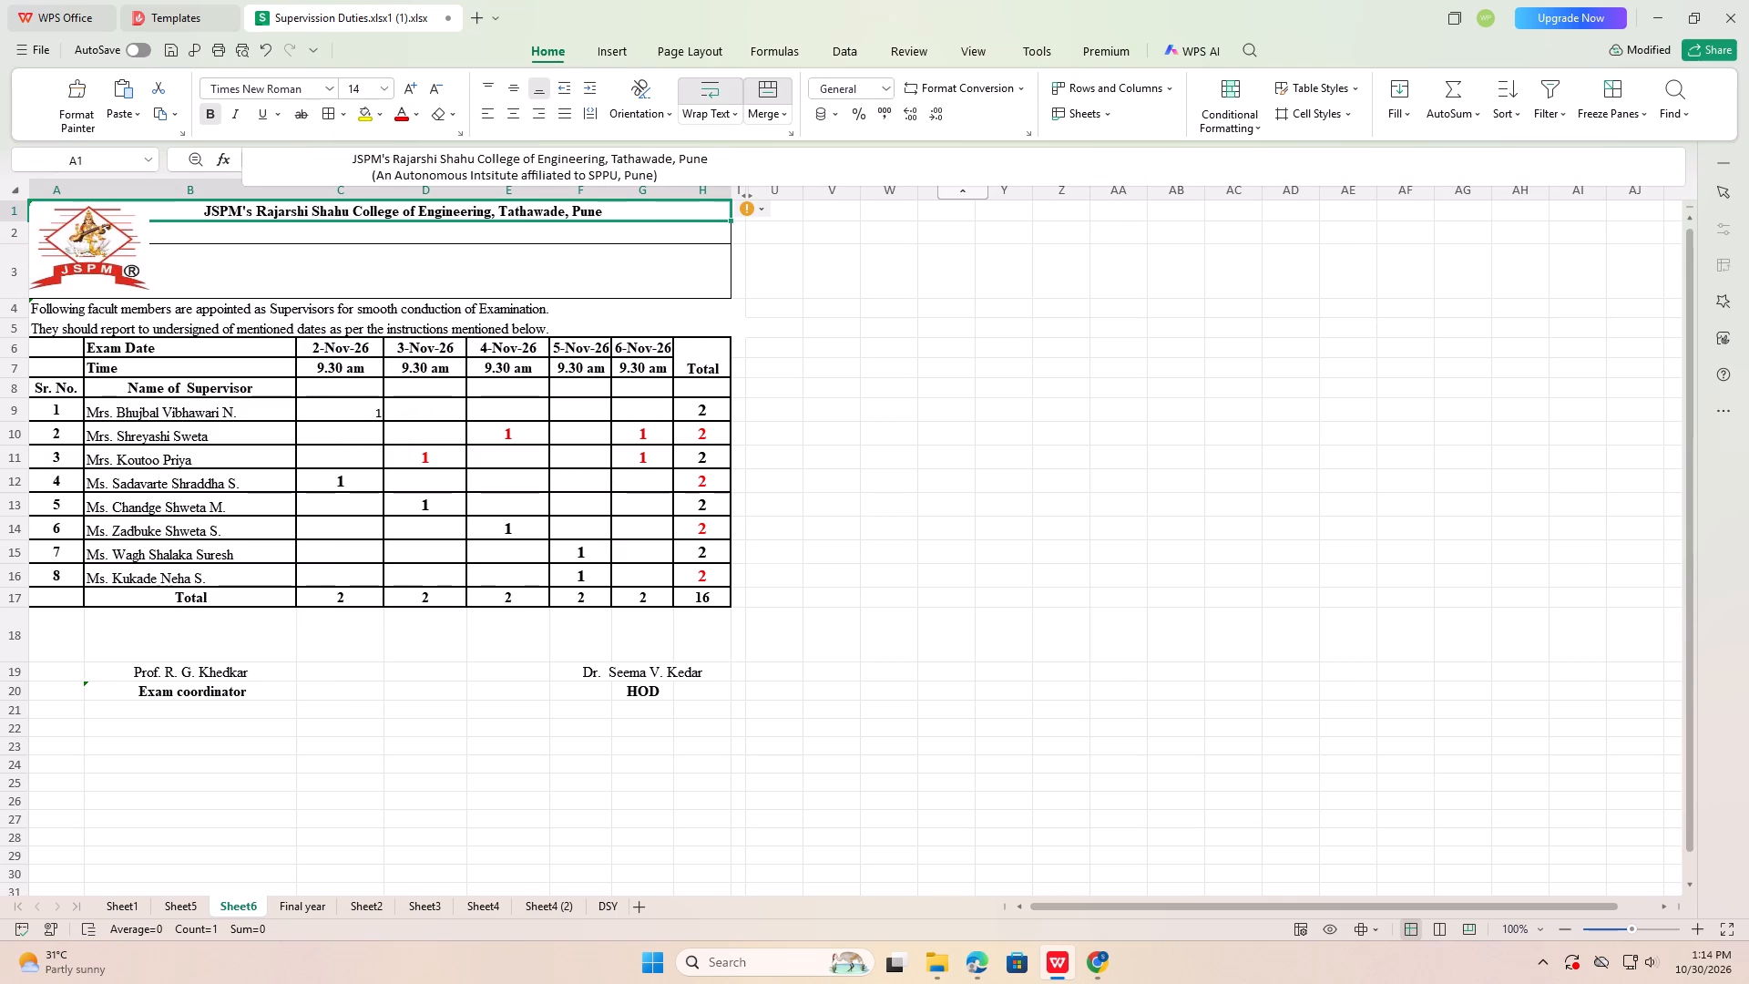
pyautogui.moveTo(23, 223); pyautogui.dragTo(17, 302)
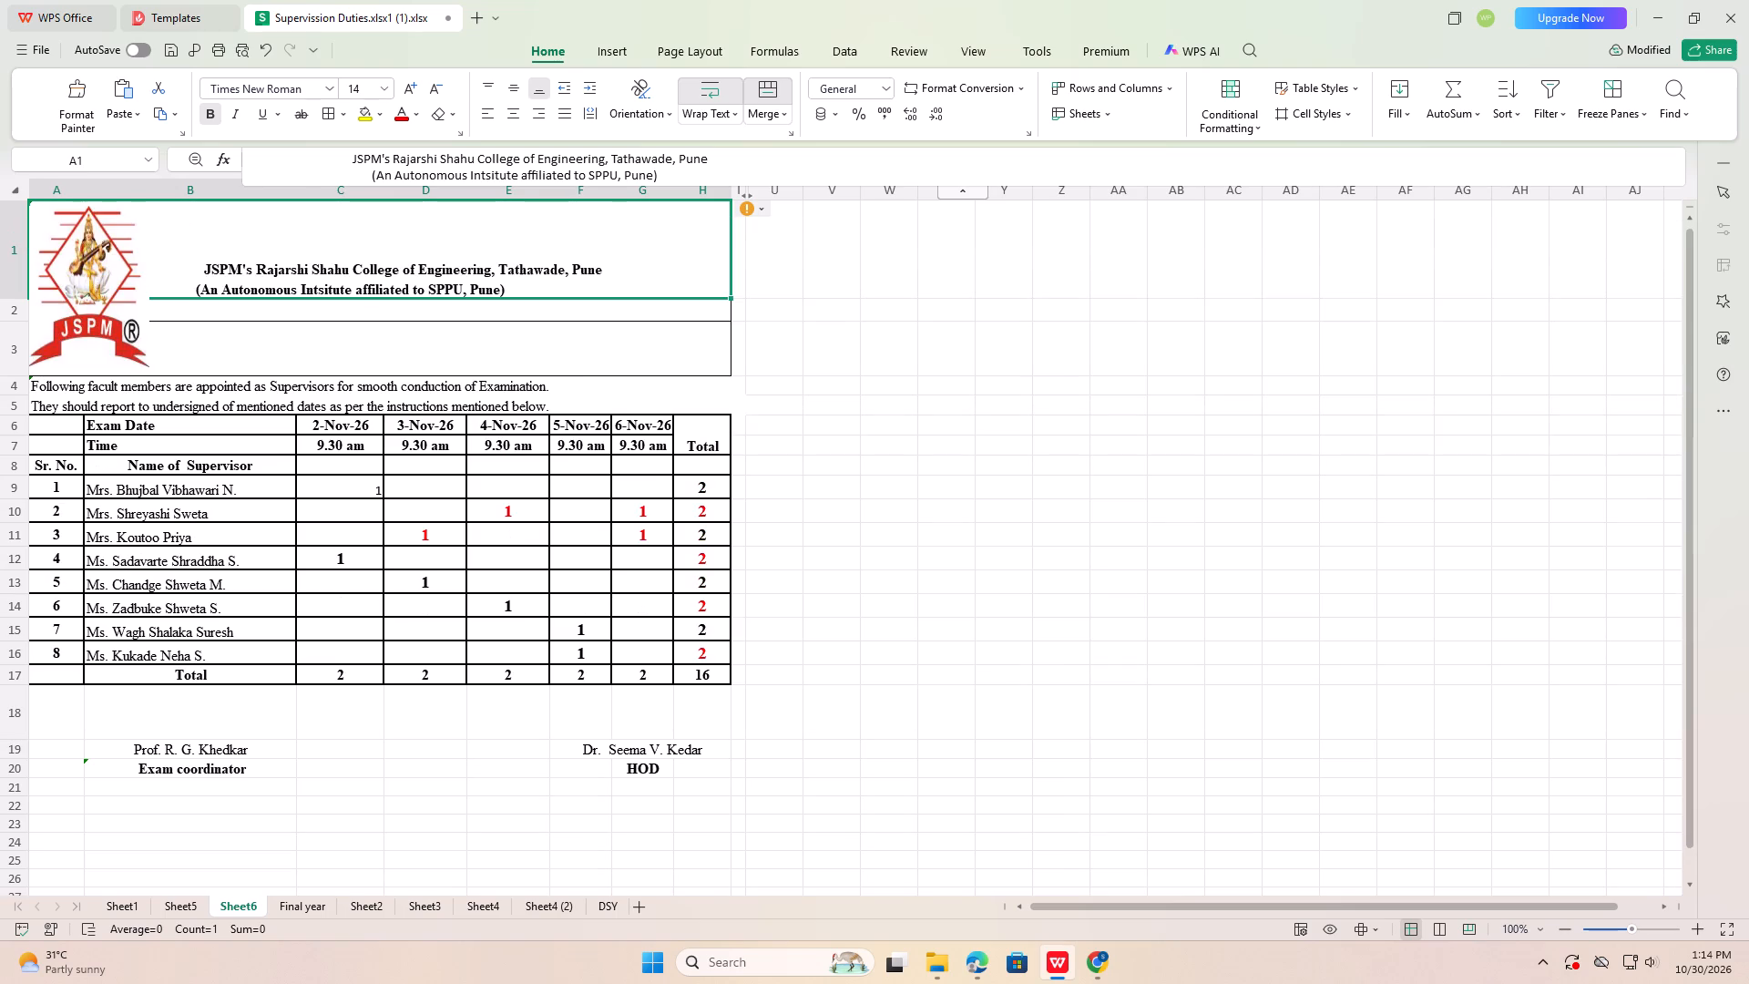
pyautogui.click(314, 250)
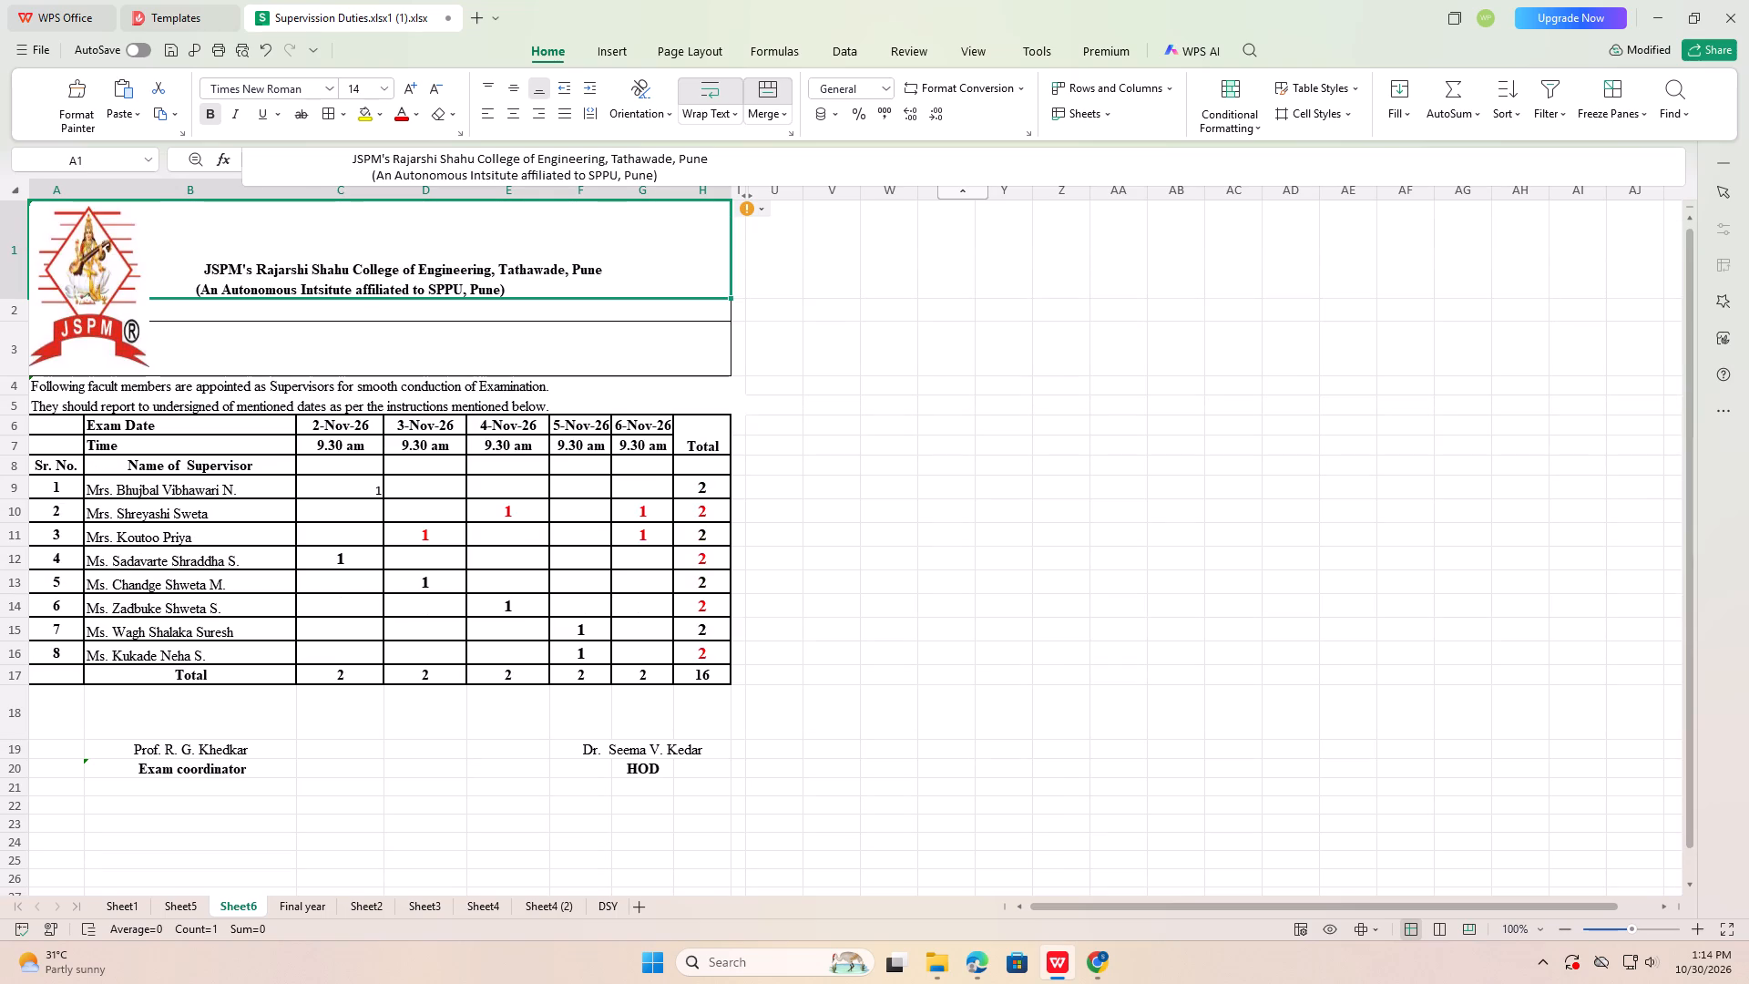
# Copy the RSCOE logo from the heading on Sheet1.
pyautogui.click(179, 914)
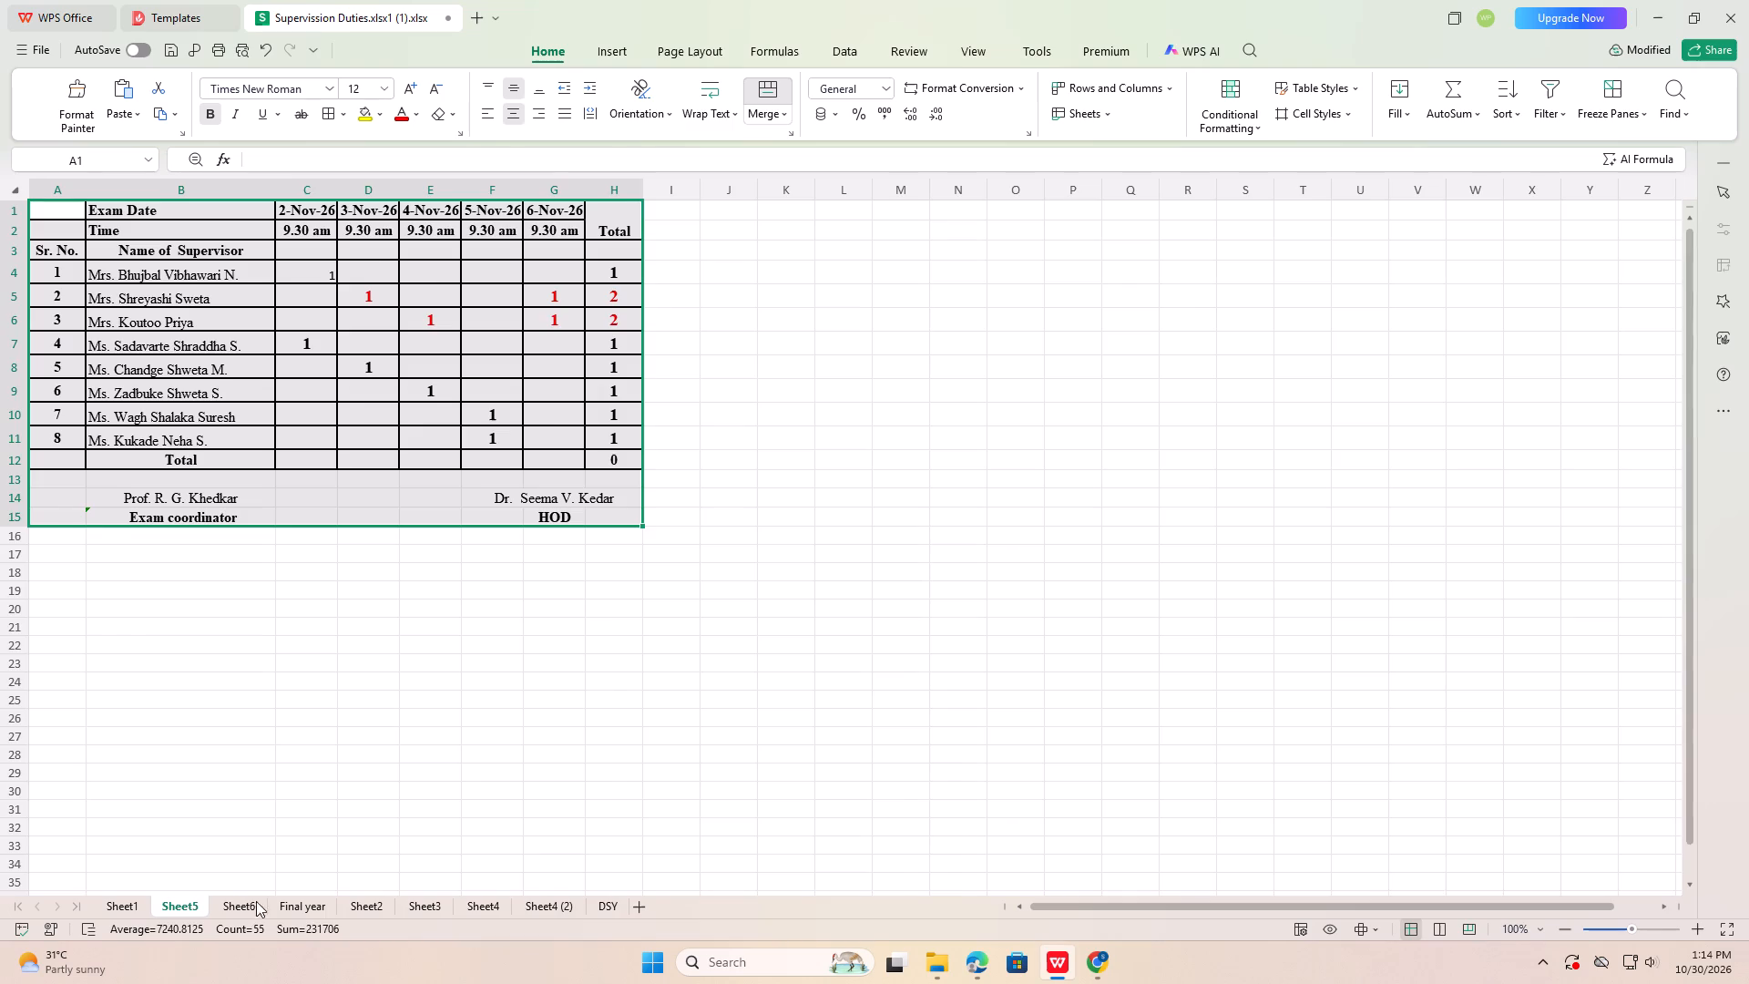
pyautogui.click(239, 916)
pyautogui.click(114, 909)
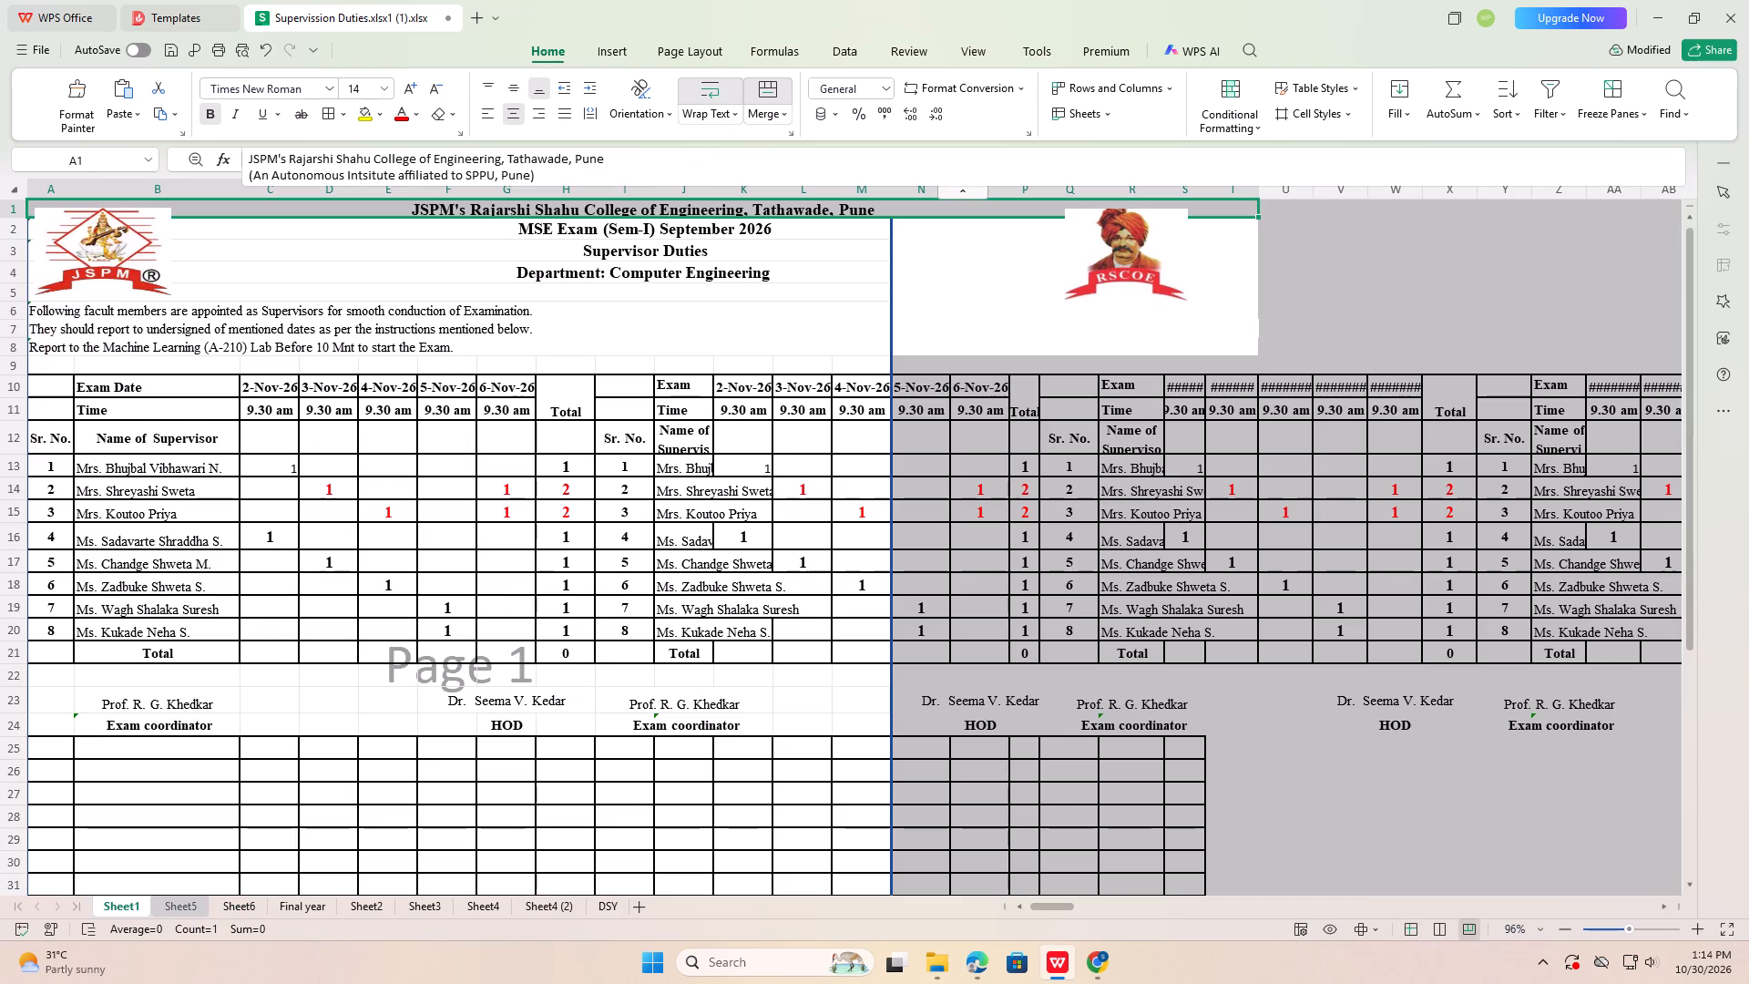
pyautogui.click(1131, 261)
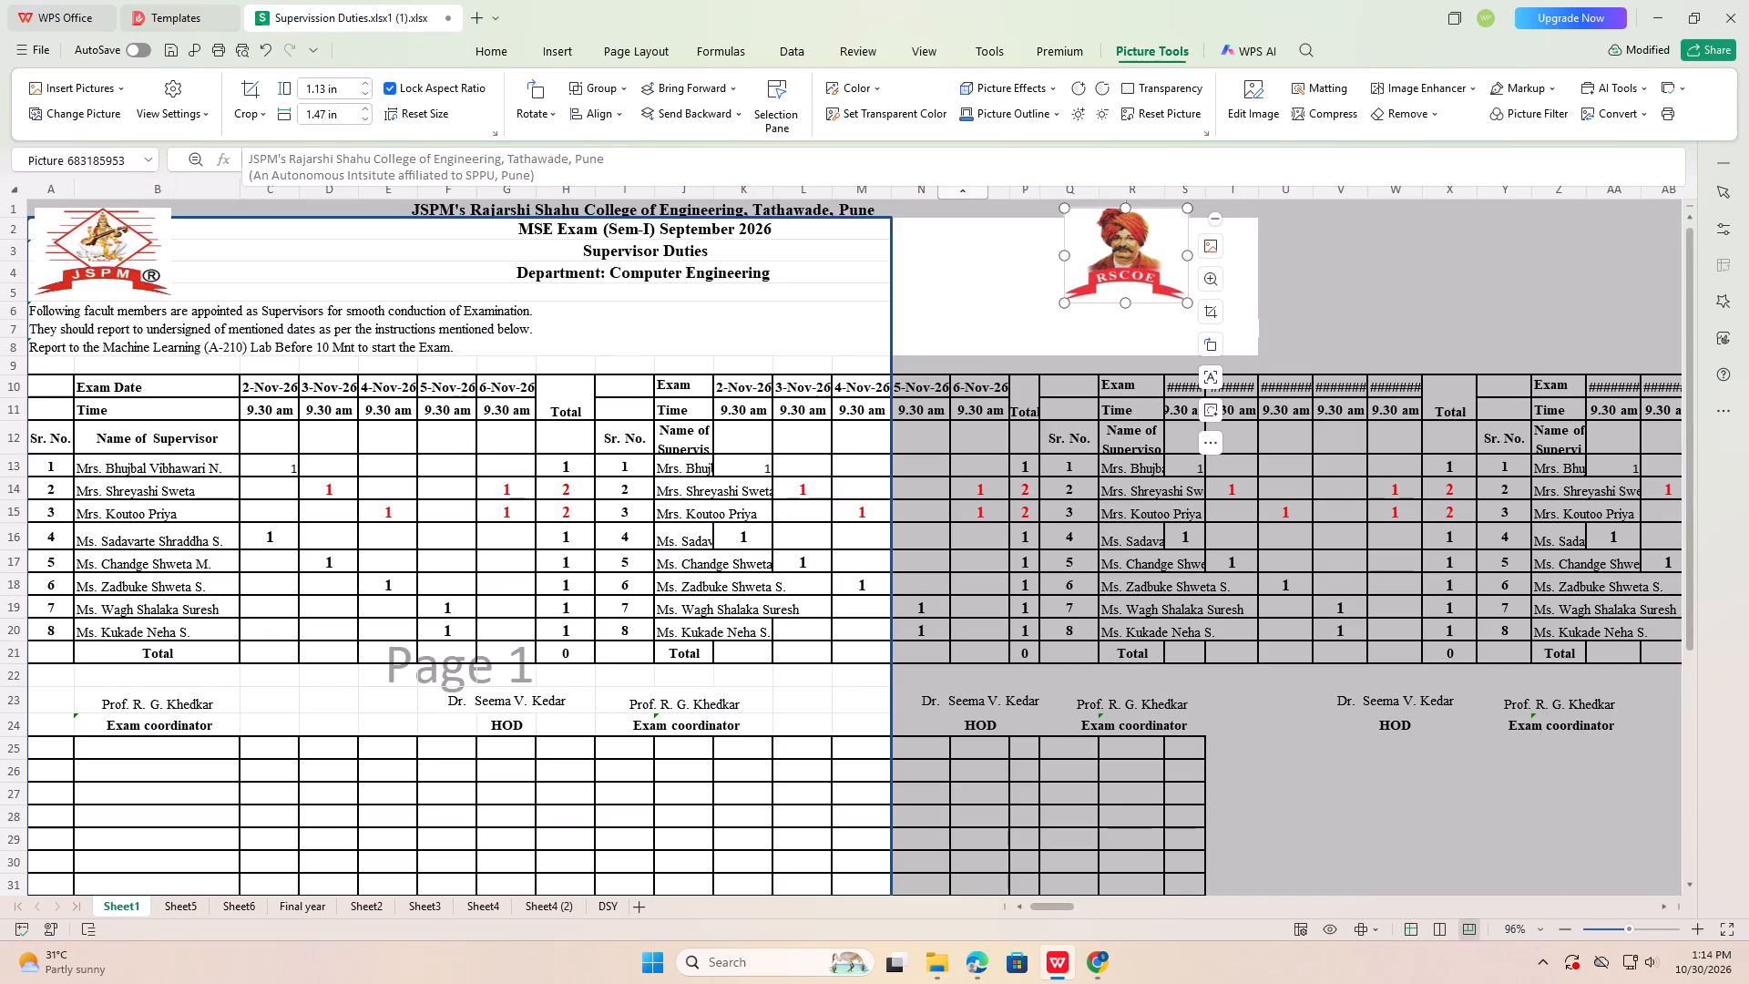
pyautogui.hotkey('ctrl', 'c')
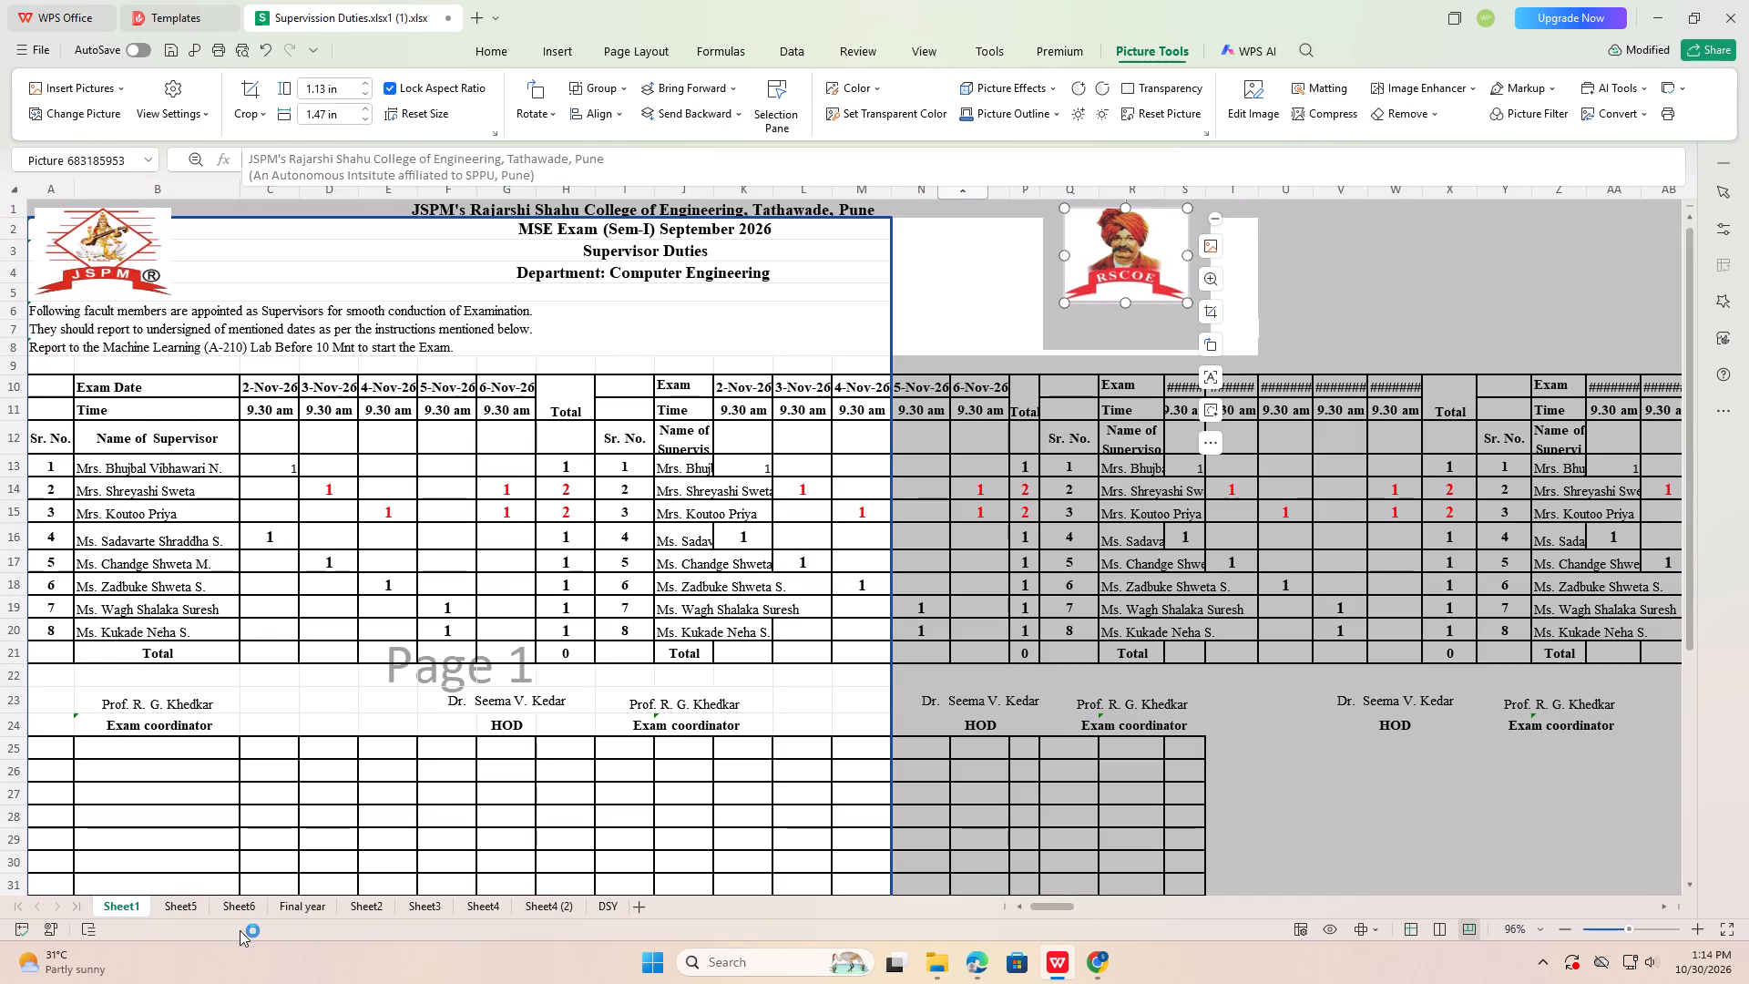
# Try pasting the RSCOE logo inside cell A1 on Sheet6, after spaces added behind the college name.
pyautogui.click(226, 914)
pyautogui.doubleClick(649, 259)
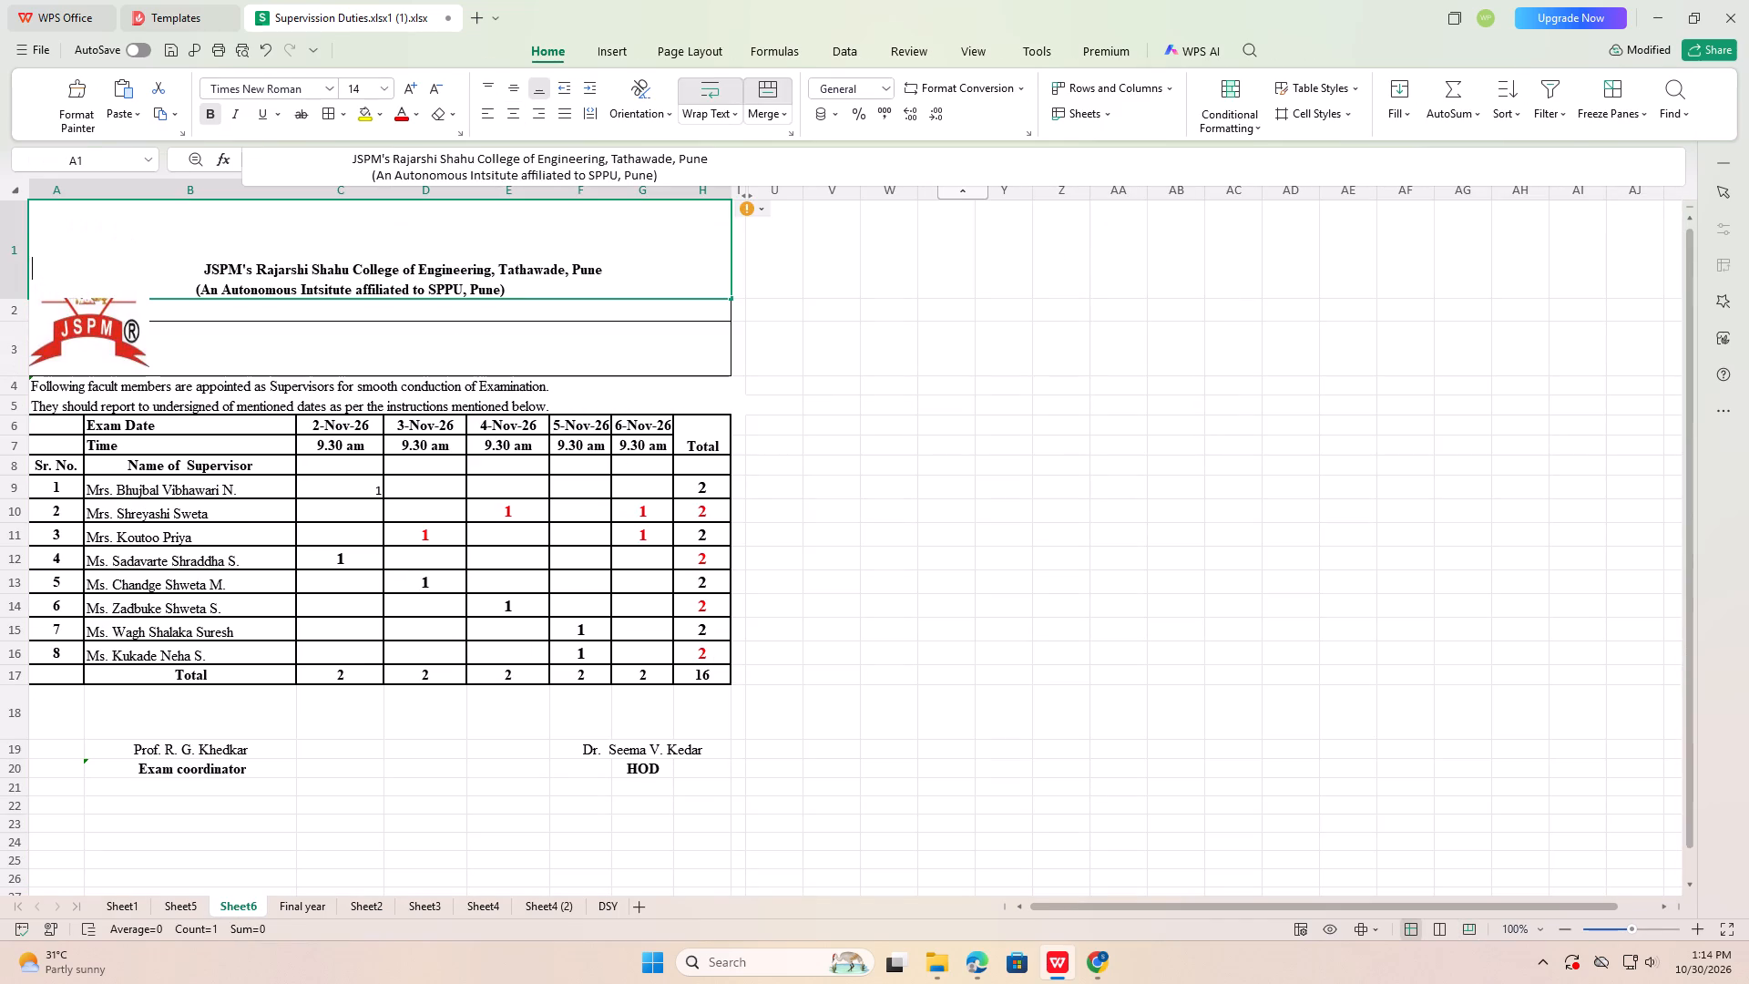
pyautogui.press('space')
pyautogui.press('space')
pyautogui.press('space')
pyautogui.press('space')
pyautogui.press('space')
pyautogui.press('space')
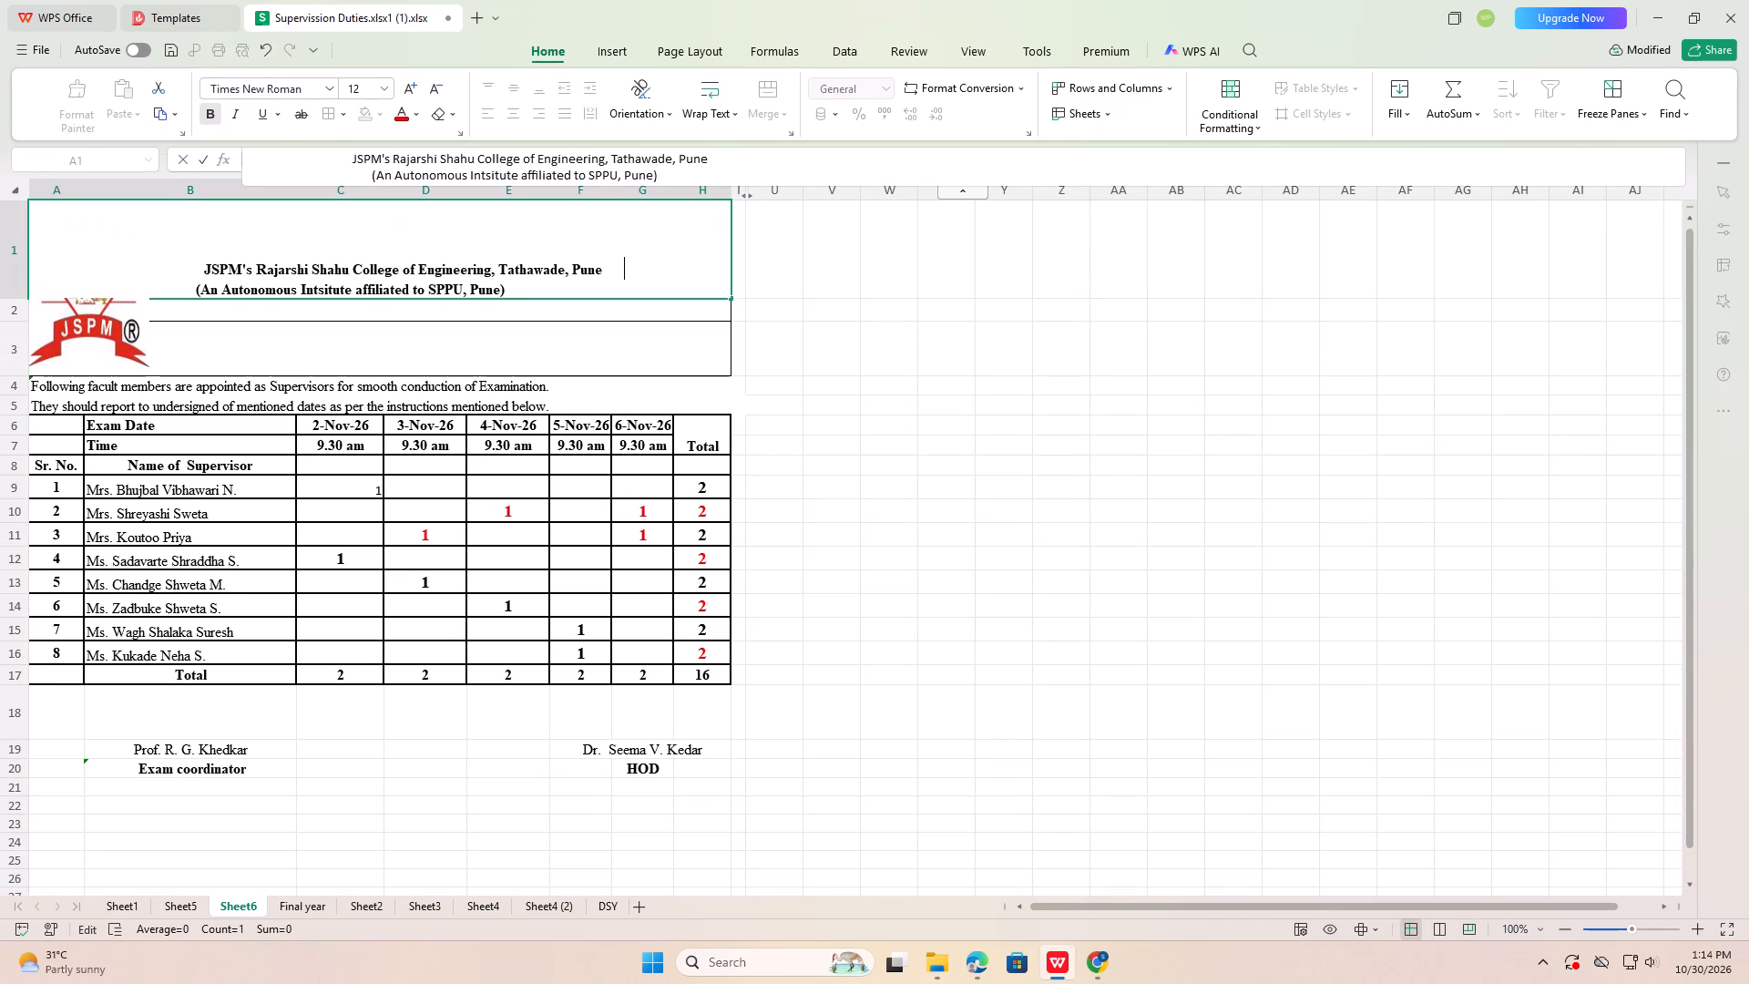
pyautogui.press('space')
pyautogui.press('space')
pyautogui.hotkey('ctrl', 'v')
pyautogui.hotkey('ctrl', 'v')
# Move the JSPM logo up into row 1 on Sheet6 and reduce its height until it fits inside the row beside the college name.
pyautogui.moveTo(89, 323); pyautogui.dragTo(99, 211)
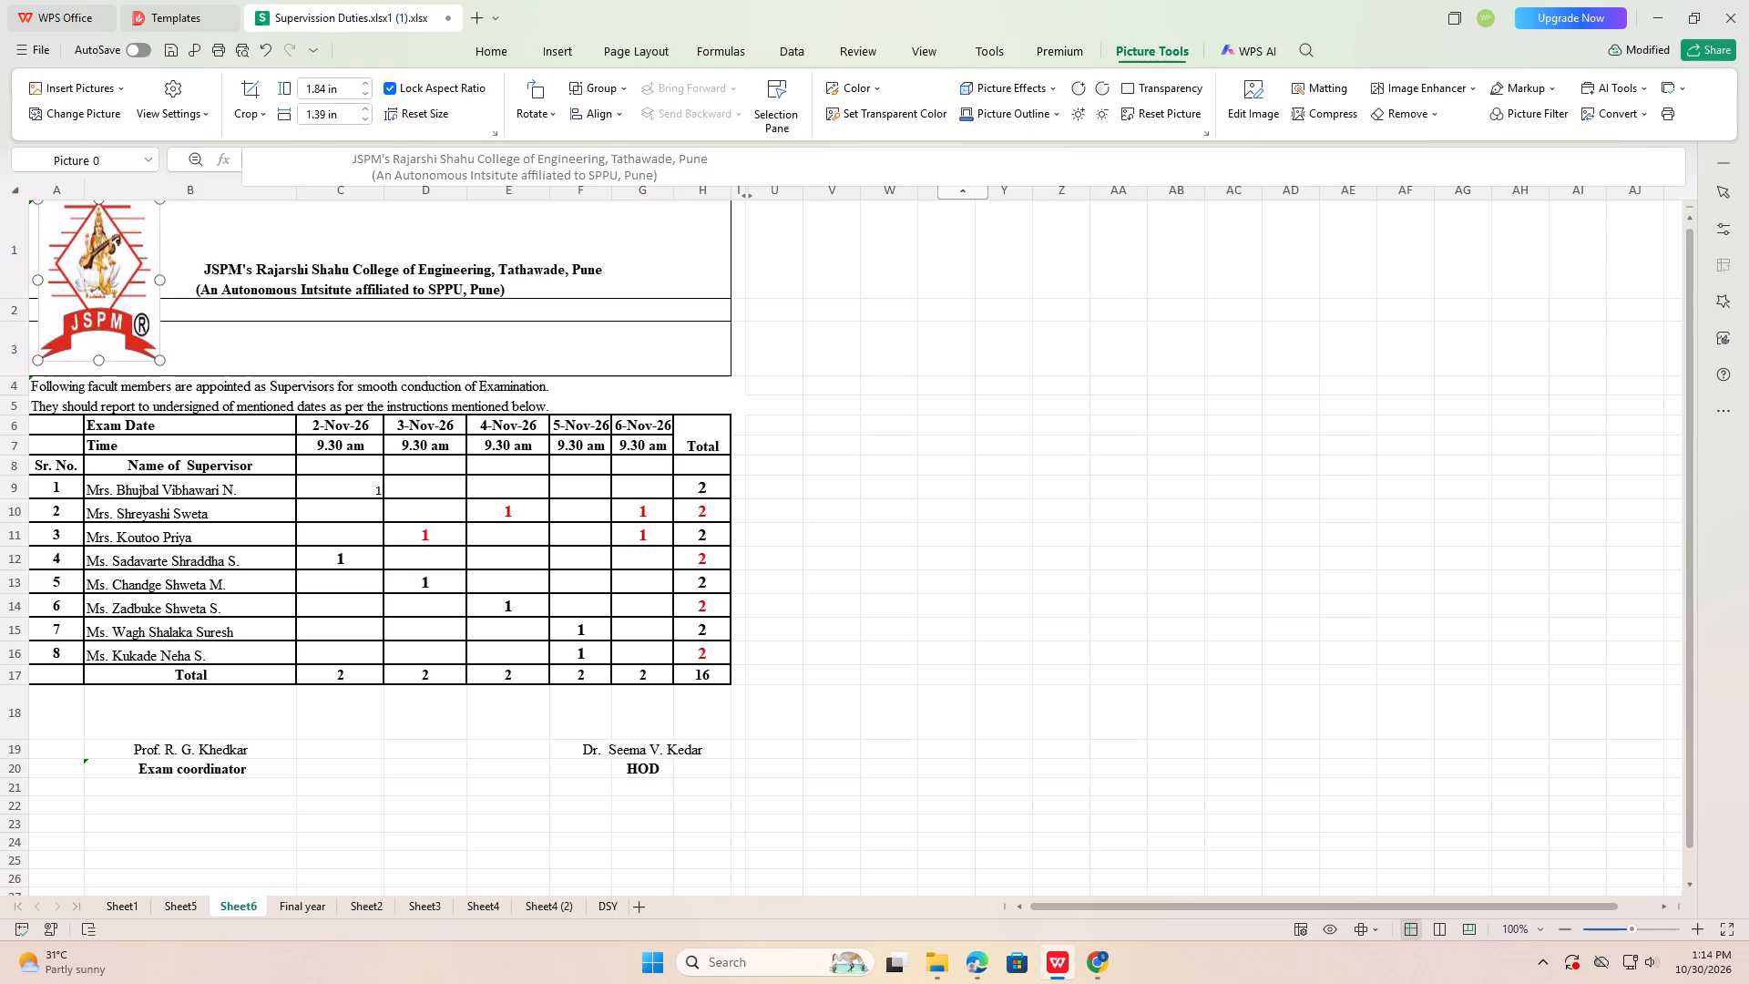
pyautogui.moveTo(97, 358); pyautogui.dragTo(108, 272)
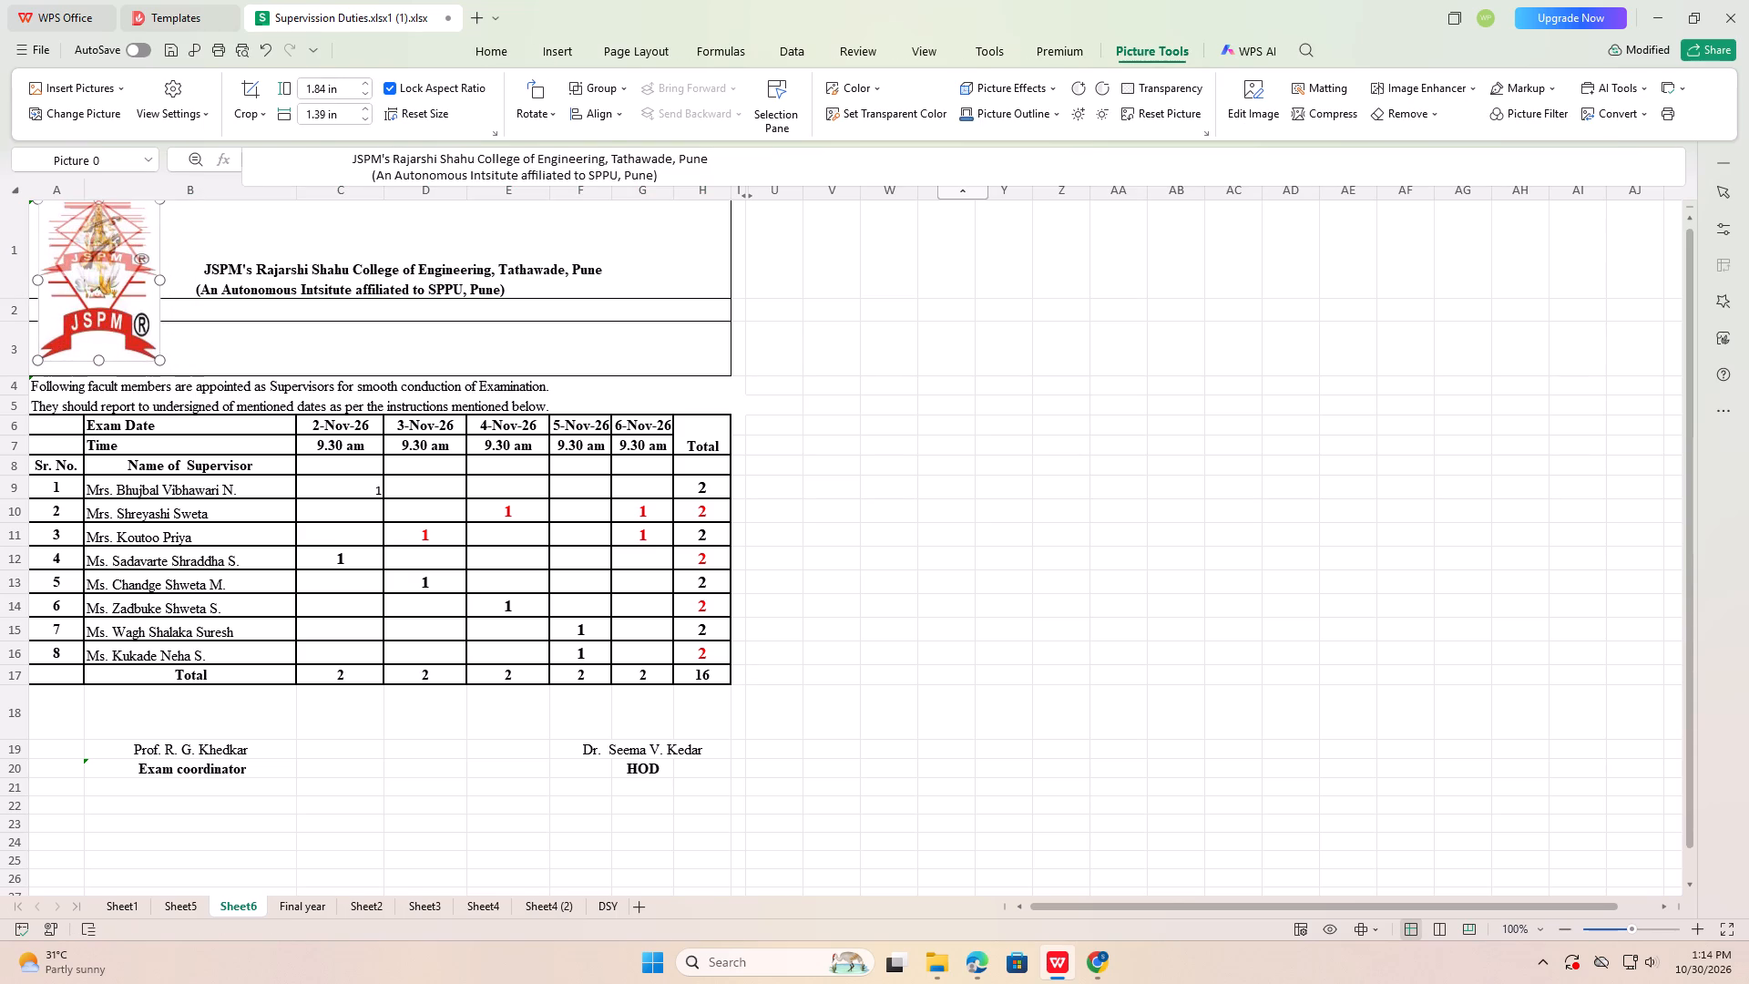
pyautogui.moveTo(108, 272); pyautogui.dragTo(118, 290)
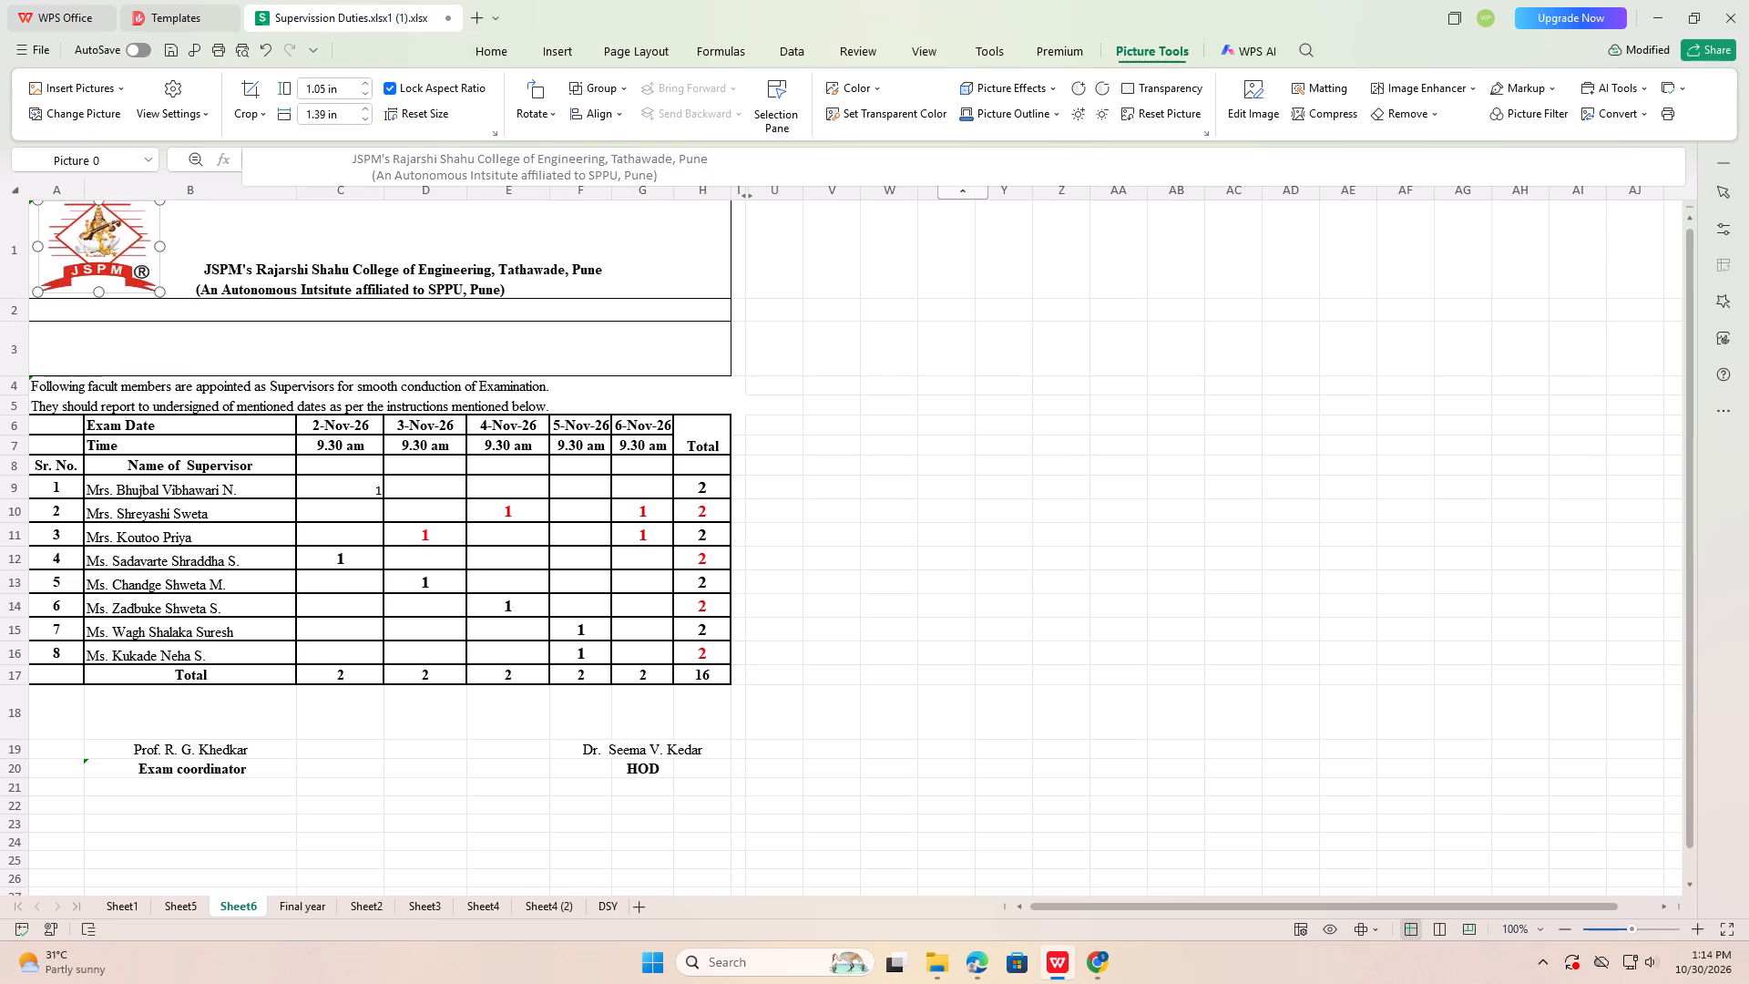
pyautogui.moveTo(96, 200); pyautogui.dragTo(97, 221)
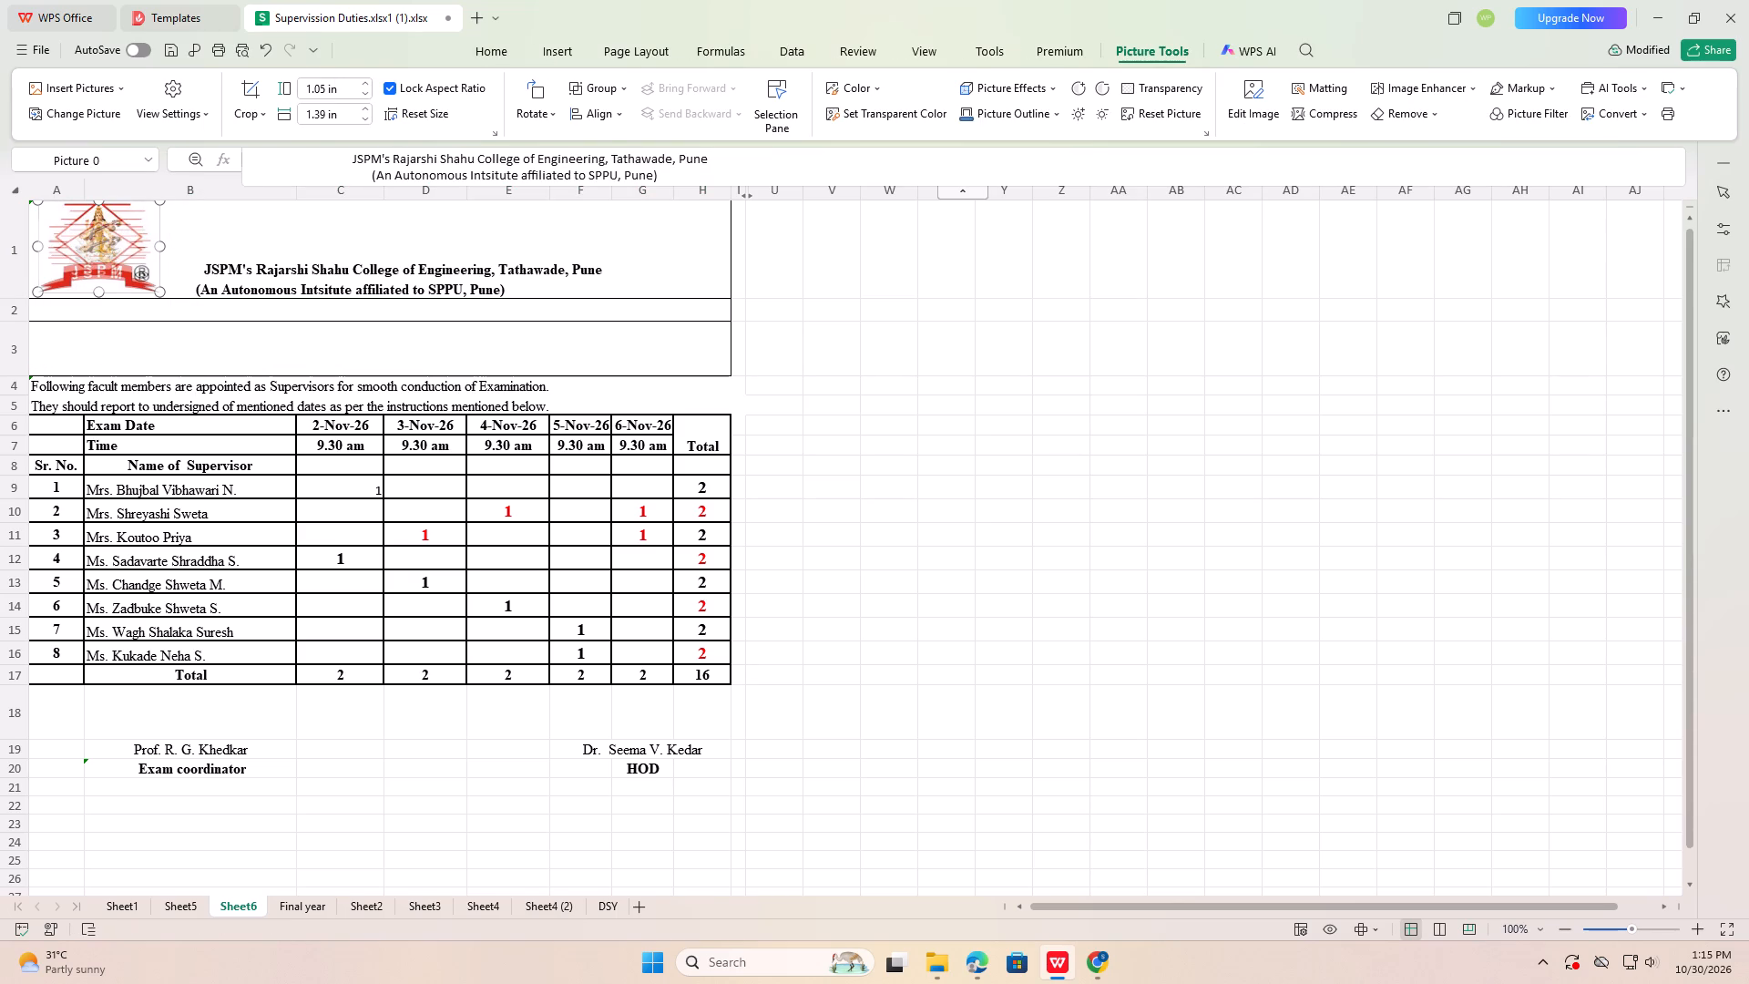
pyautogui.moveTo(97, 221); pyautogui.dragTo(98, 217)
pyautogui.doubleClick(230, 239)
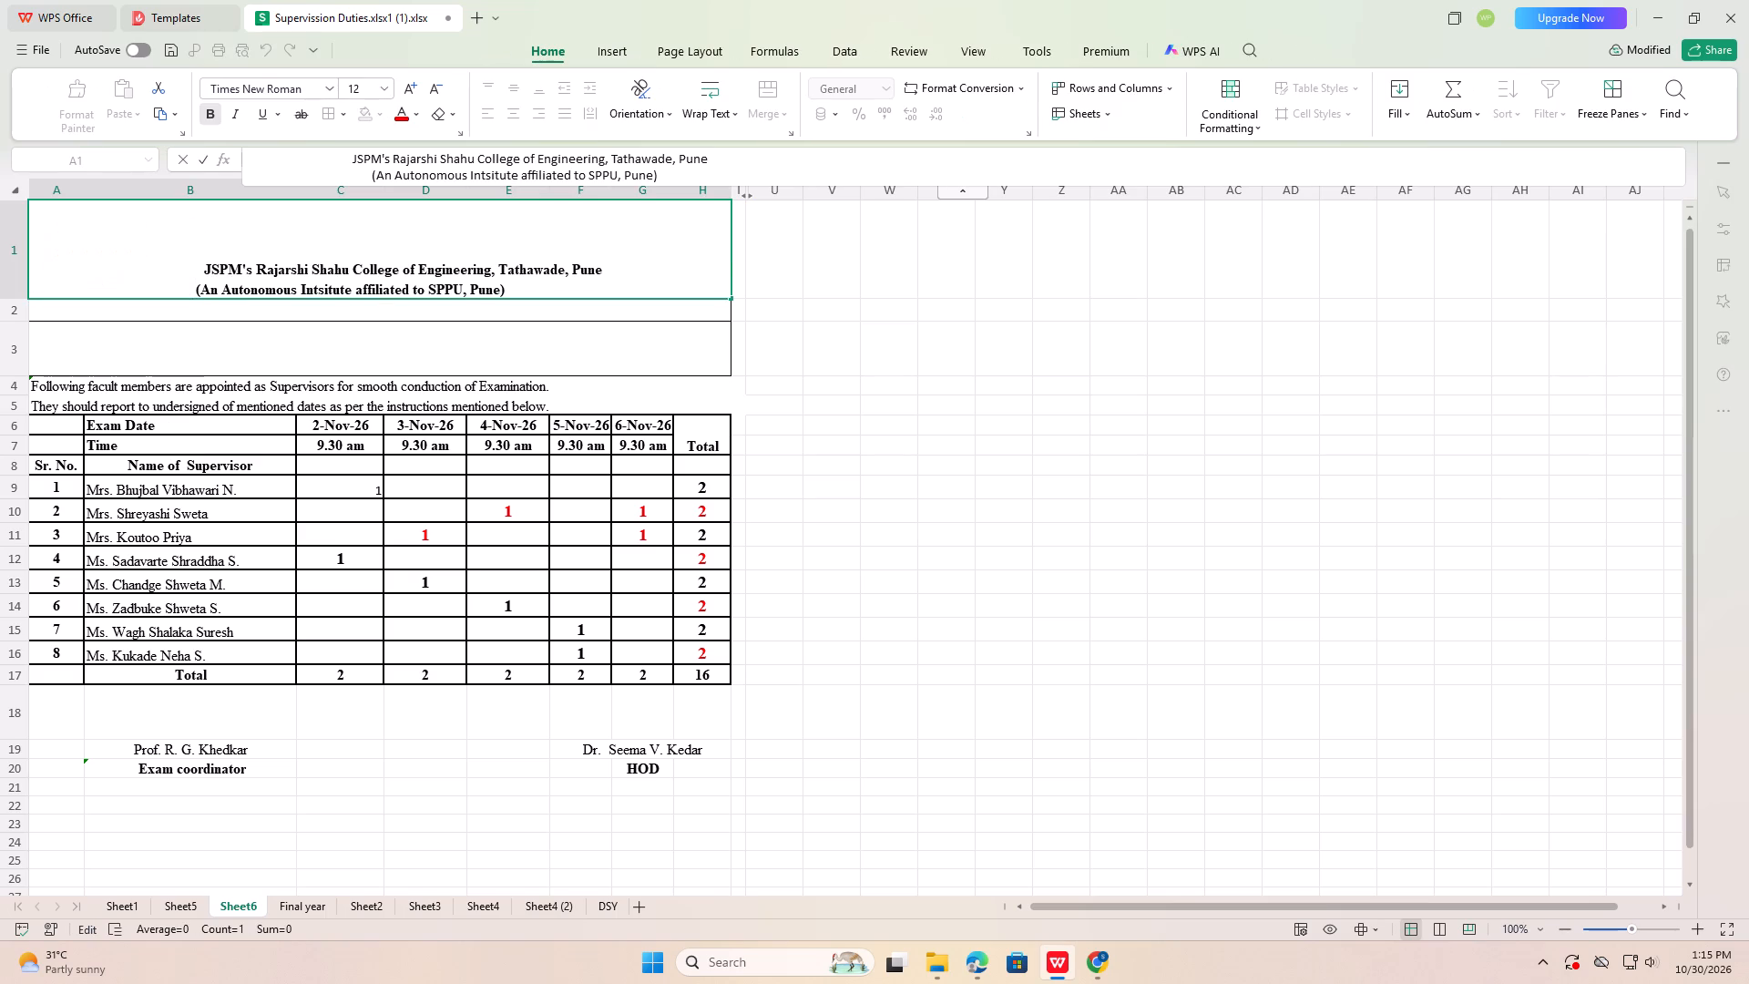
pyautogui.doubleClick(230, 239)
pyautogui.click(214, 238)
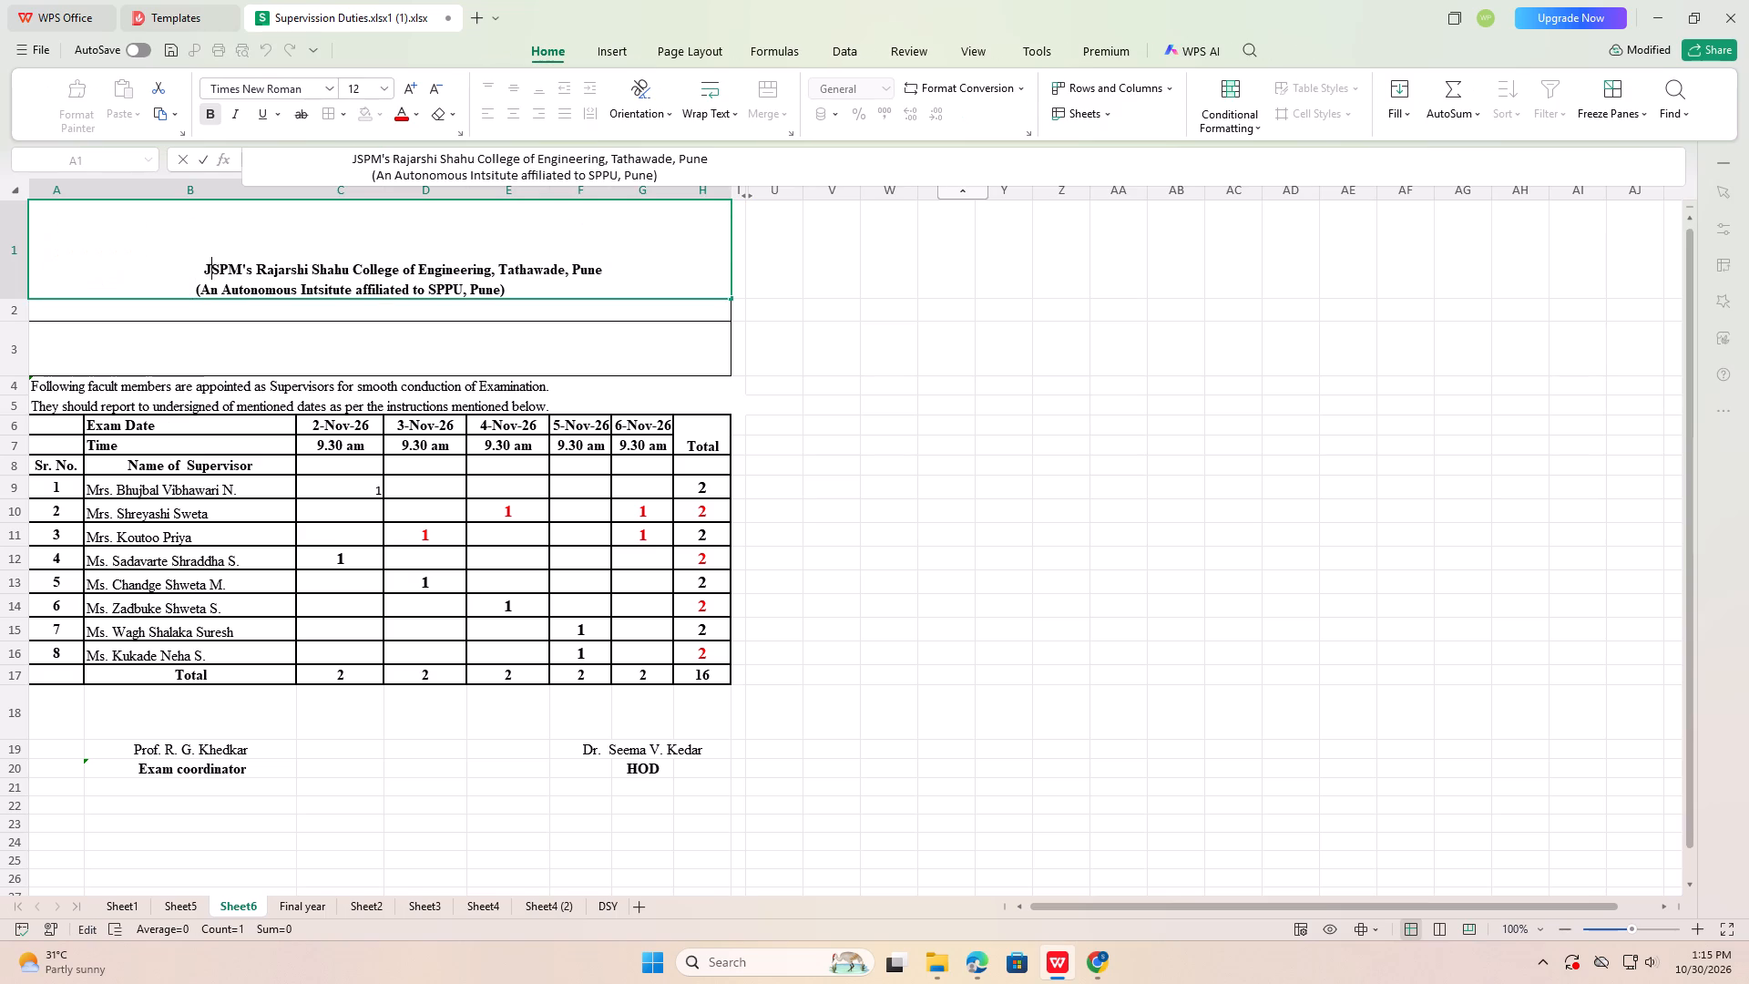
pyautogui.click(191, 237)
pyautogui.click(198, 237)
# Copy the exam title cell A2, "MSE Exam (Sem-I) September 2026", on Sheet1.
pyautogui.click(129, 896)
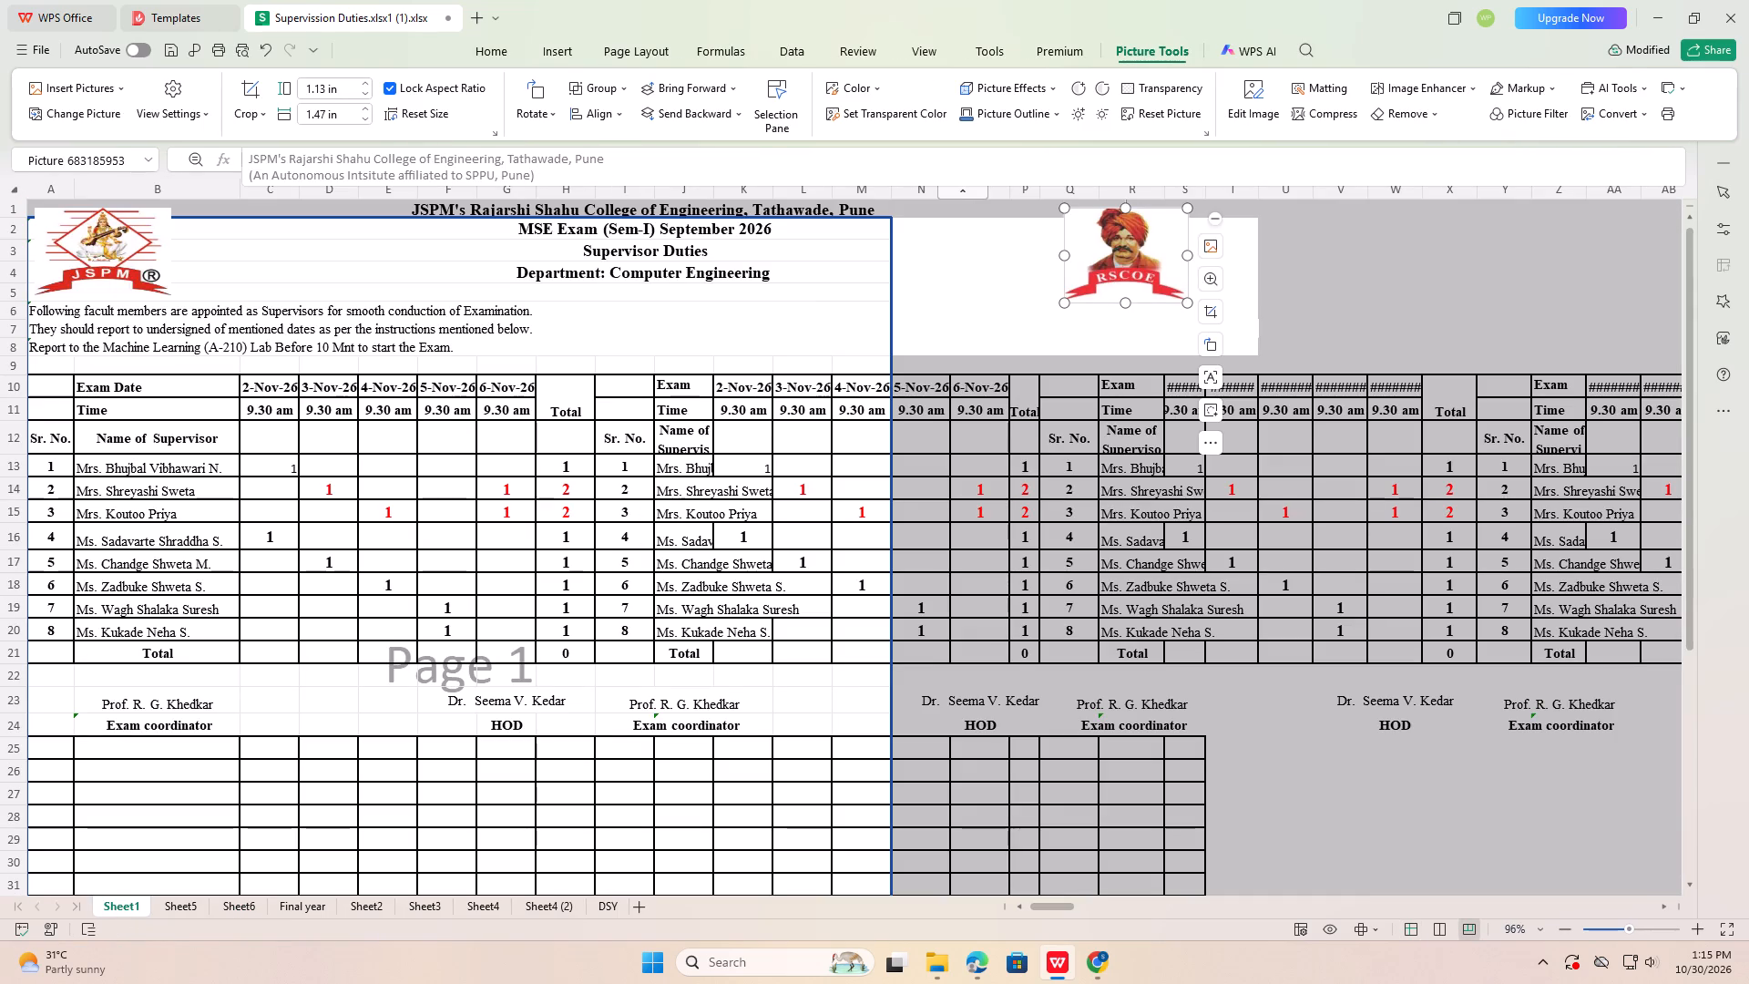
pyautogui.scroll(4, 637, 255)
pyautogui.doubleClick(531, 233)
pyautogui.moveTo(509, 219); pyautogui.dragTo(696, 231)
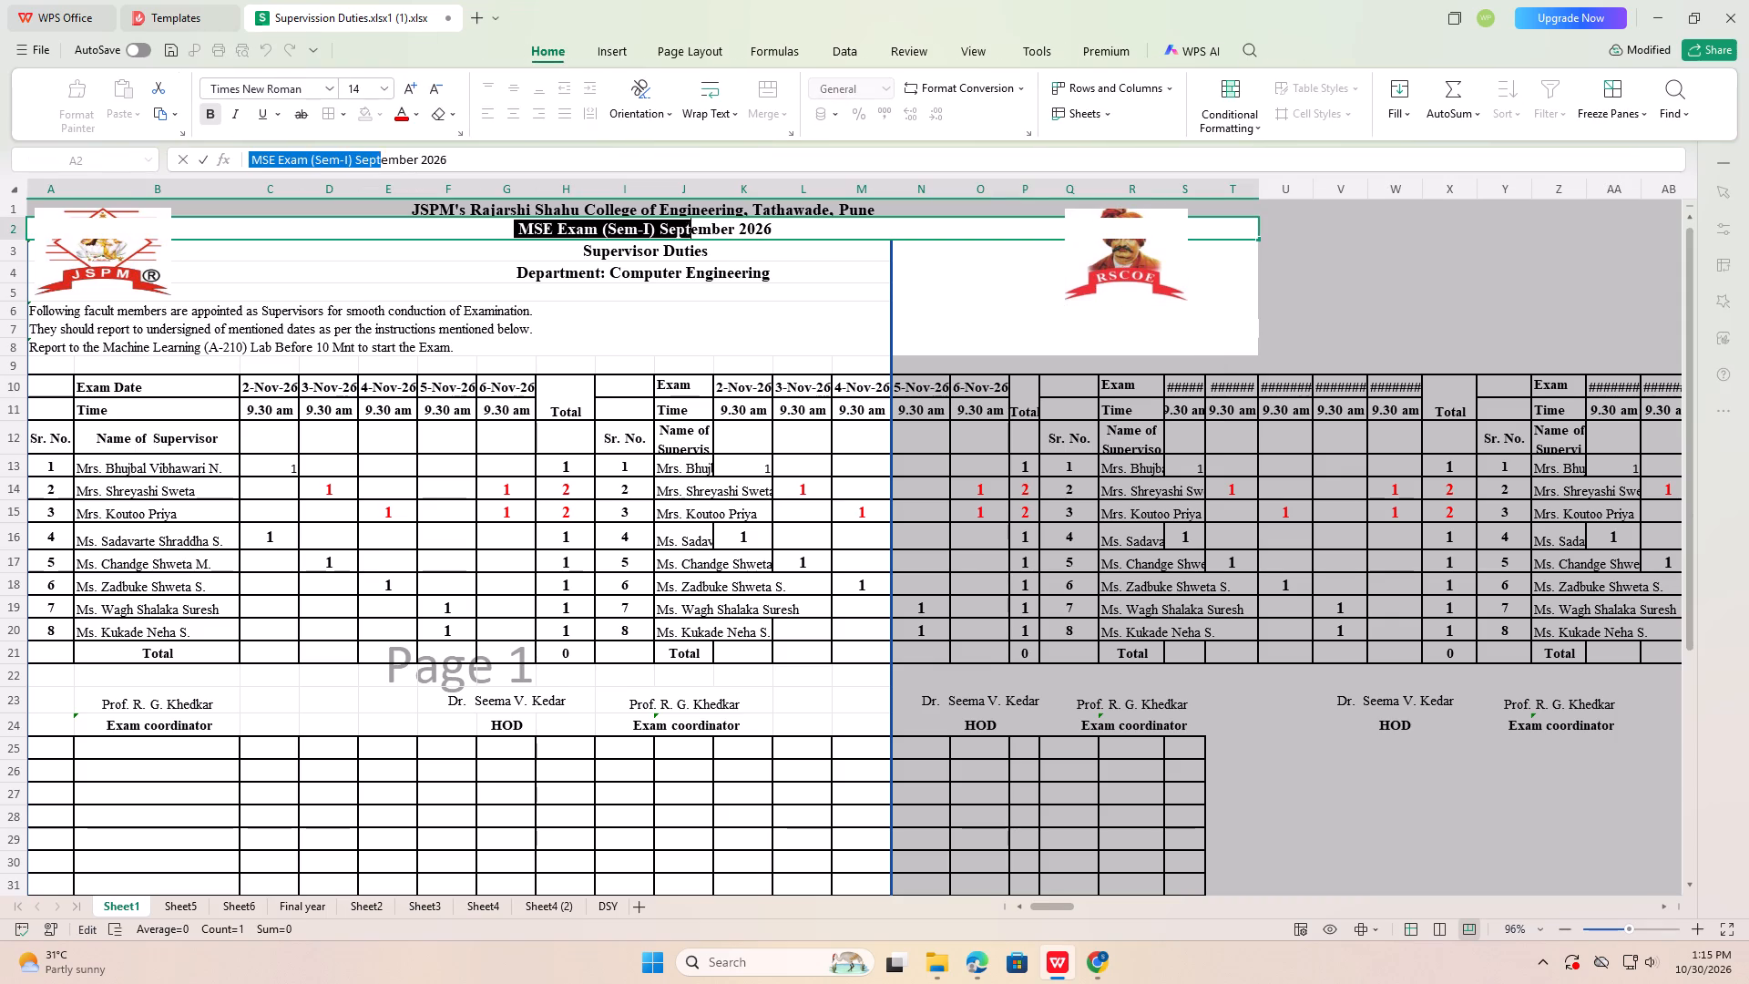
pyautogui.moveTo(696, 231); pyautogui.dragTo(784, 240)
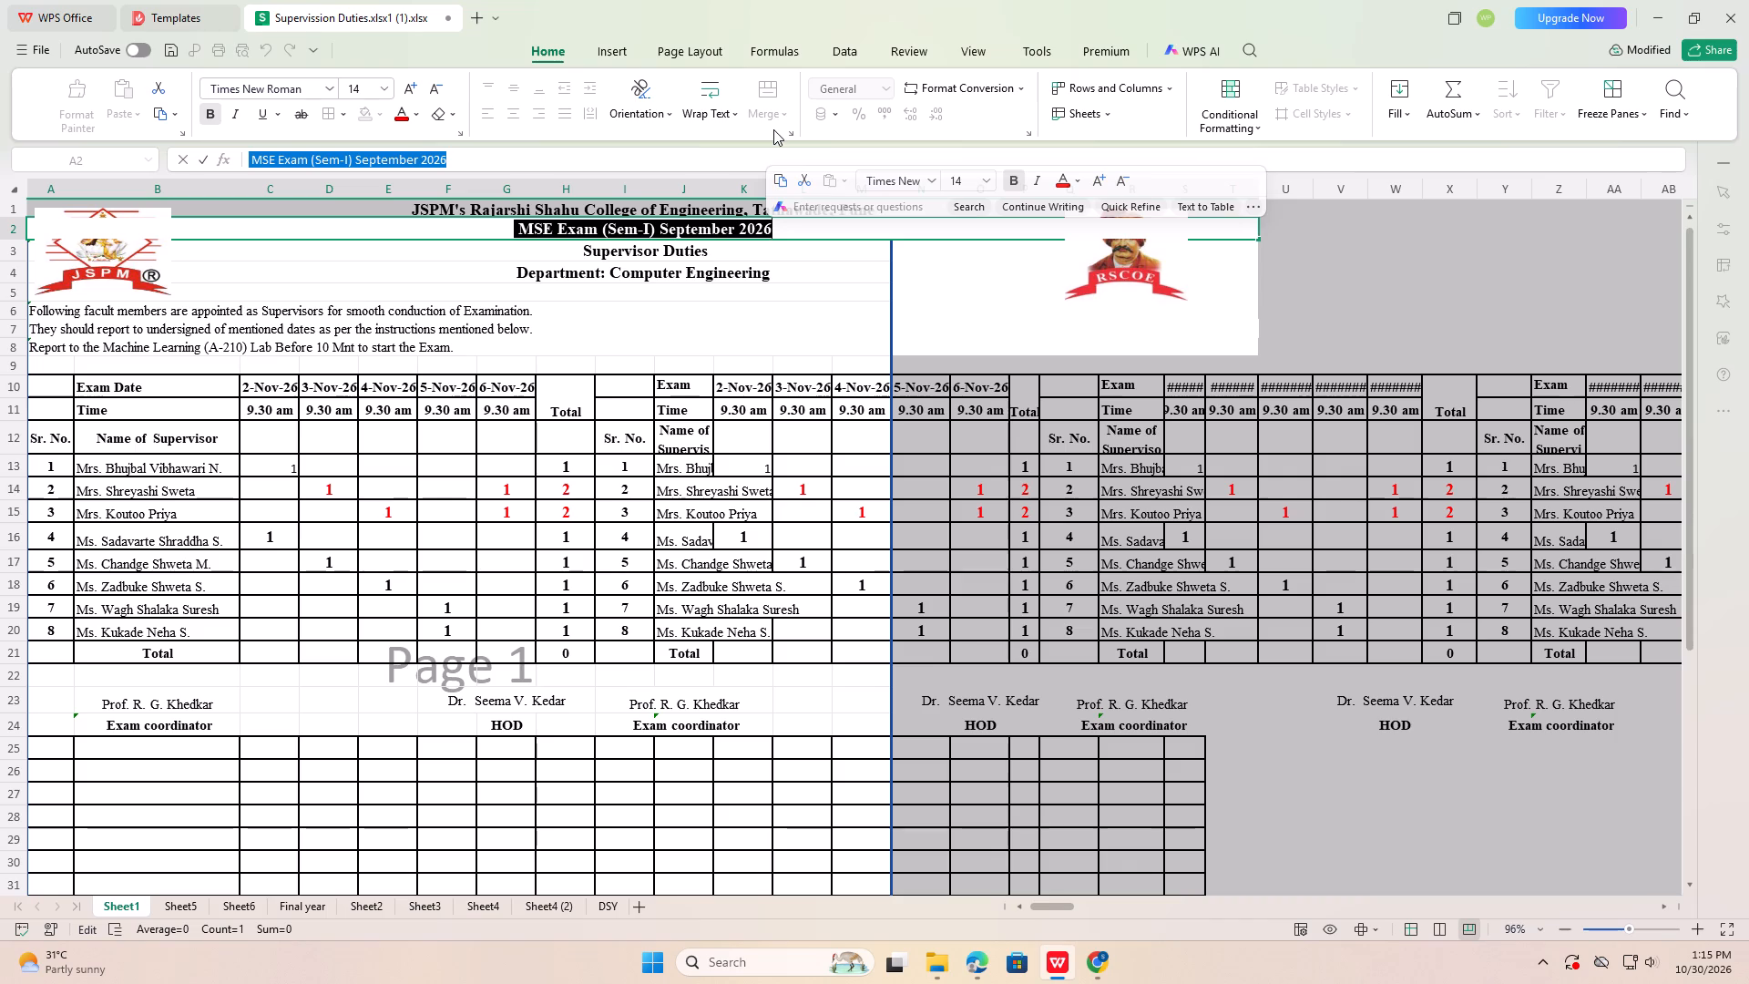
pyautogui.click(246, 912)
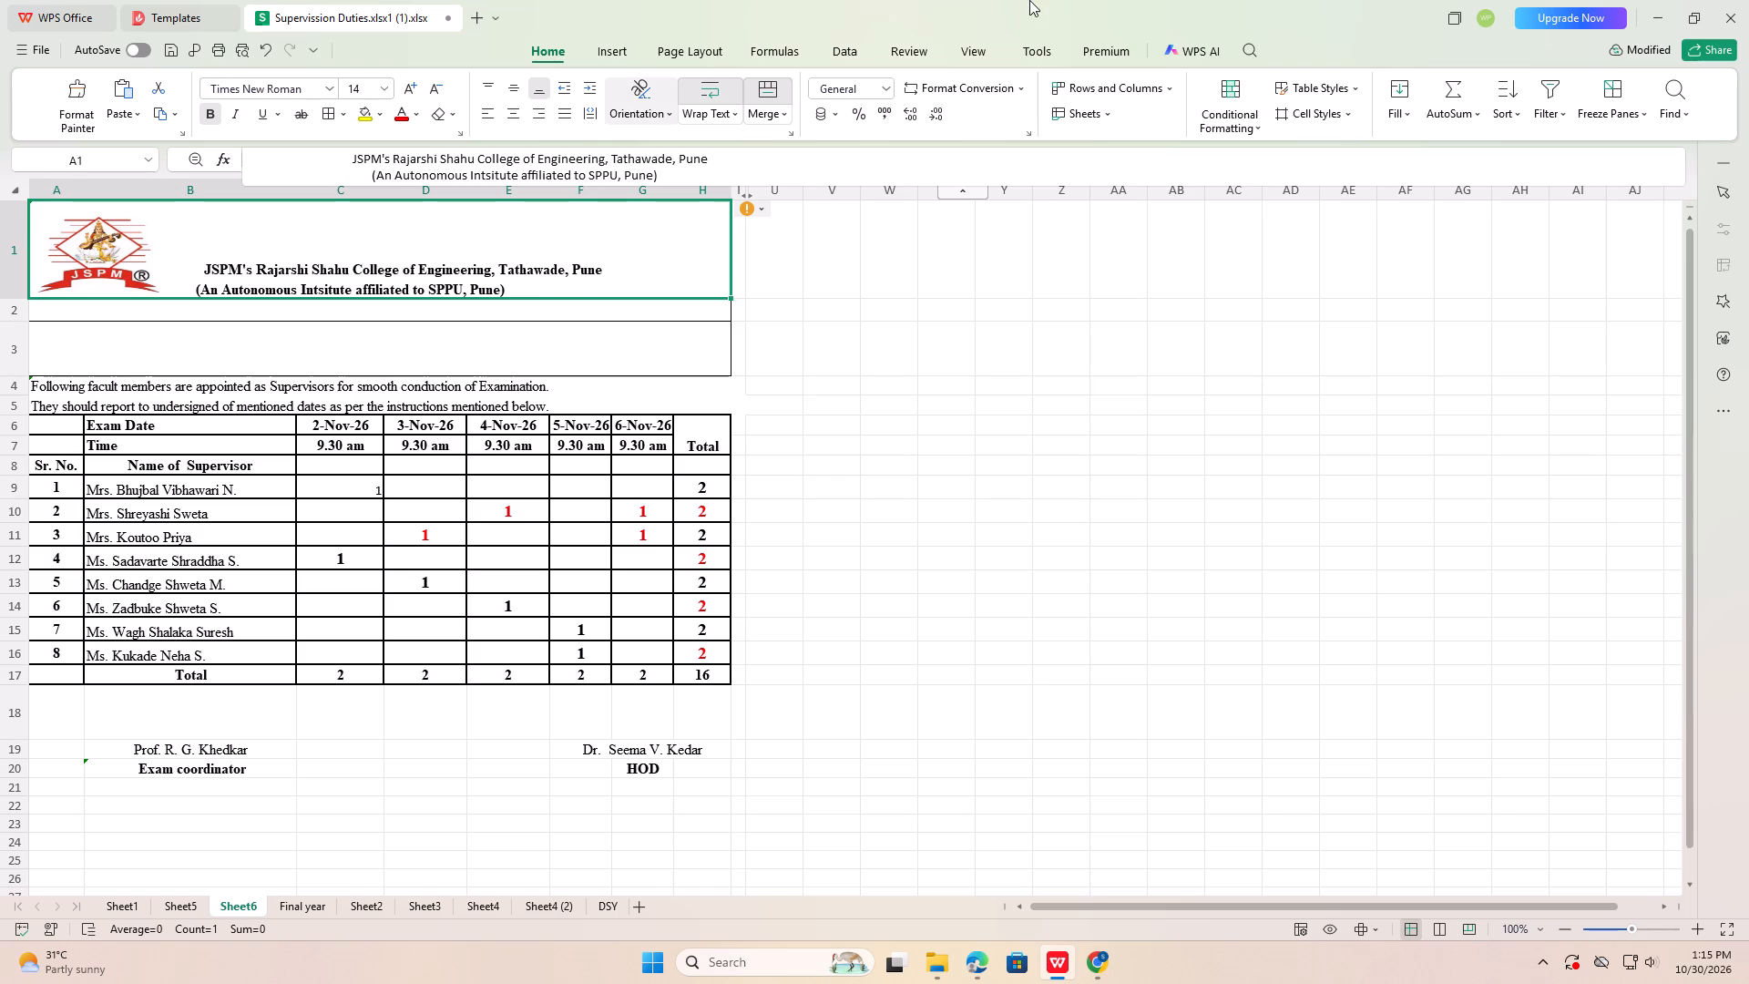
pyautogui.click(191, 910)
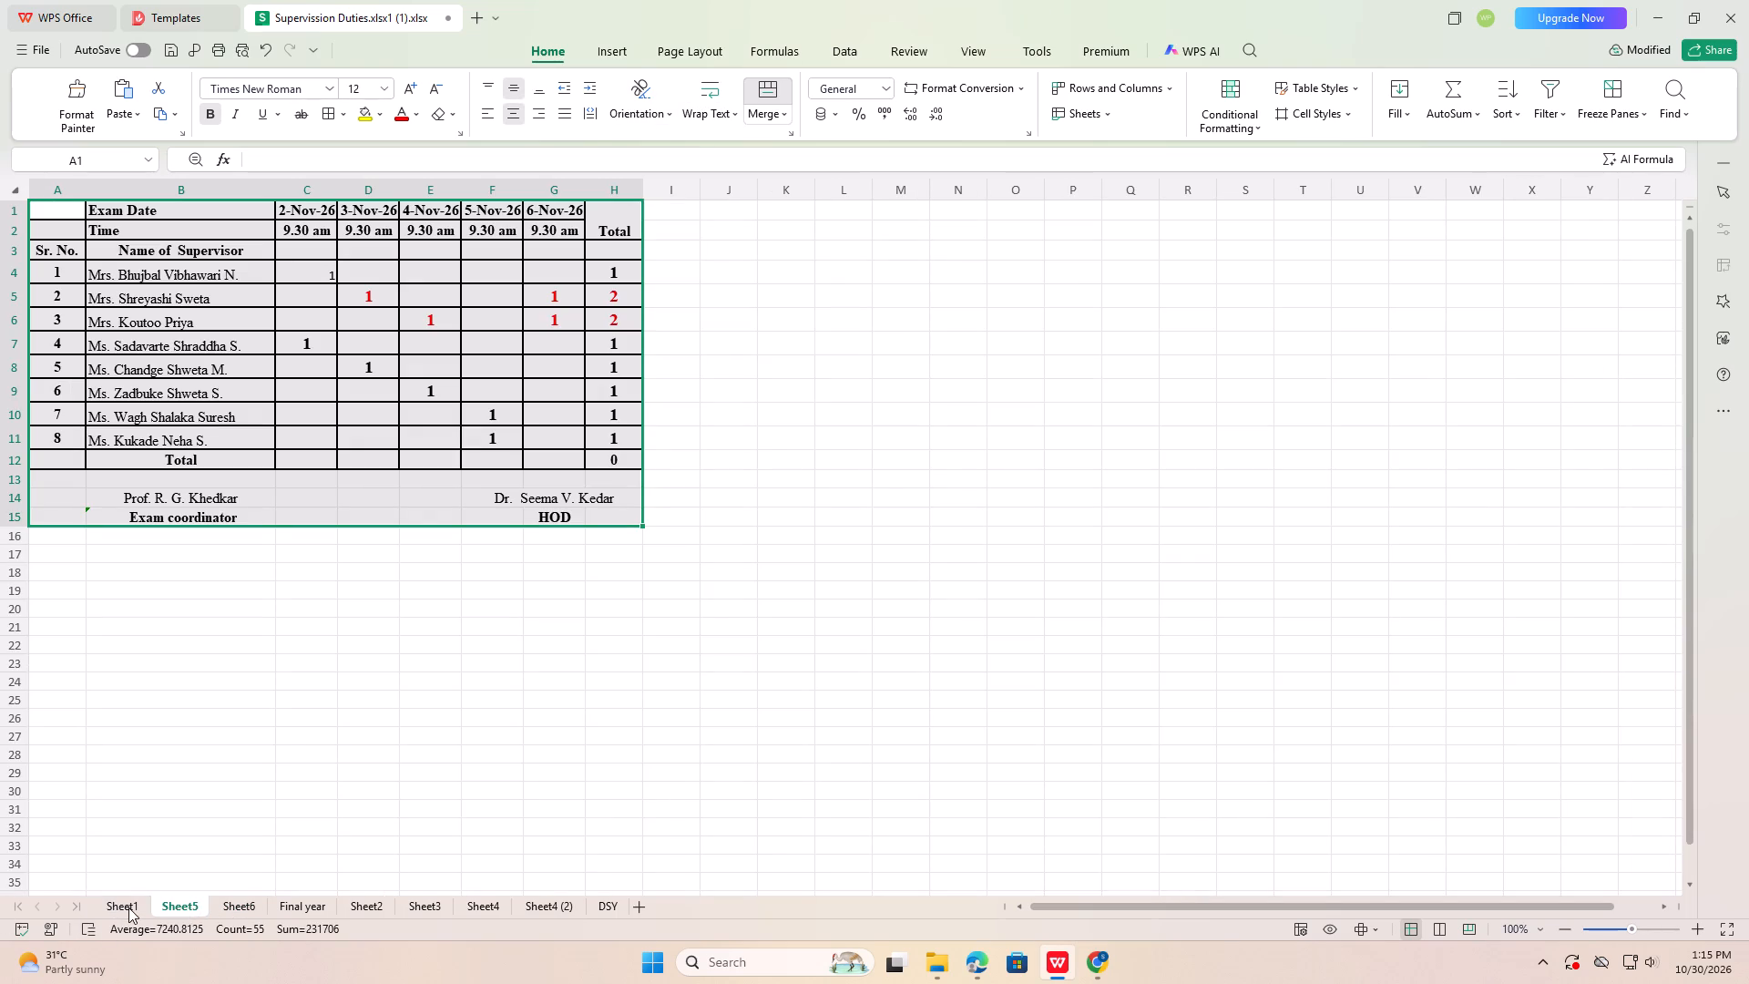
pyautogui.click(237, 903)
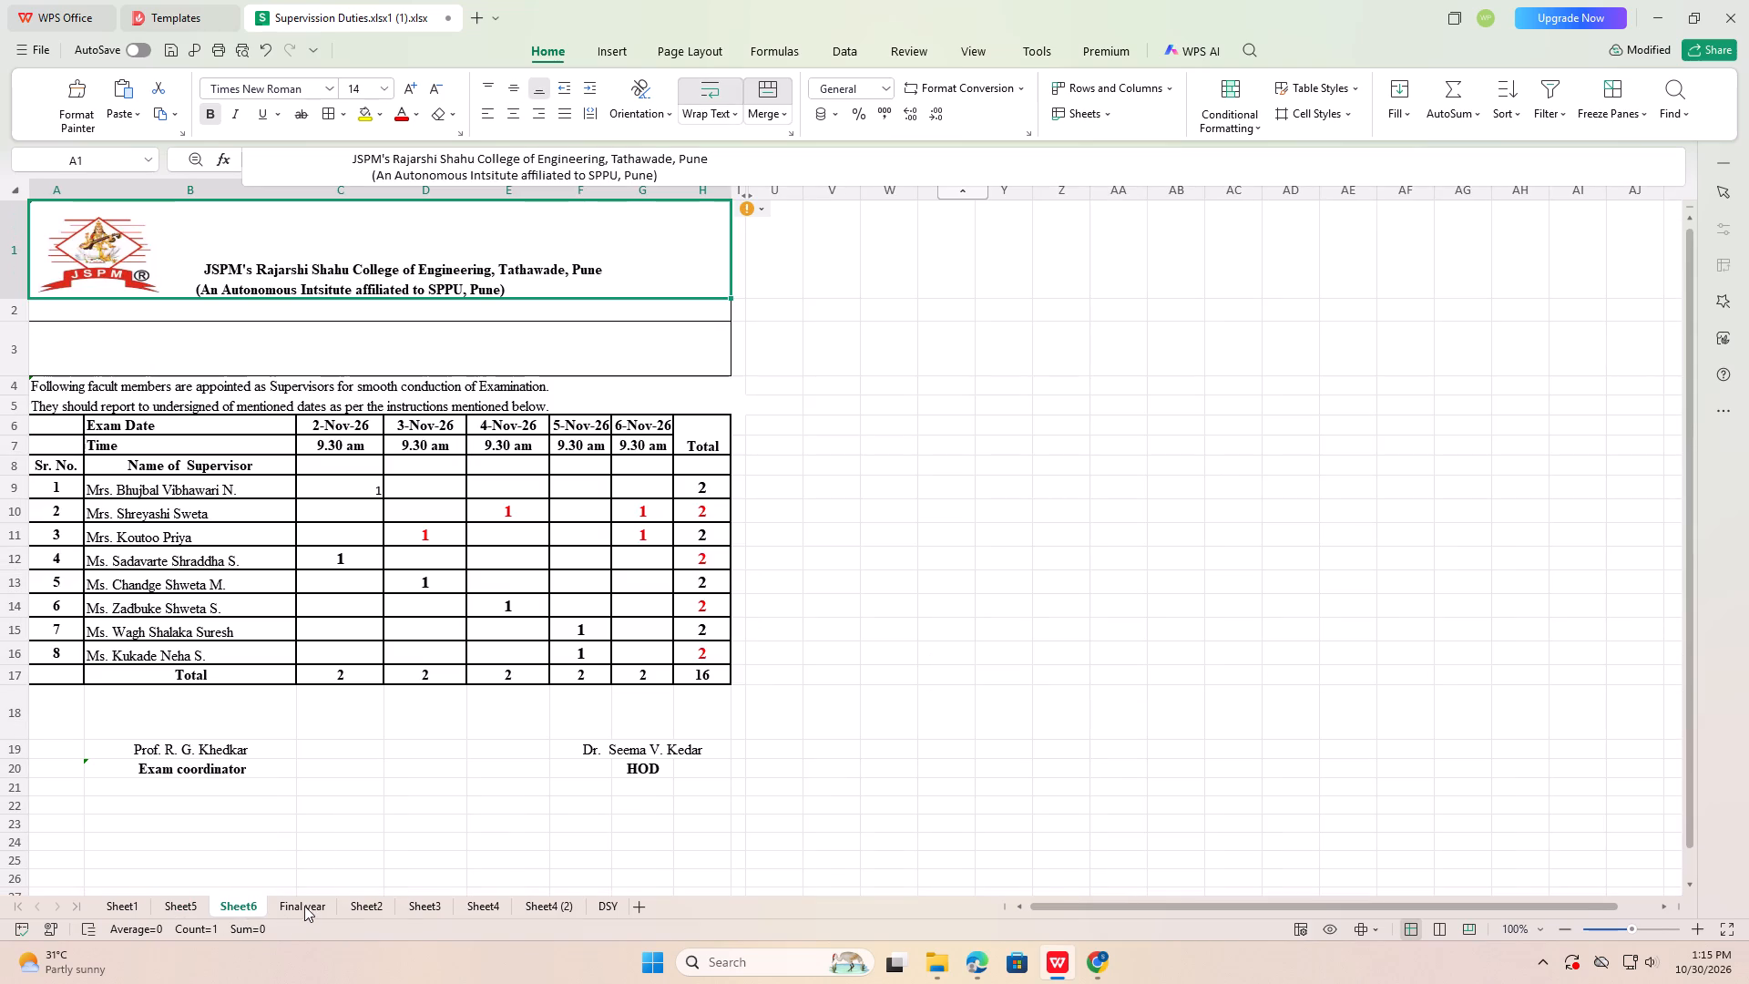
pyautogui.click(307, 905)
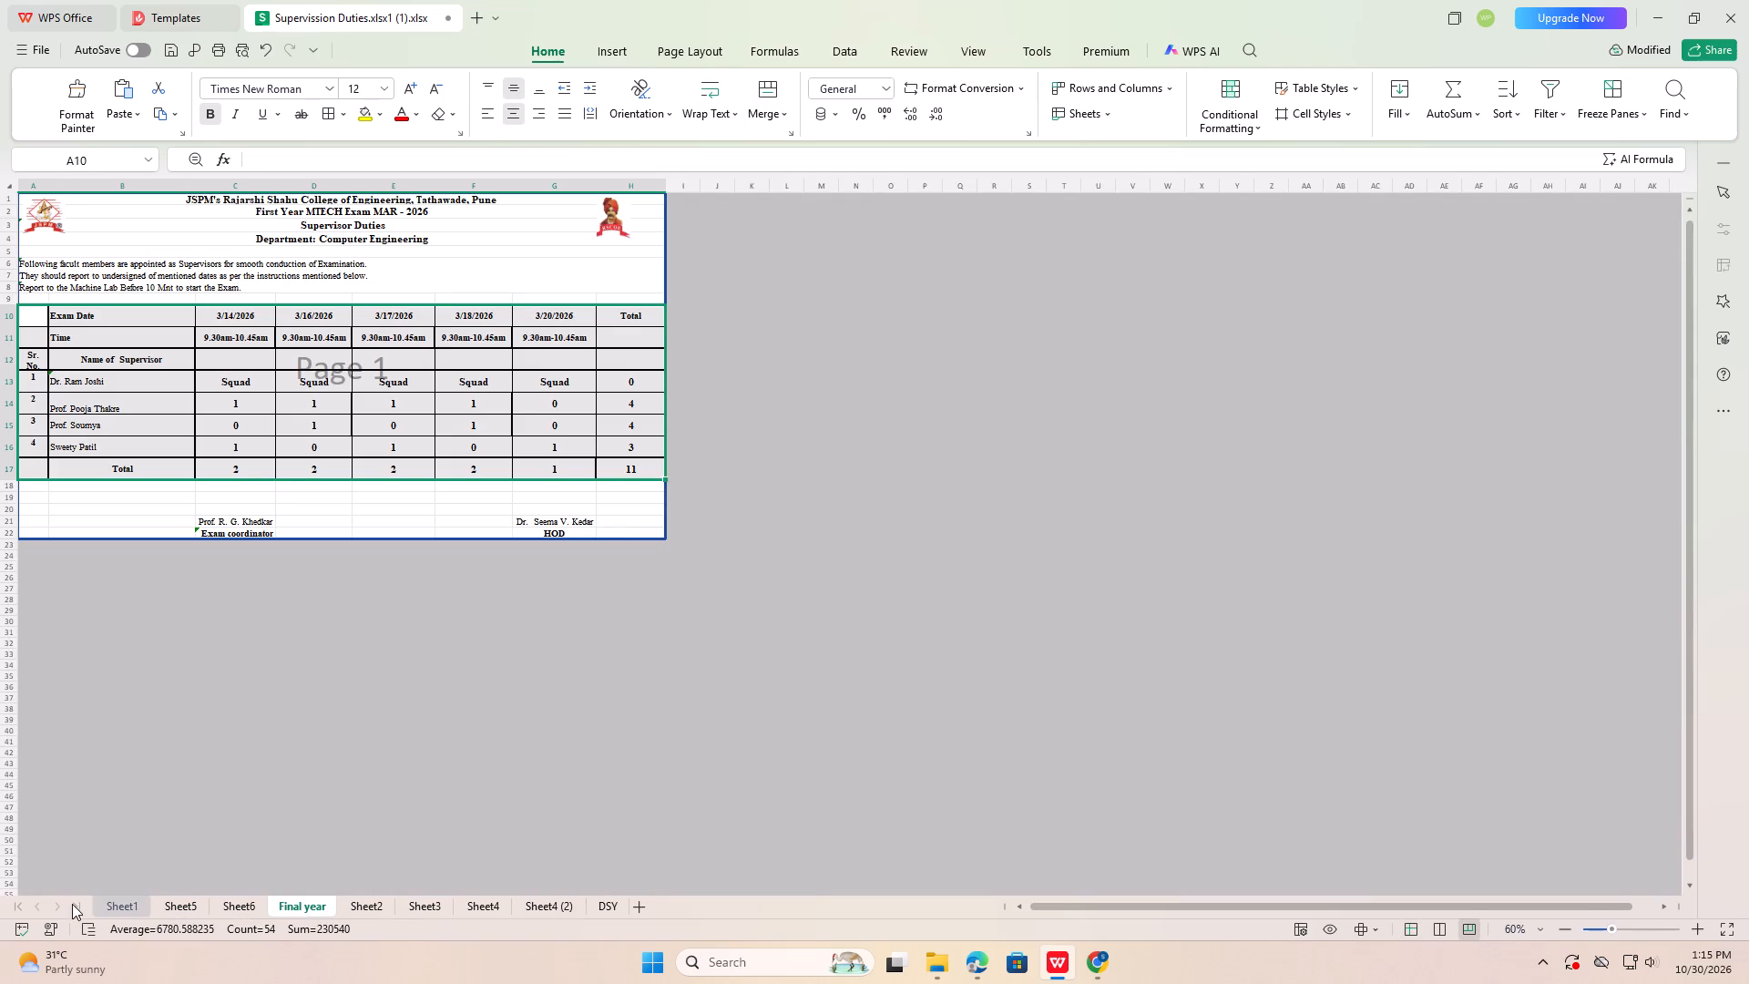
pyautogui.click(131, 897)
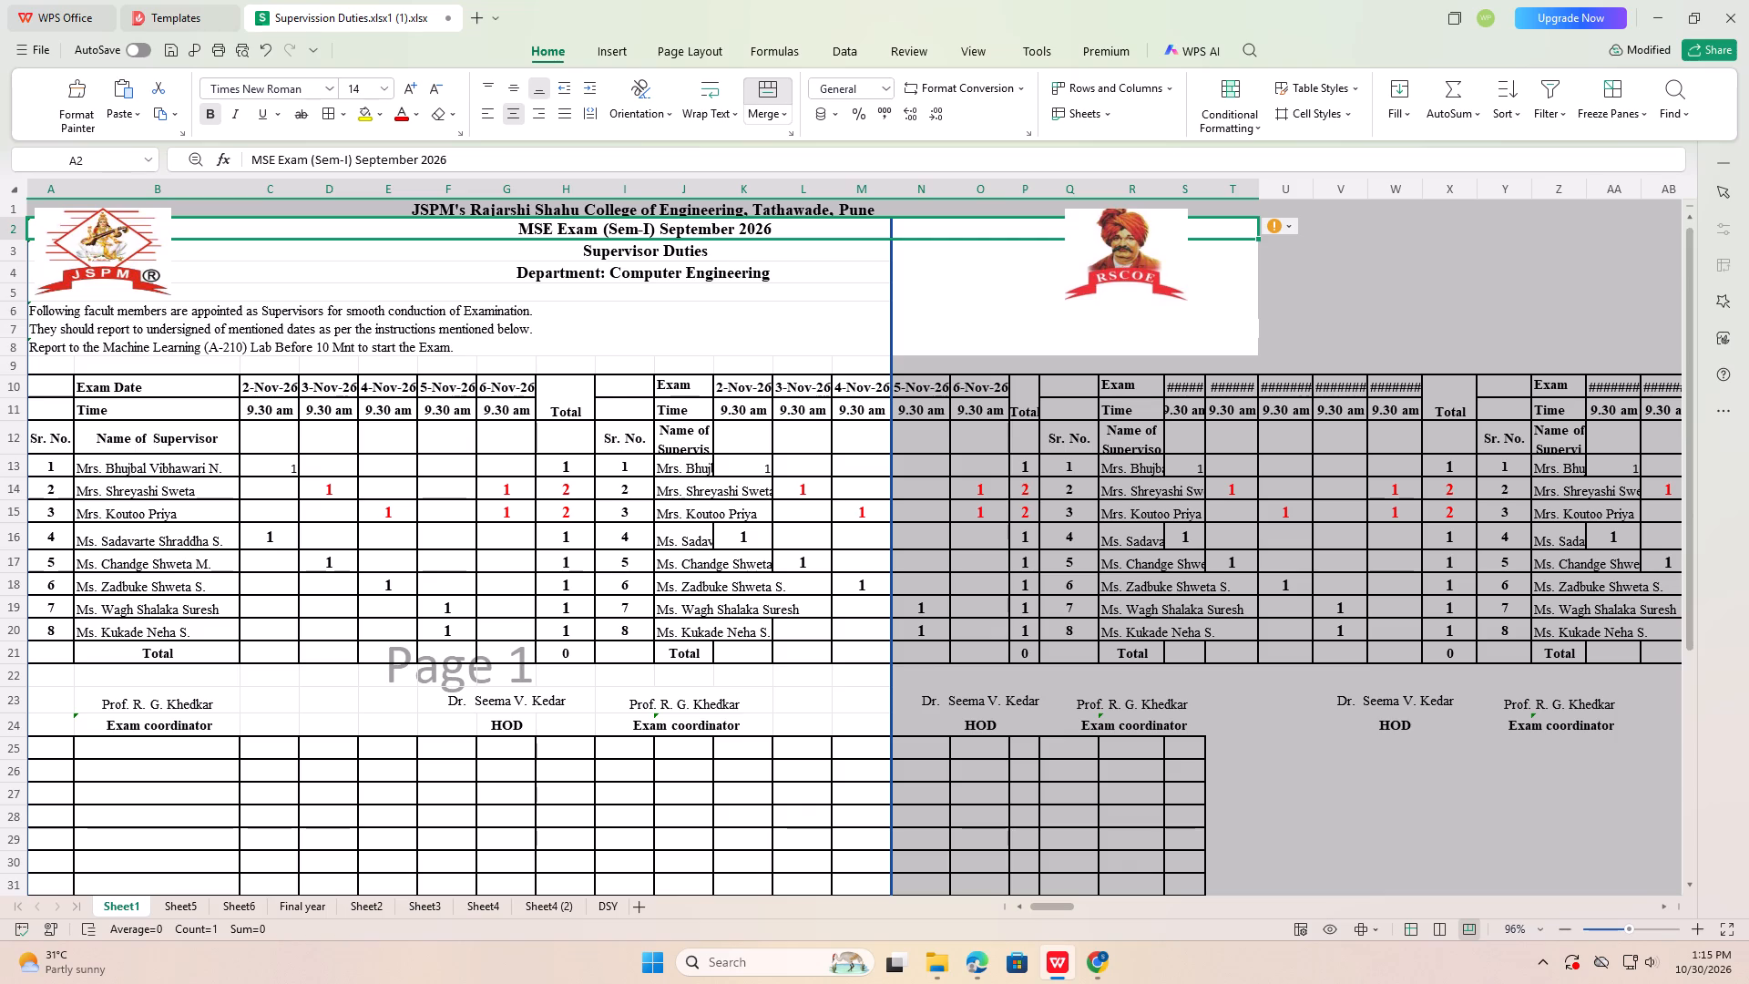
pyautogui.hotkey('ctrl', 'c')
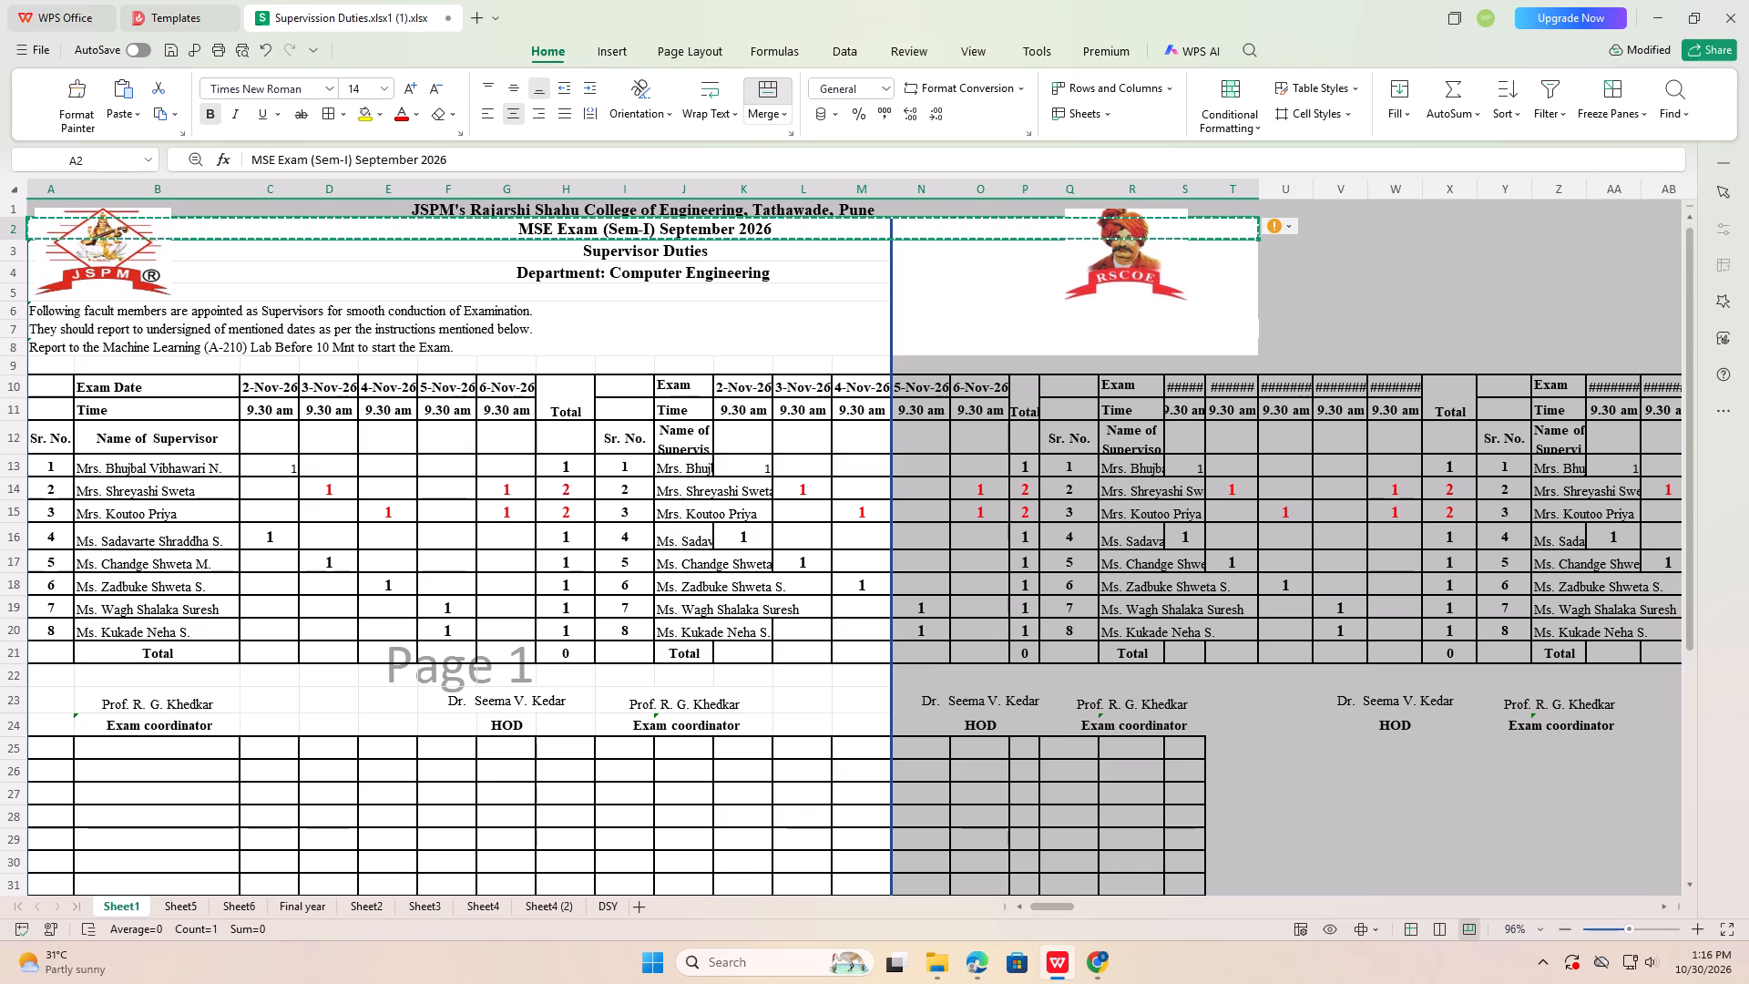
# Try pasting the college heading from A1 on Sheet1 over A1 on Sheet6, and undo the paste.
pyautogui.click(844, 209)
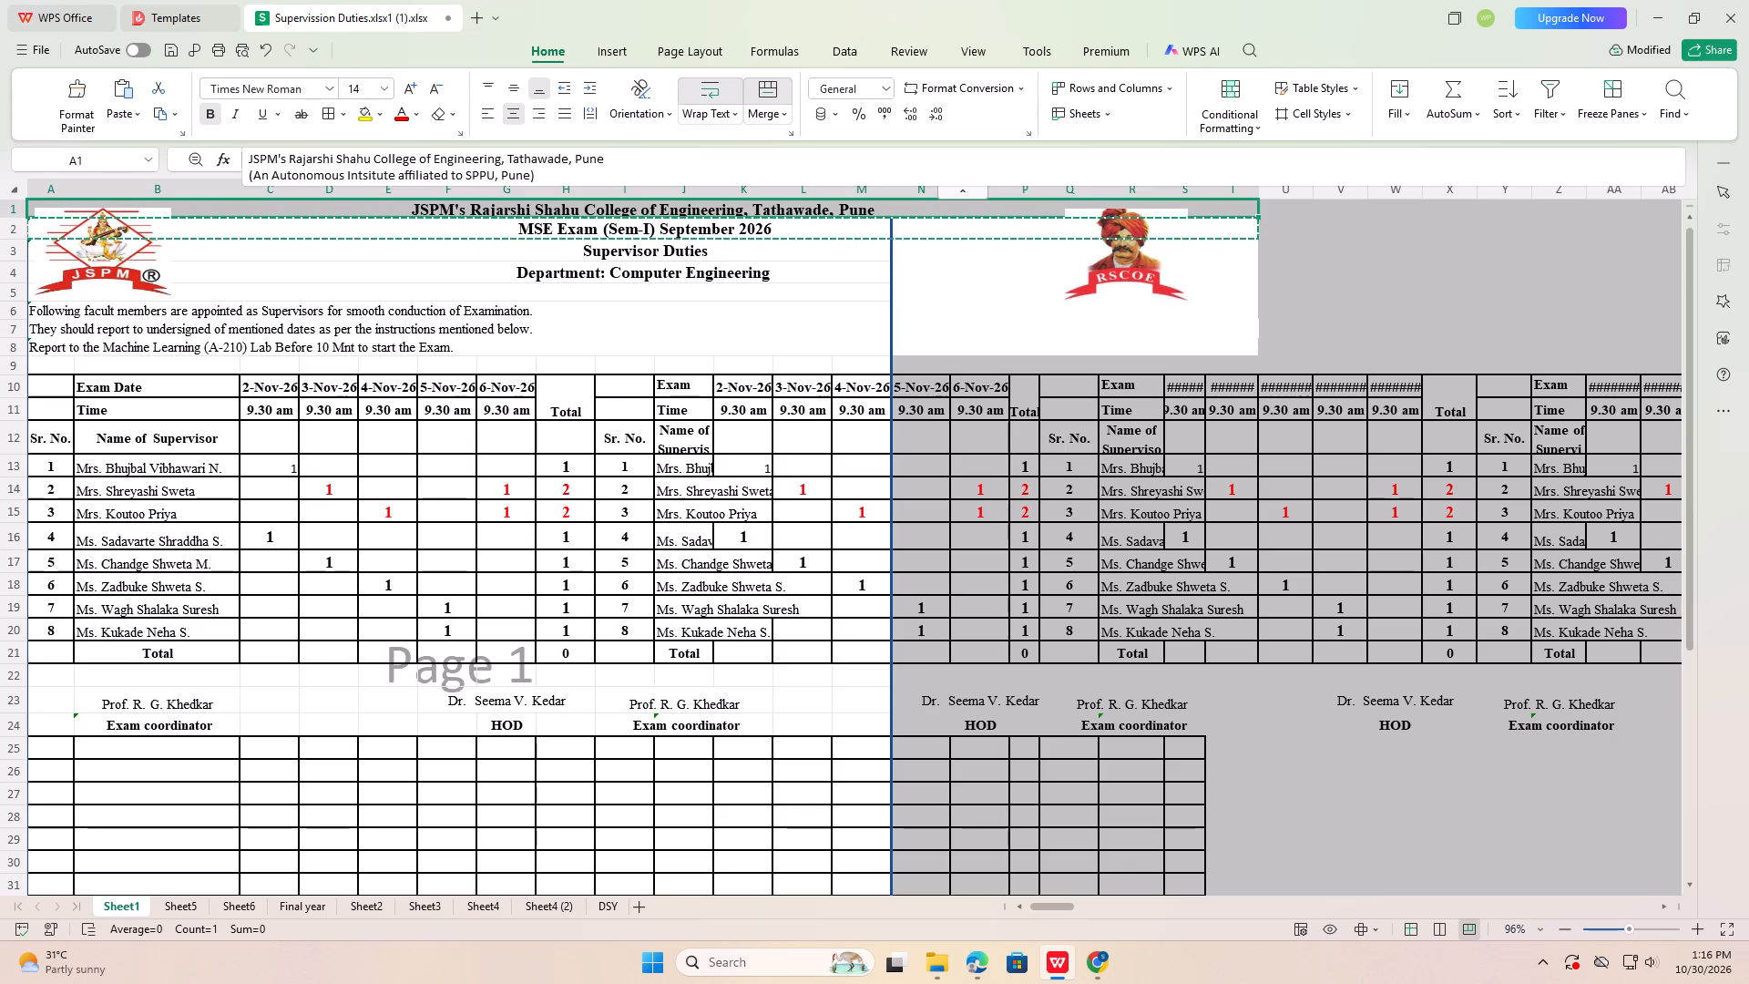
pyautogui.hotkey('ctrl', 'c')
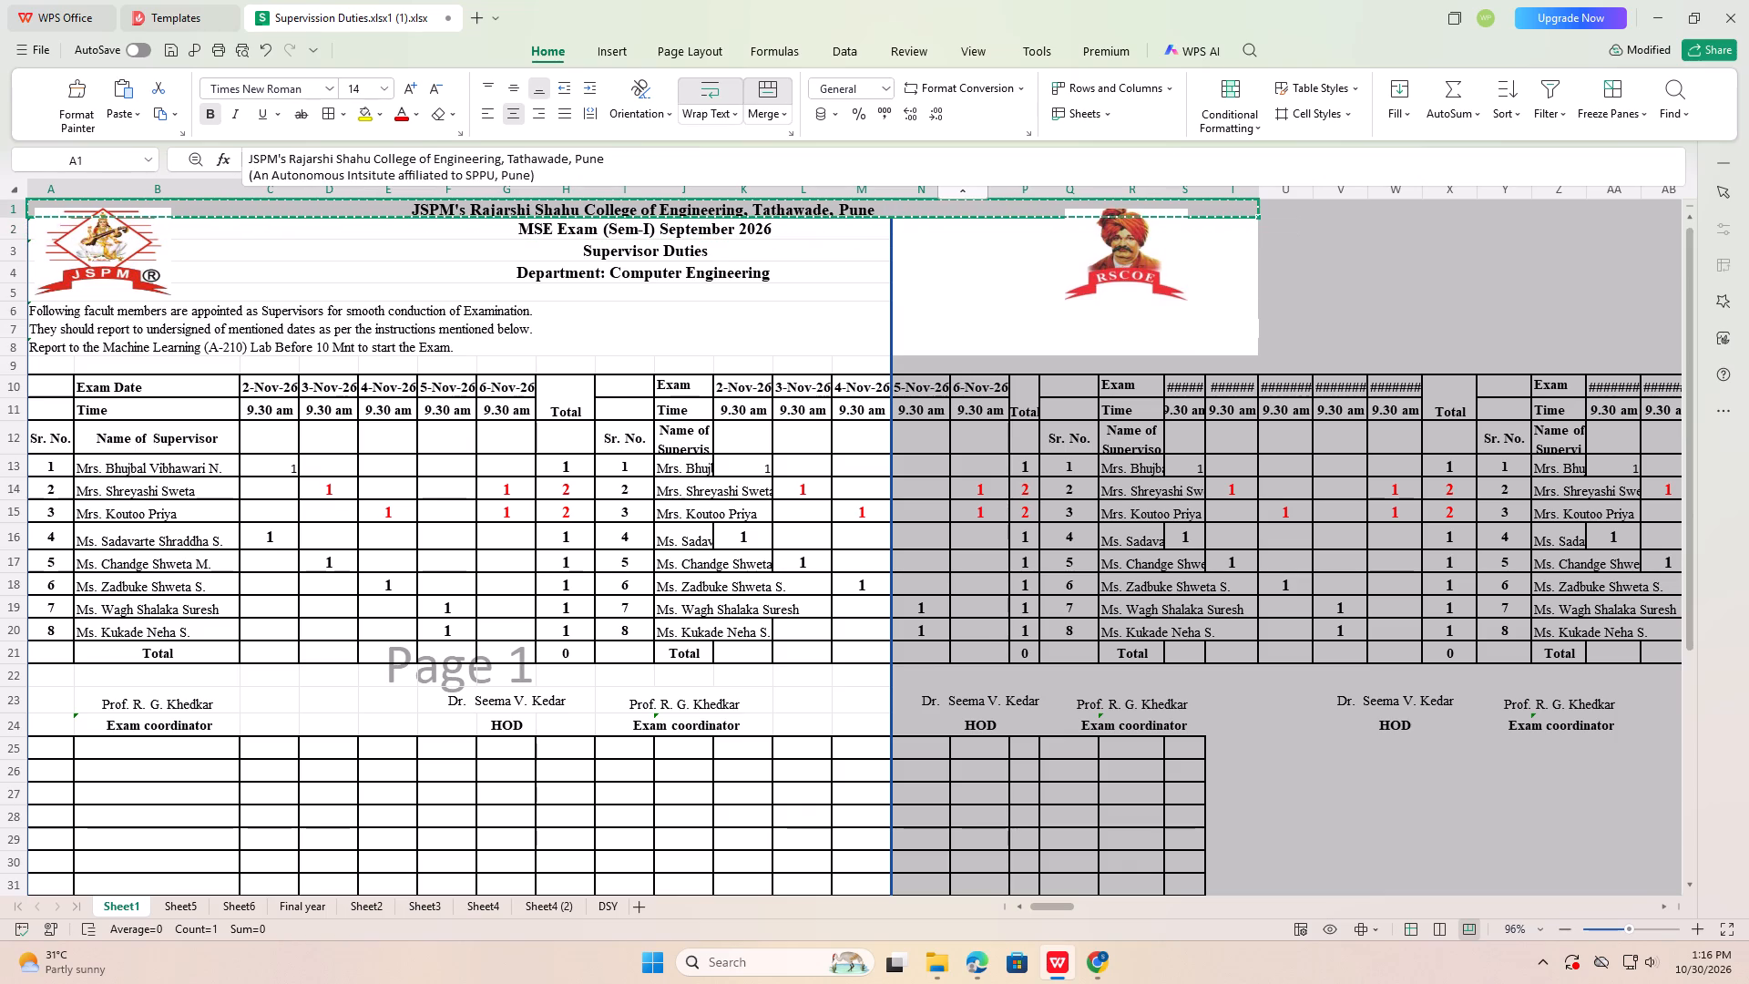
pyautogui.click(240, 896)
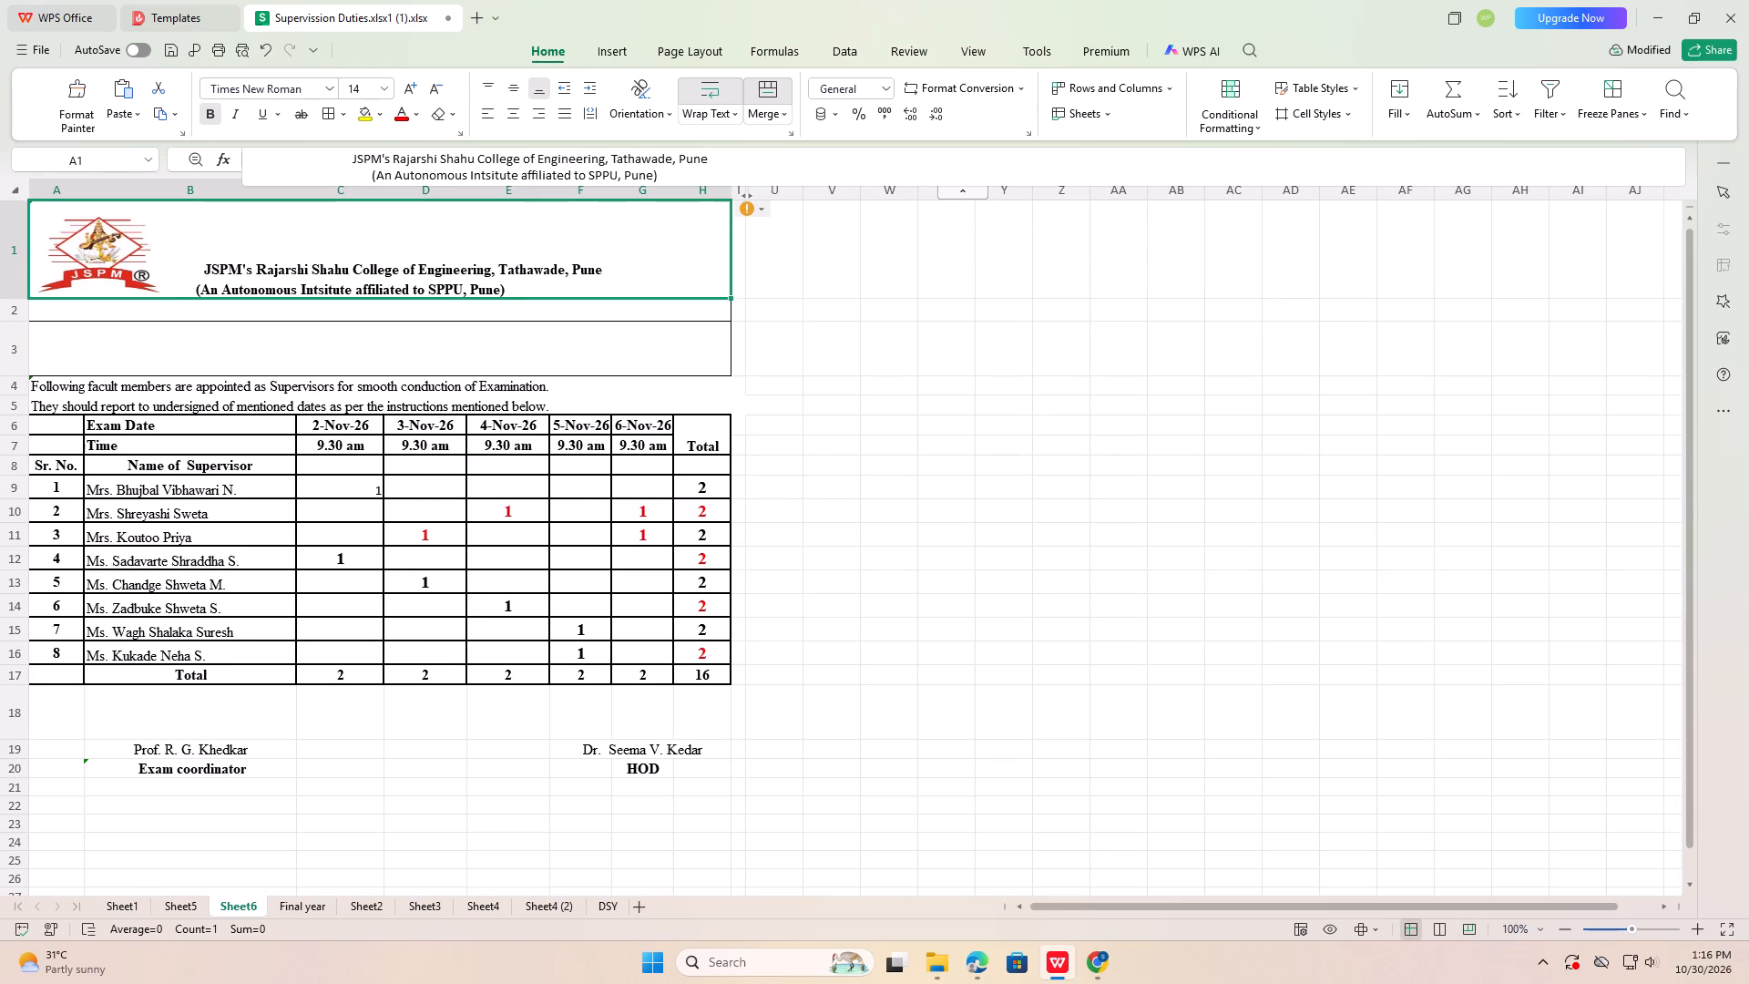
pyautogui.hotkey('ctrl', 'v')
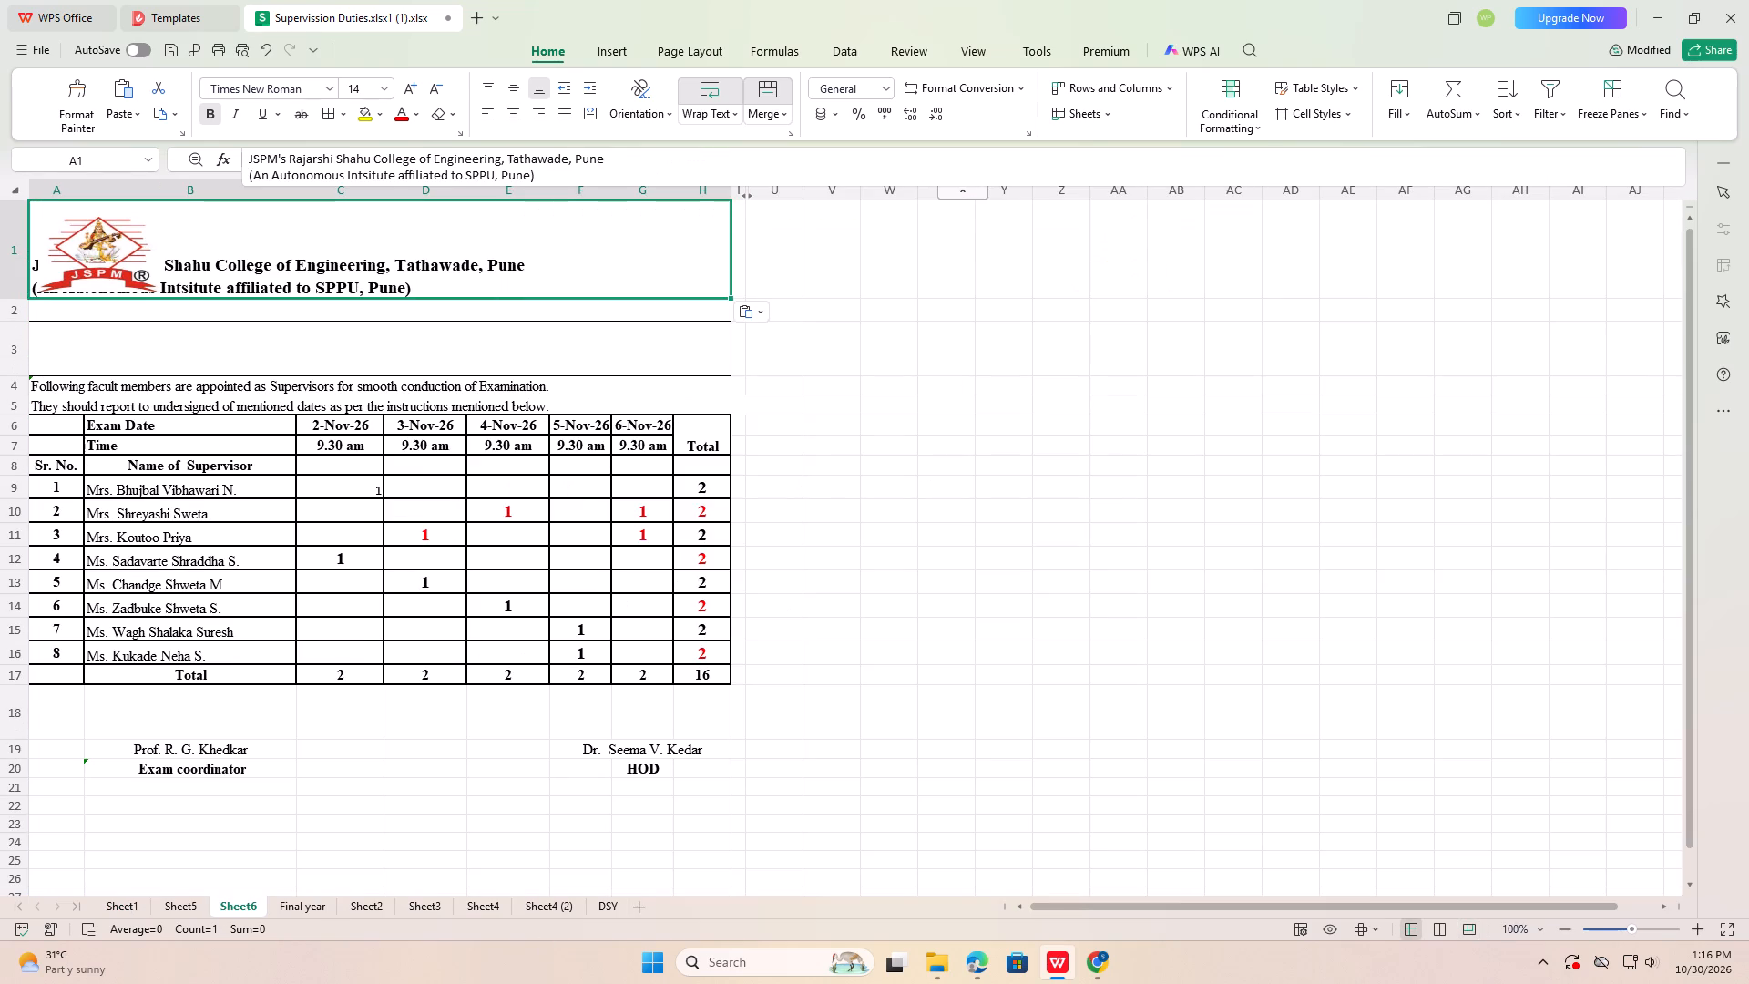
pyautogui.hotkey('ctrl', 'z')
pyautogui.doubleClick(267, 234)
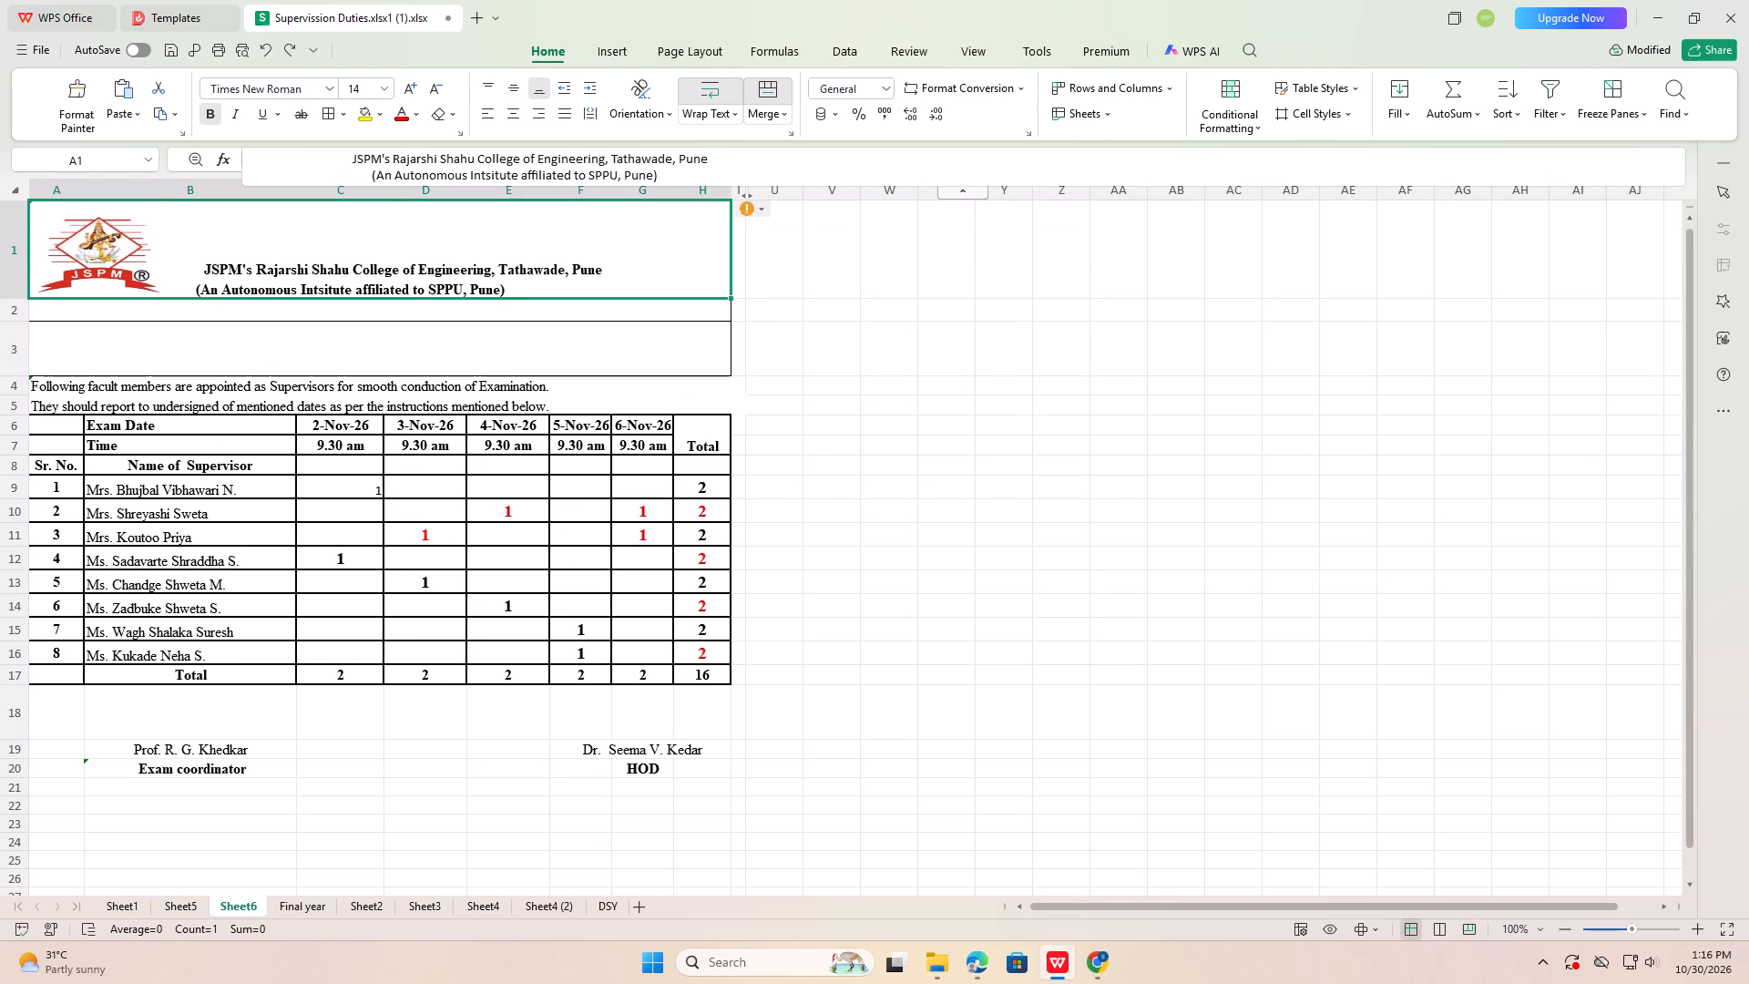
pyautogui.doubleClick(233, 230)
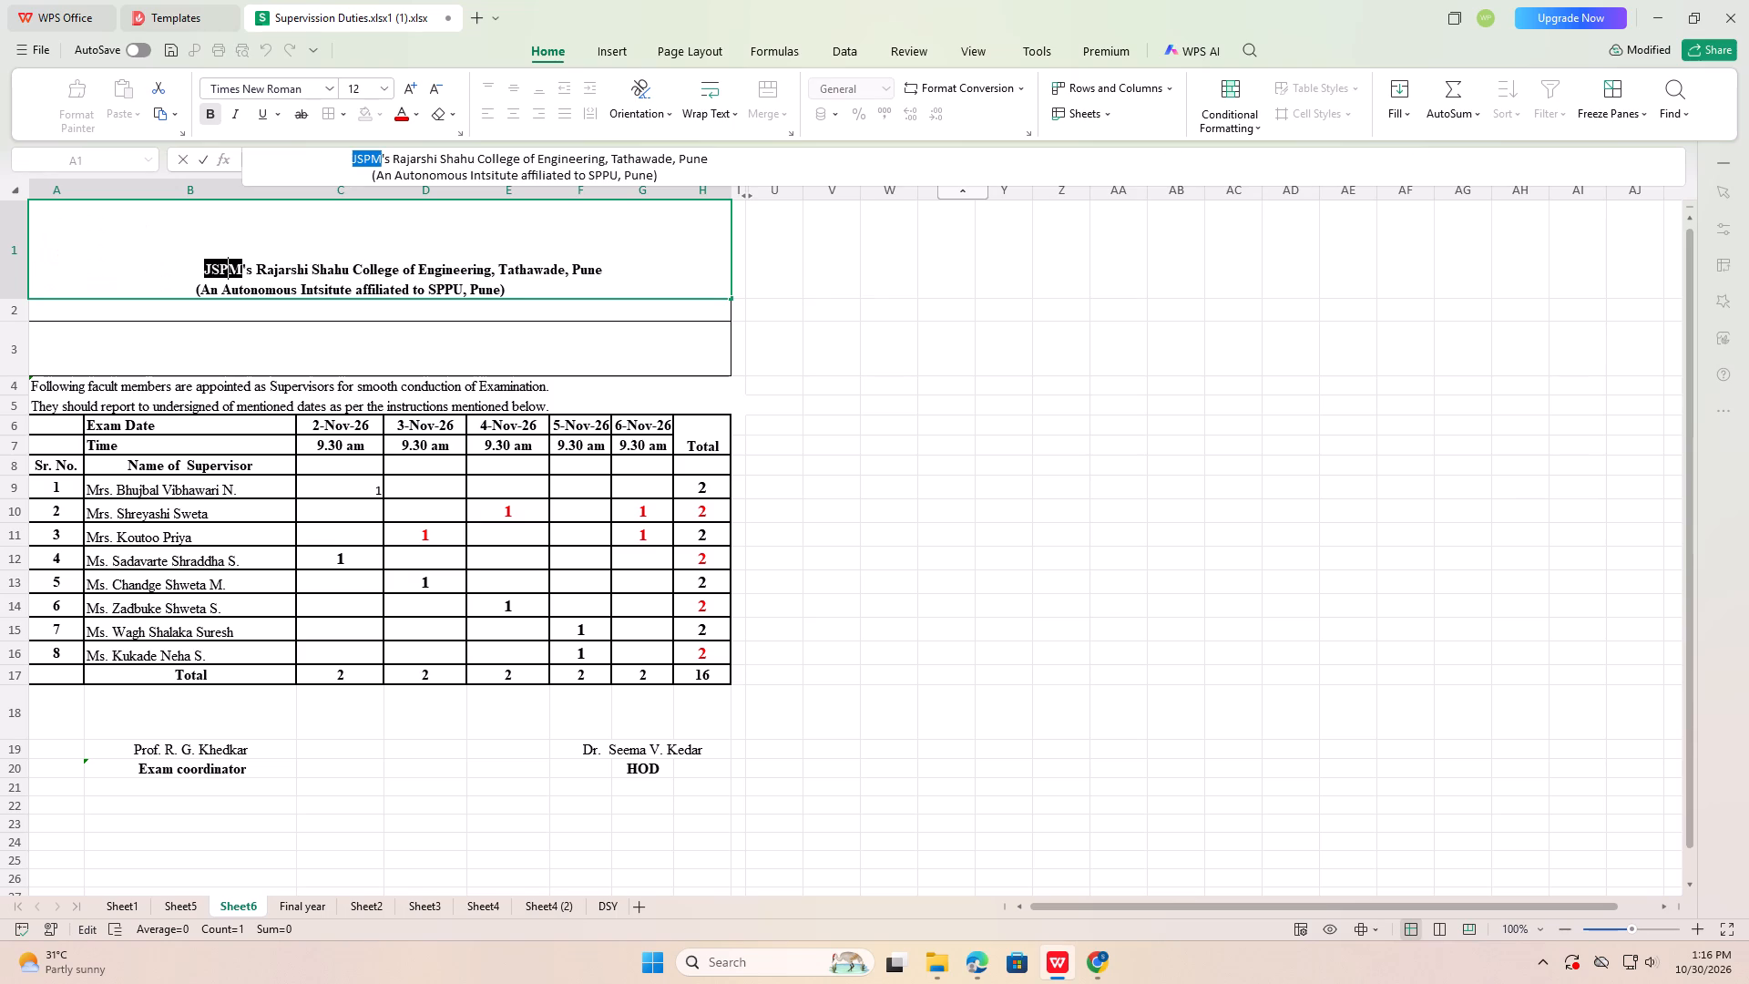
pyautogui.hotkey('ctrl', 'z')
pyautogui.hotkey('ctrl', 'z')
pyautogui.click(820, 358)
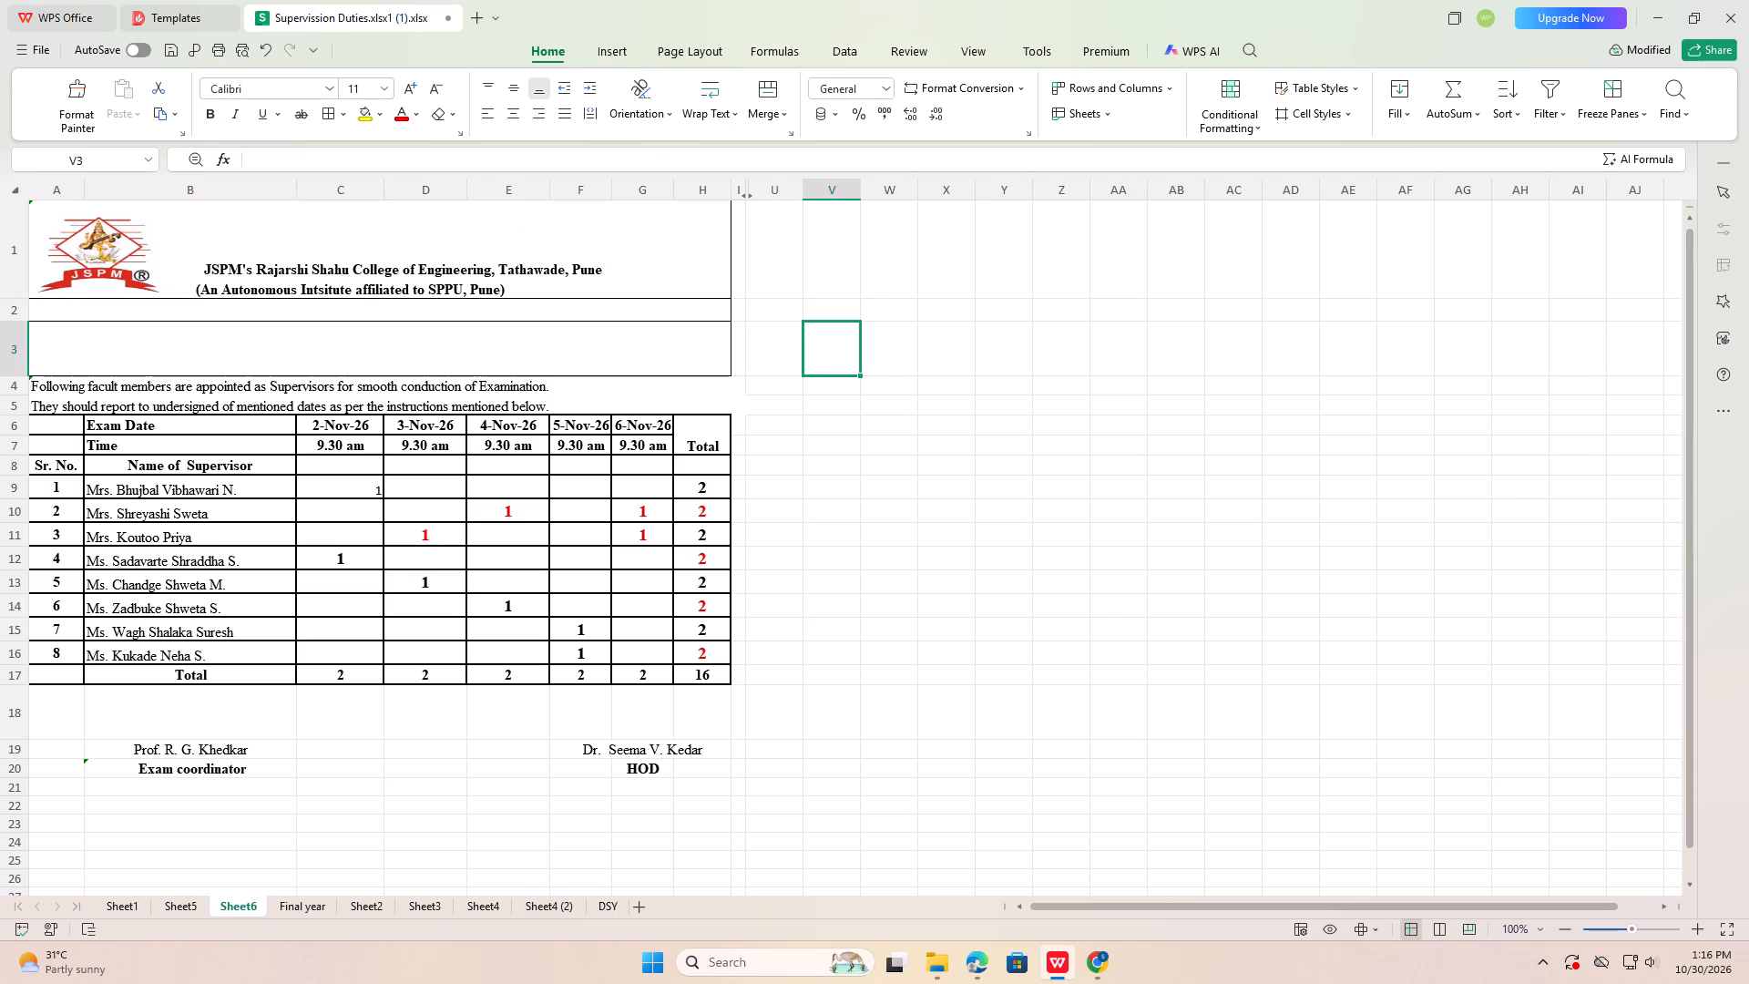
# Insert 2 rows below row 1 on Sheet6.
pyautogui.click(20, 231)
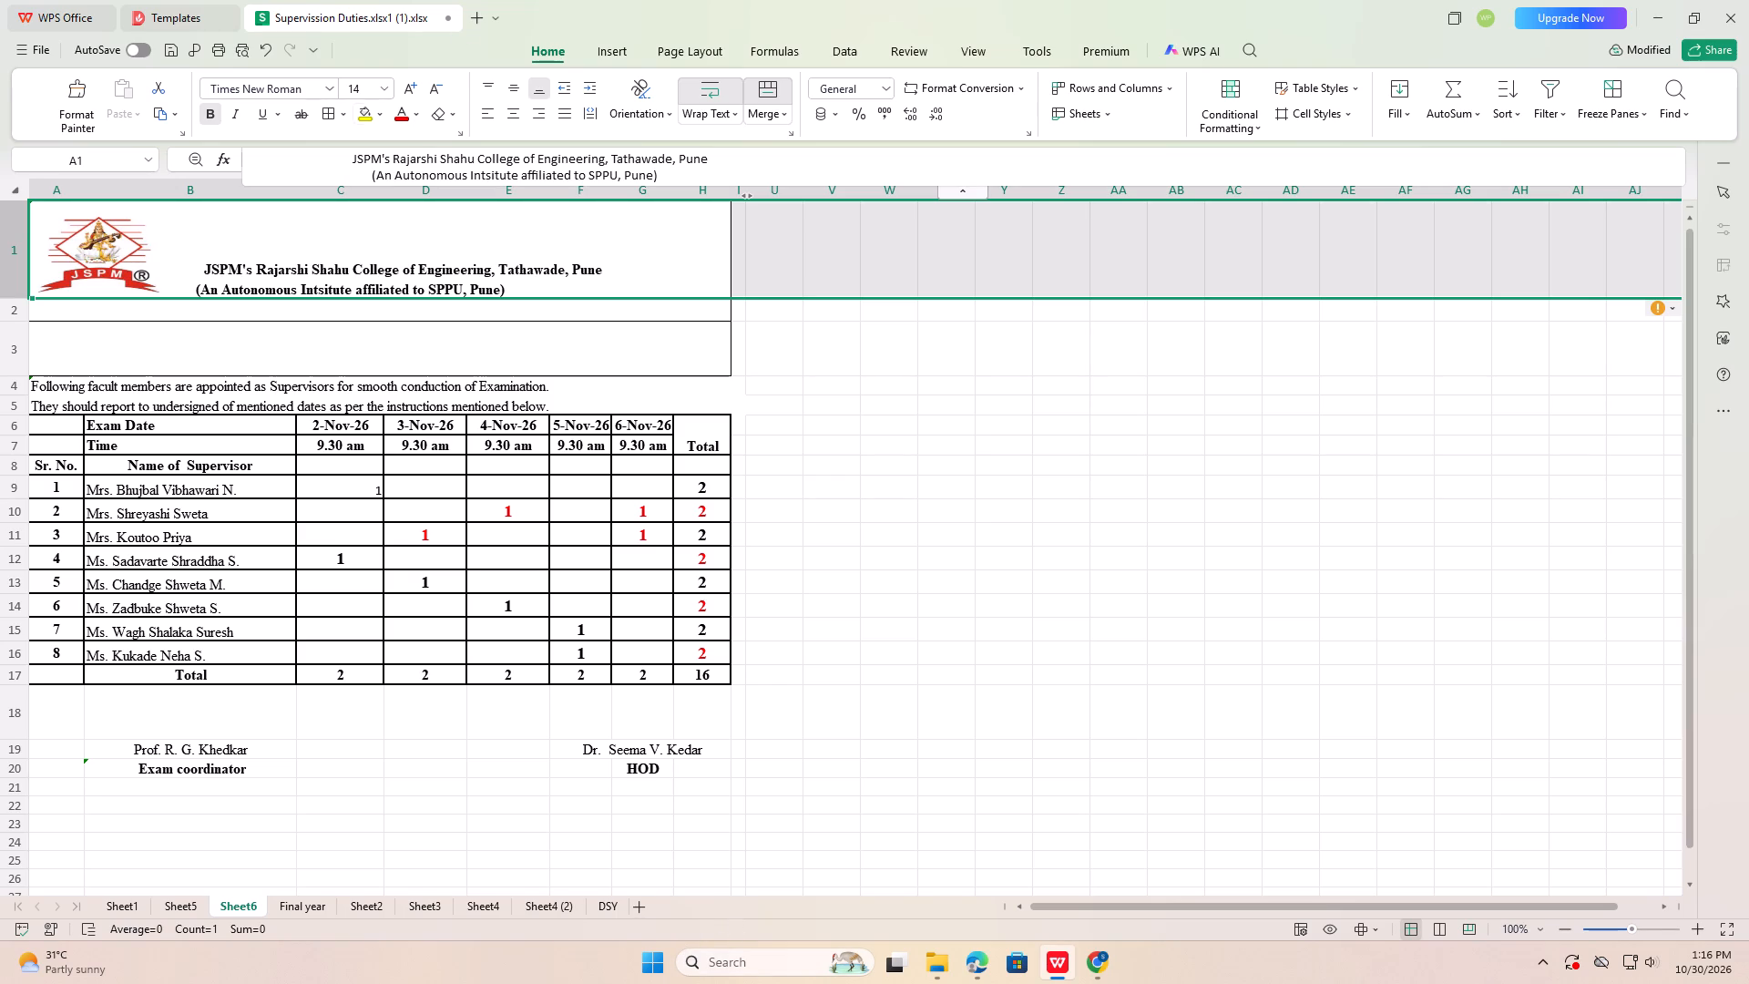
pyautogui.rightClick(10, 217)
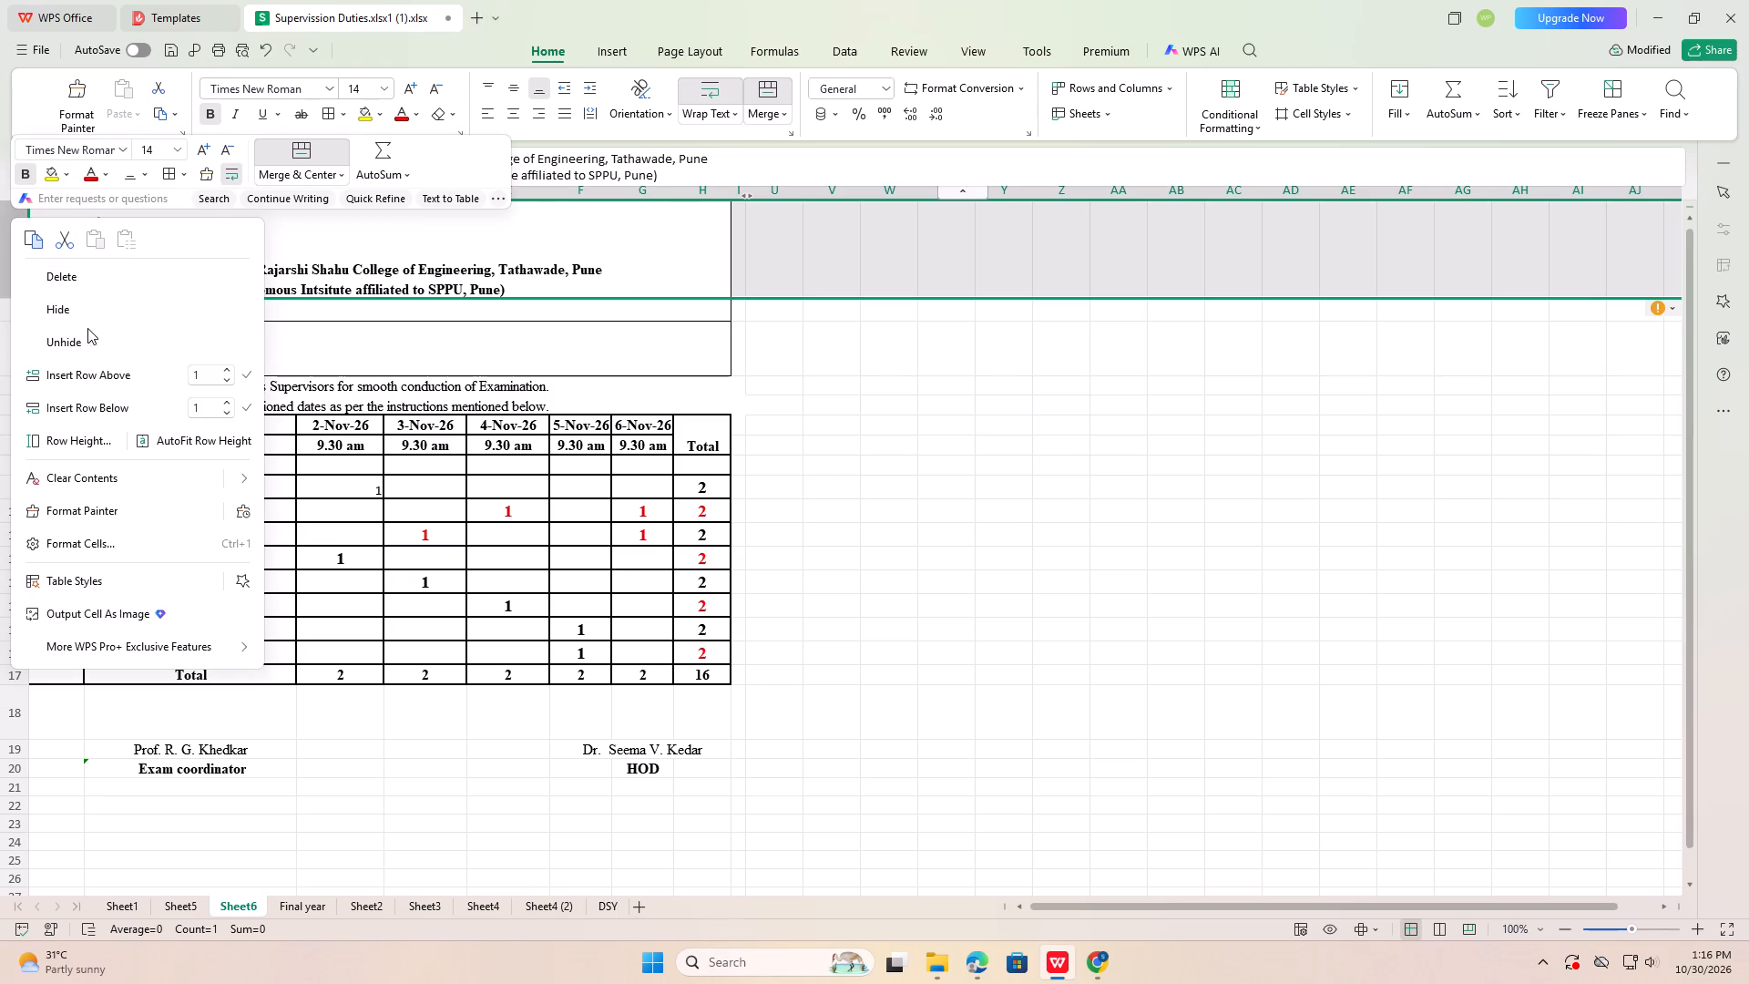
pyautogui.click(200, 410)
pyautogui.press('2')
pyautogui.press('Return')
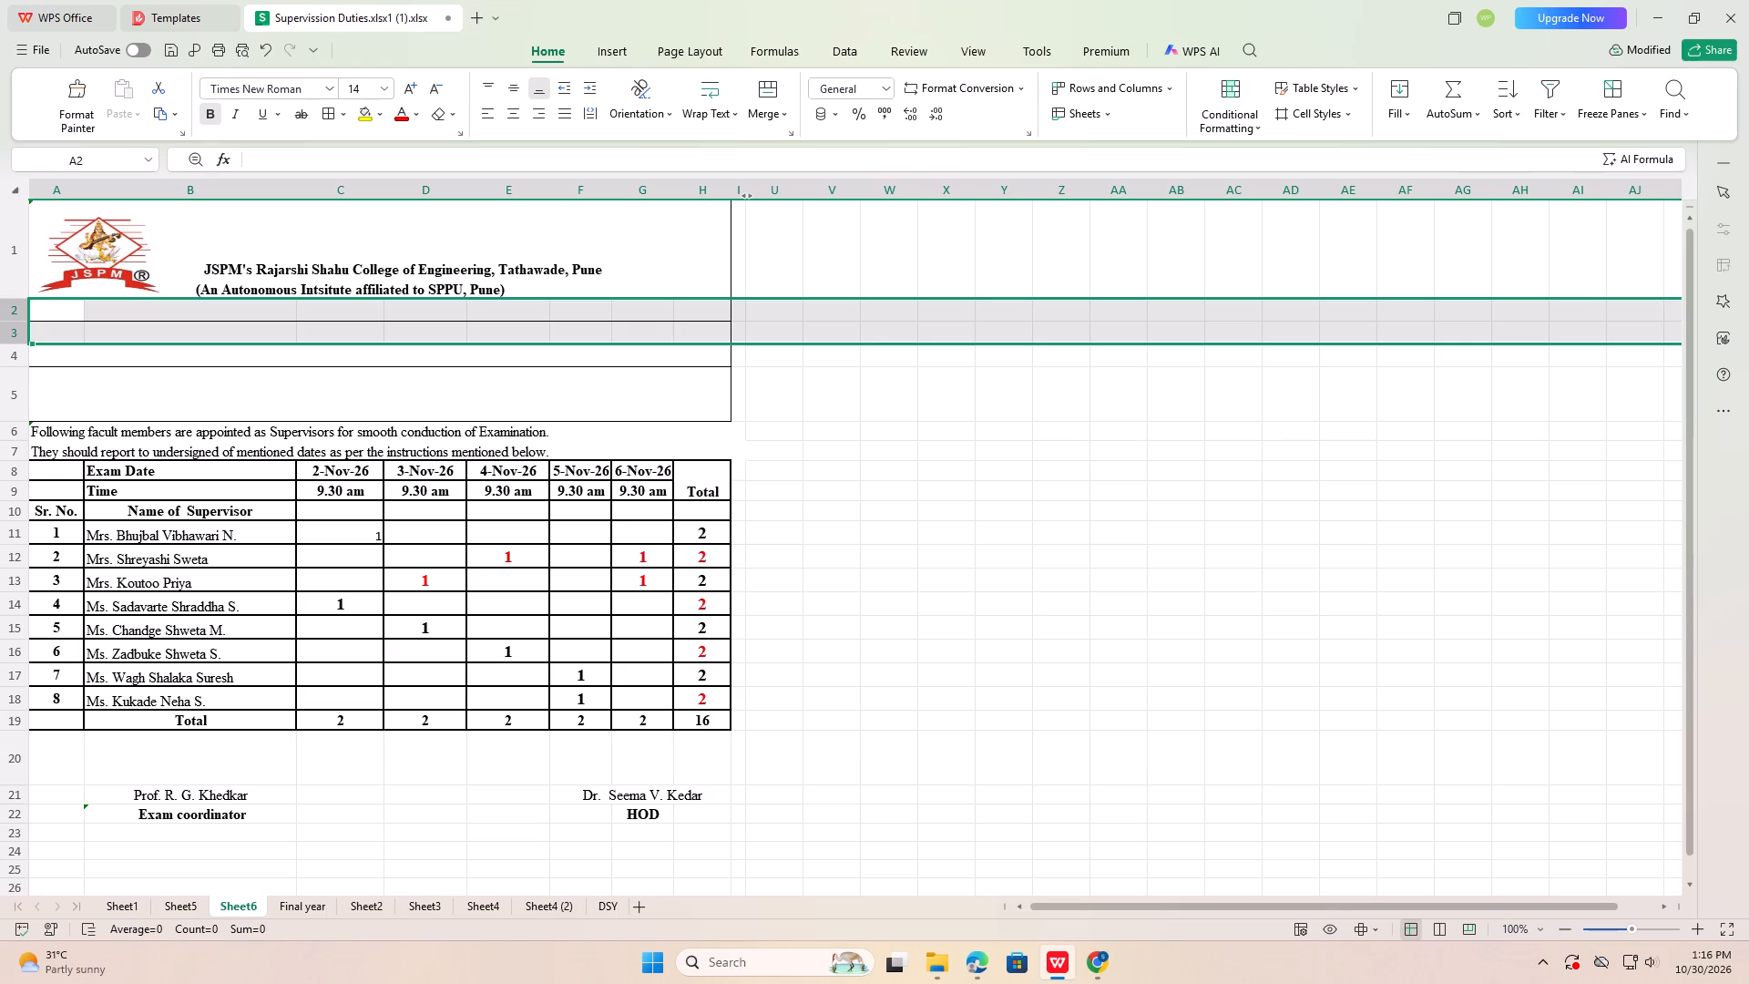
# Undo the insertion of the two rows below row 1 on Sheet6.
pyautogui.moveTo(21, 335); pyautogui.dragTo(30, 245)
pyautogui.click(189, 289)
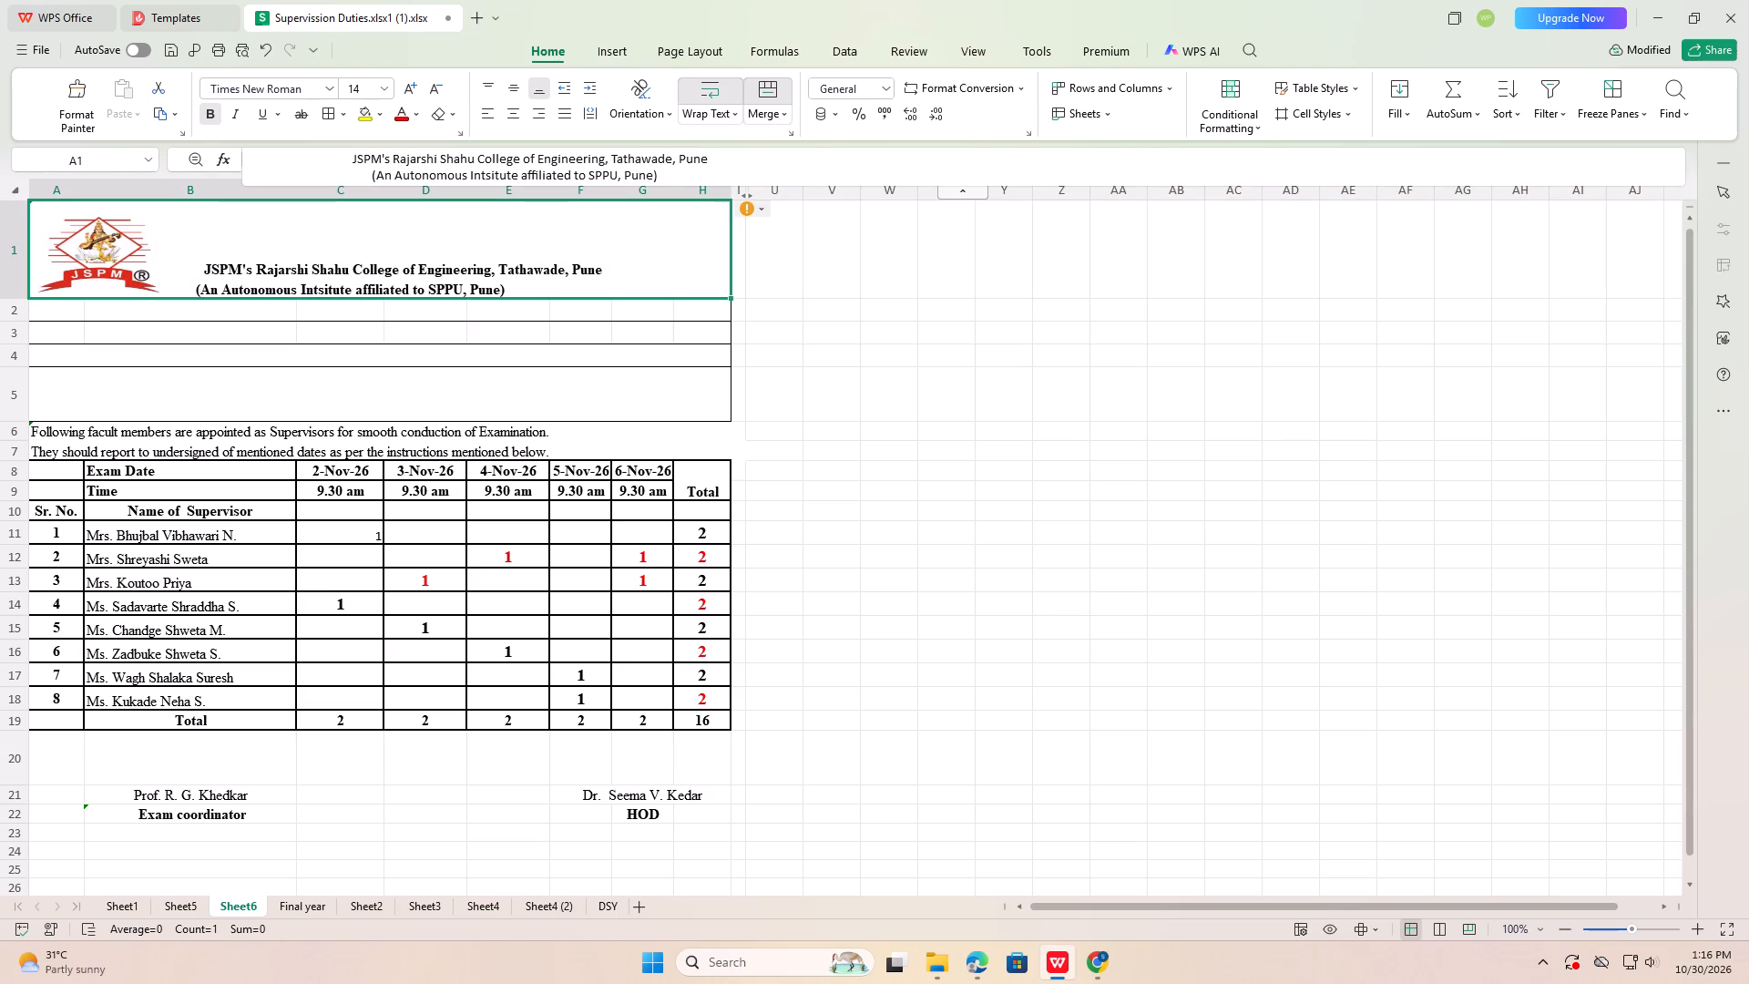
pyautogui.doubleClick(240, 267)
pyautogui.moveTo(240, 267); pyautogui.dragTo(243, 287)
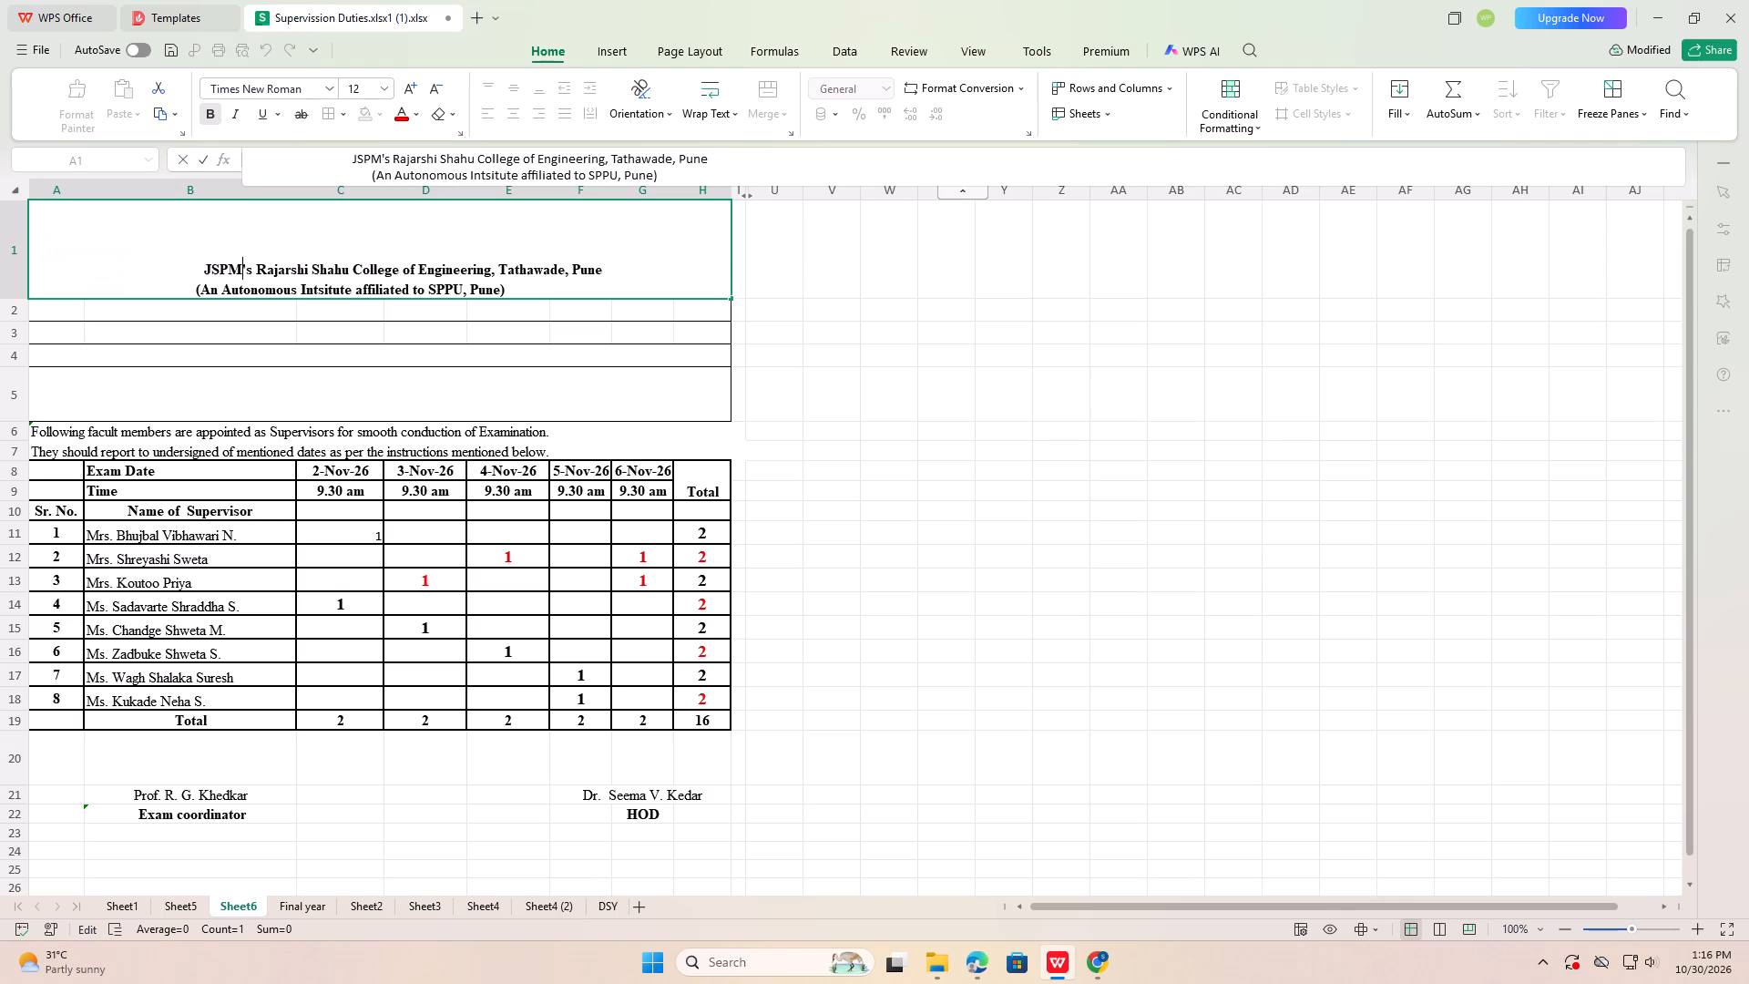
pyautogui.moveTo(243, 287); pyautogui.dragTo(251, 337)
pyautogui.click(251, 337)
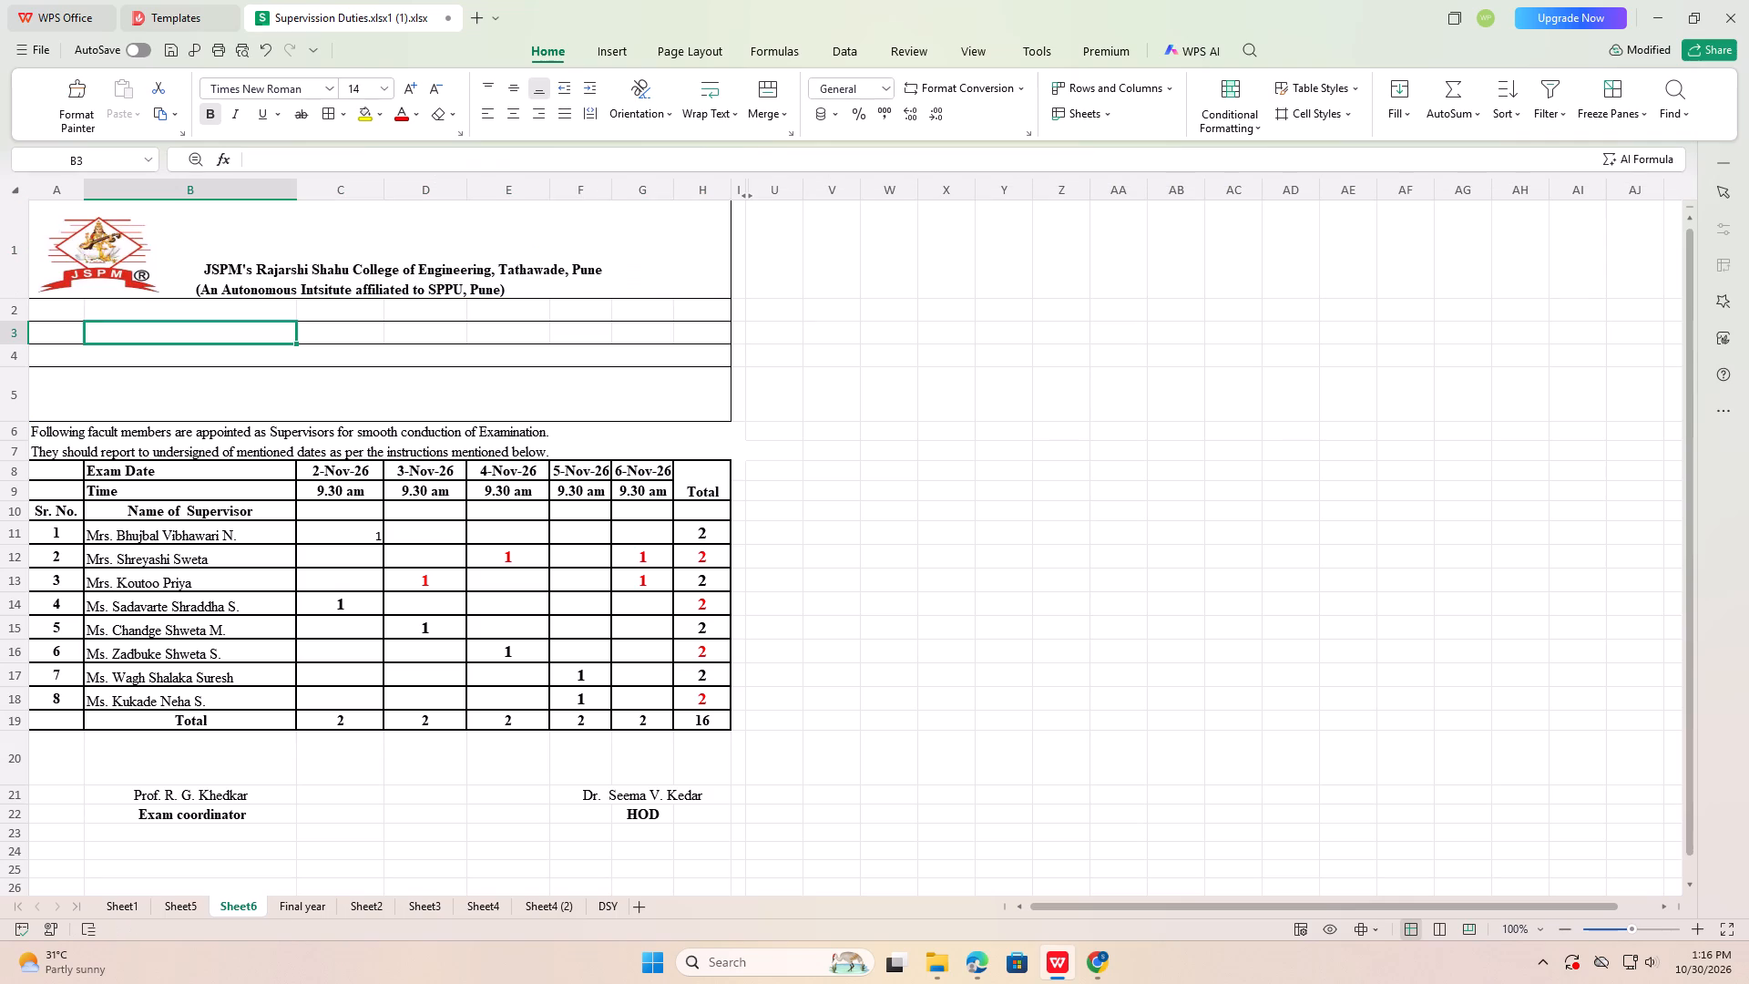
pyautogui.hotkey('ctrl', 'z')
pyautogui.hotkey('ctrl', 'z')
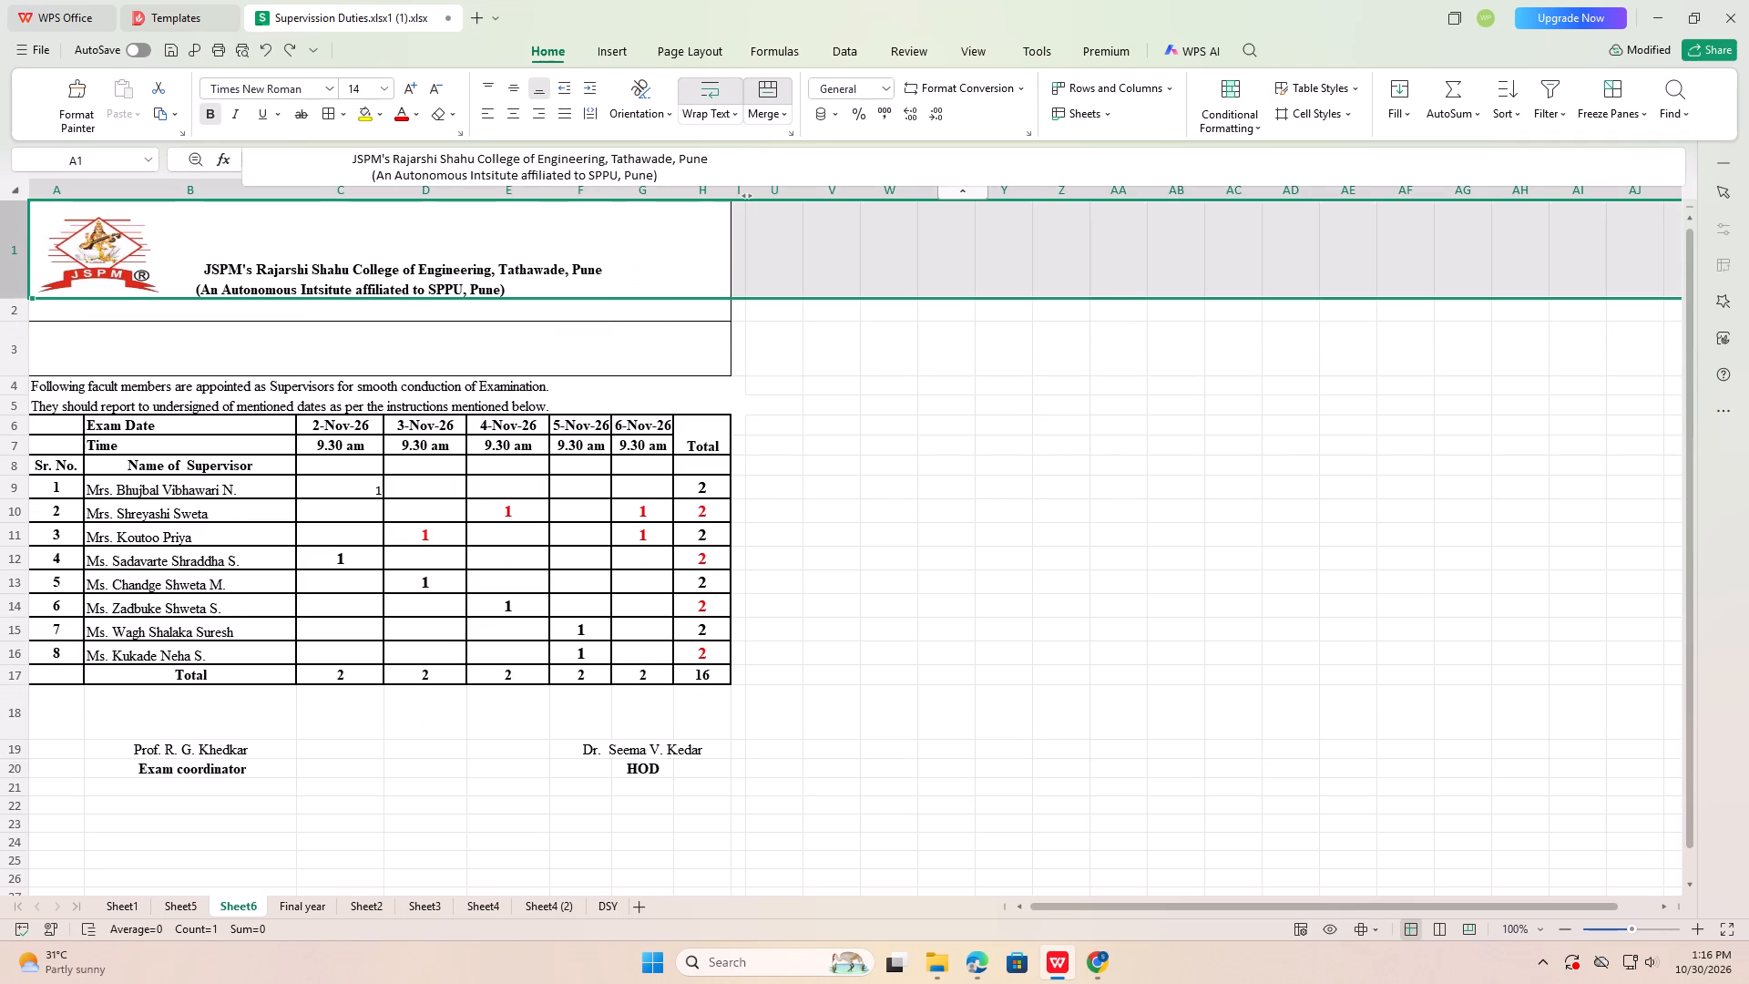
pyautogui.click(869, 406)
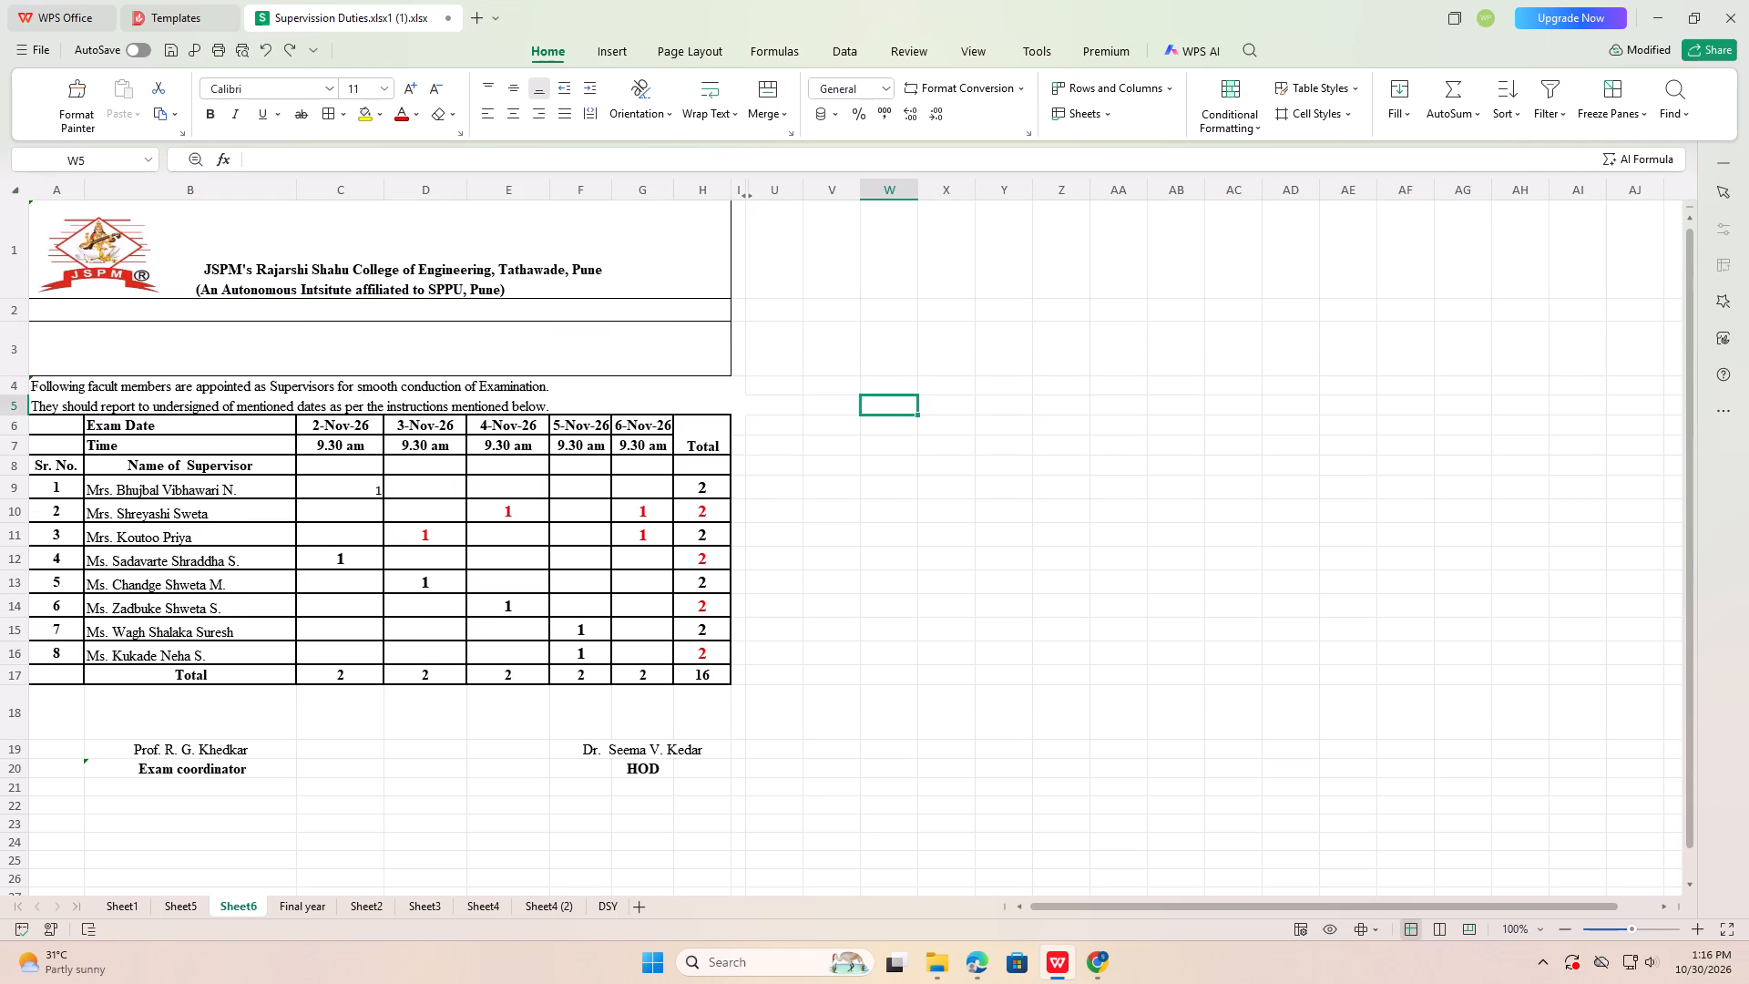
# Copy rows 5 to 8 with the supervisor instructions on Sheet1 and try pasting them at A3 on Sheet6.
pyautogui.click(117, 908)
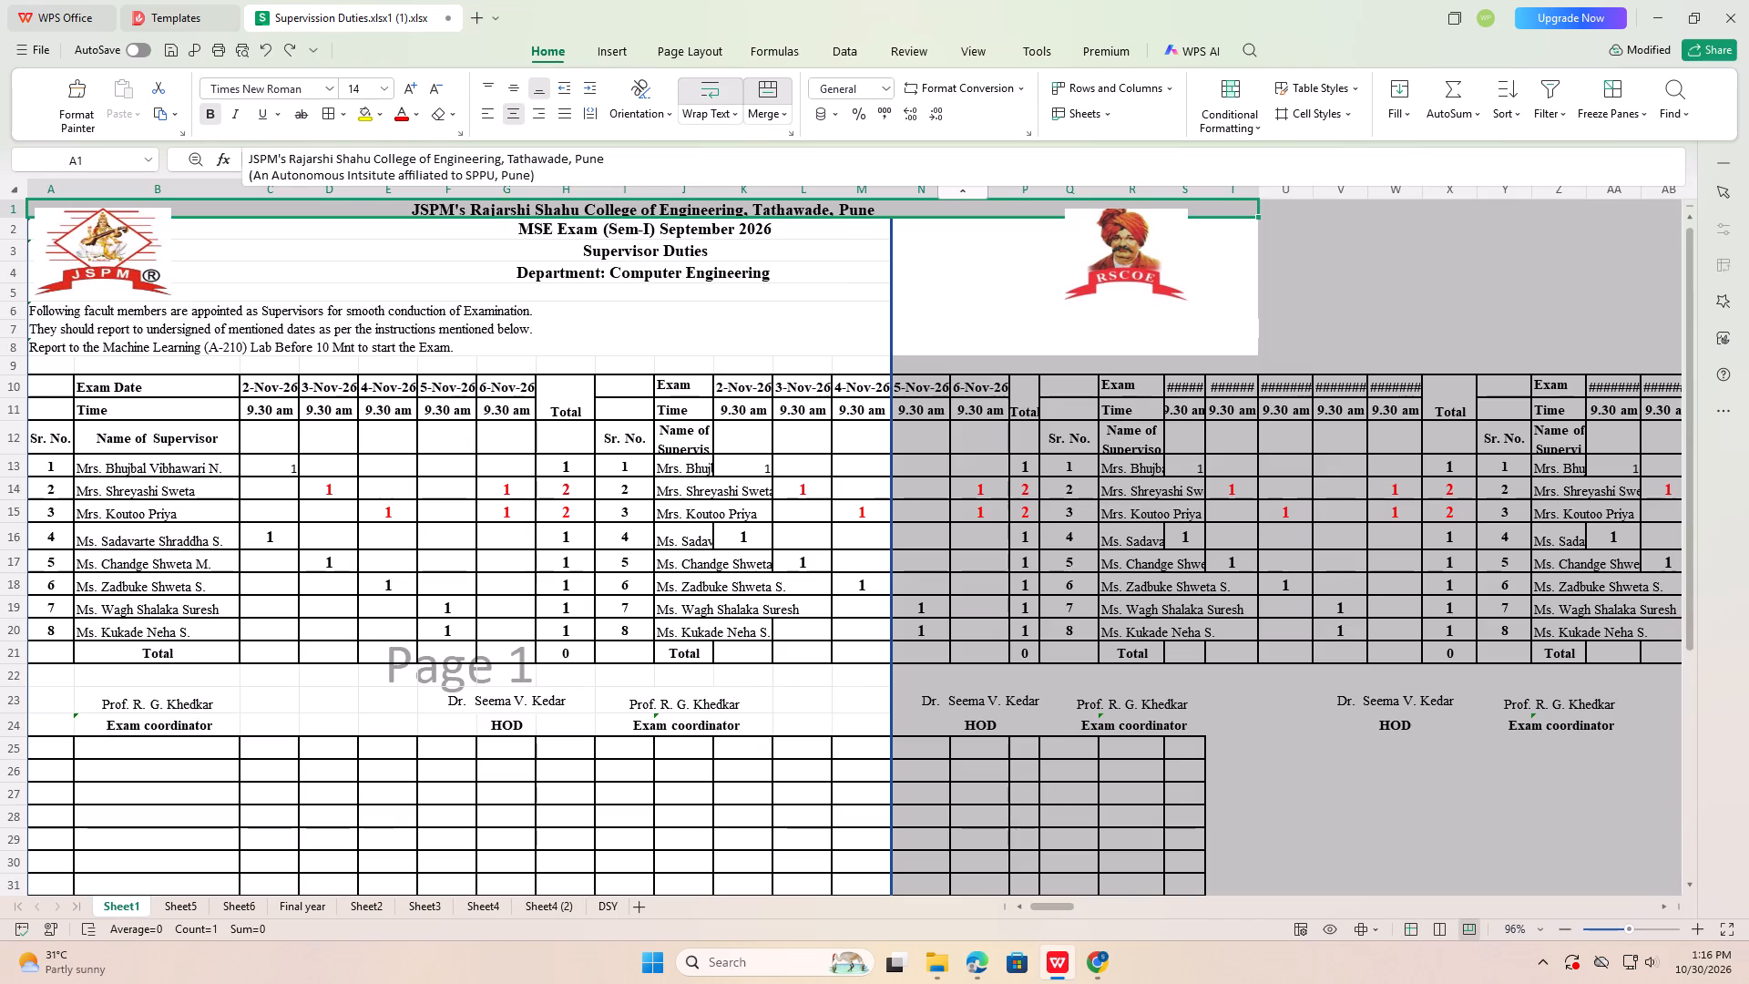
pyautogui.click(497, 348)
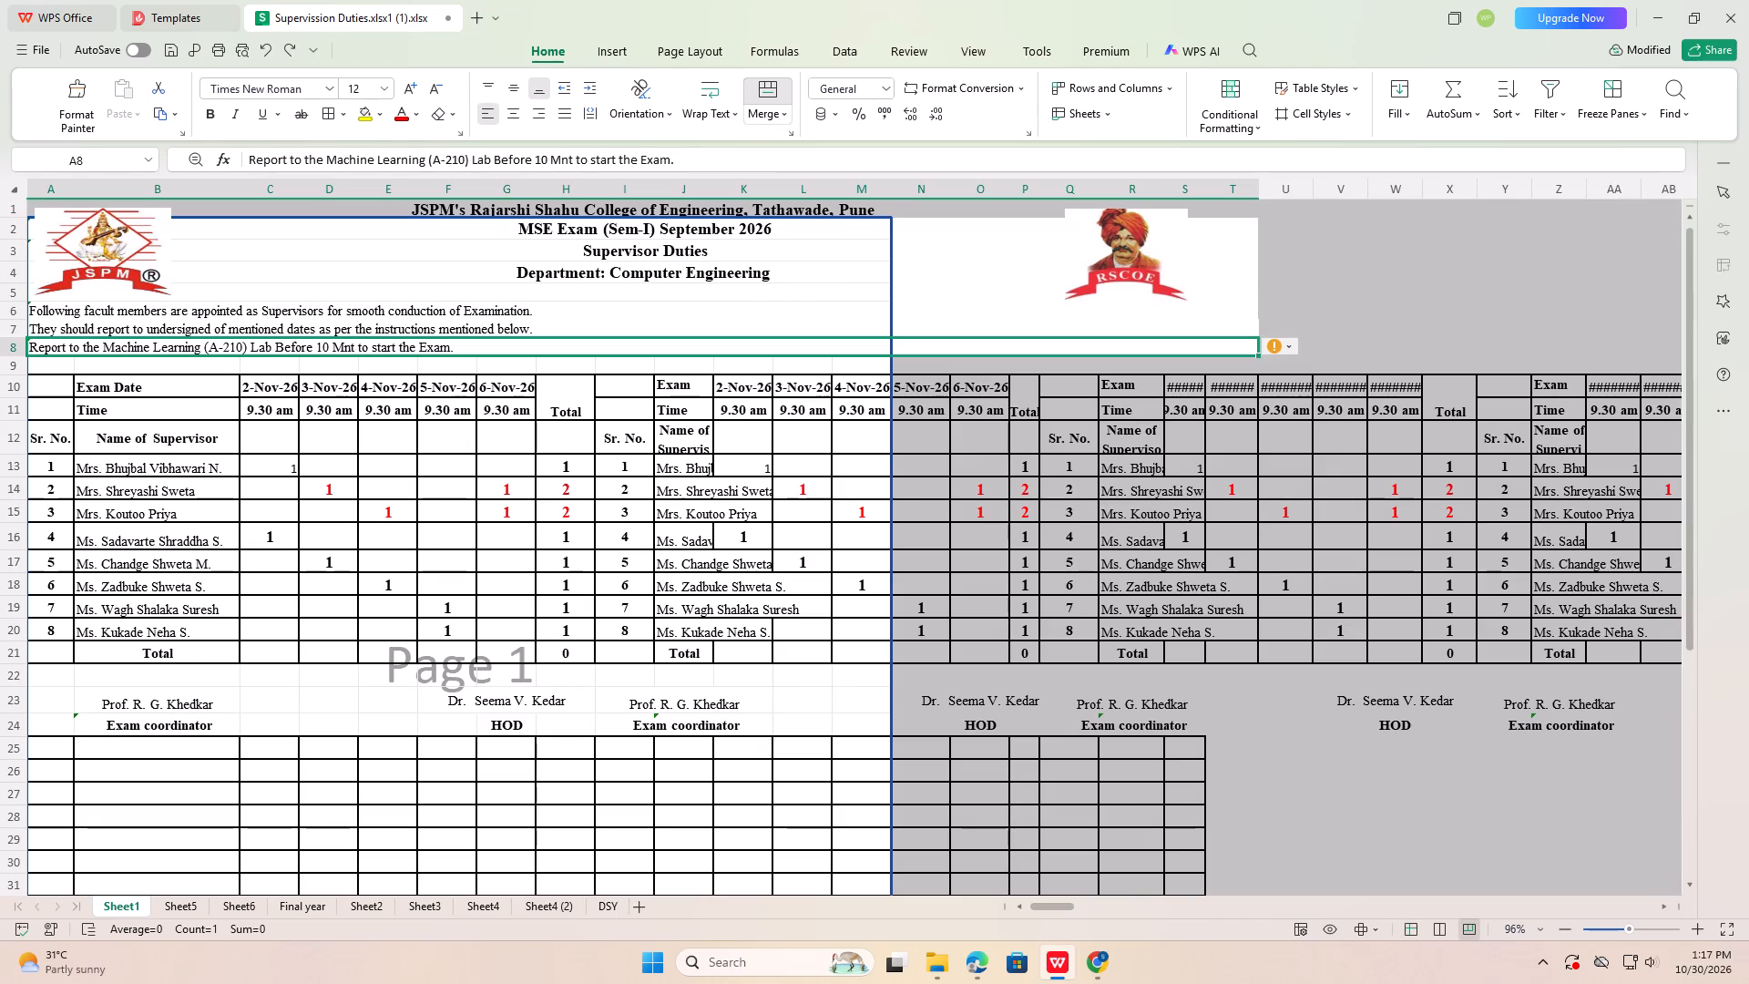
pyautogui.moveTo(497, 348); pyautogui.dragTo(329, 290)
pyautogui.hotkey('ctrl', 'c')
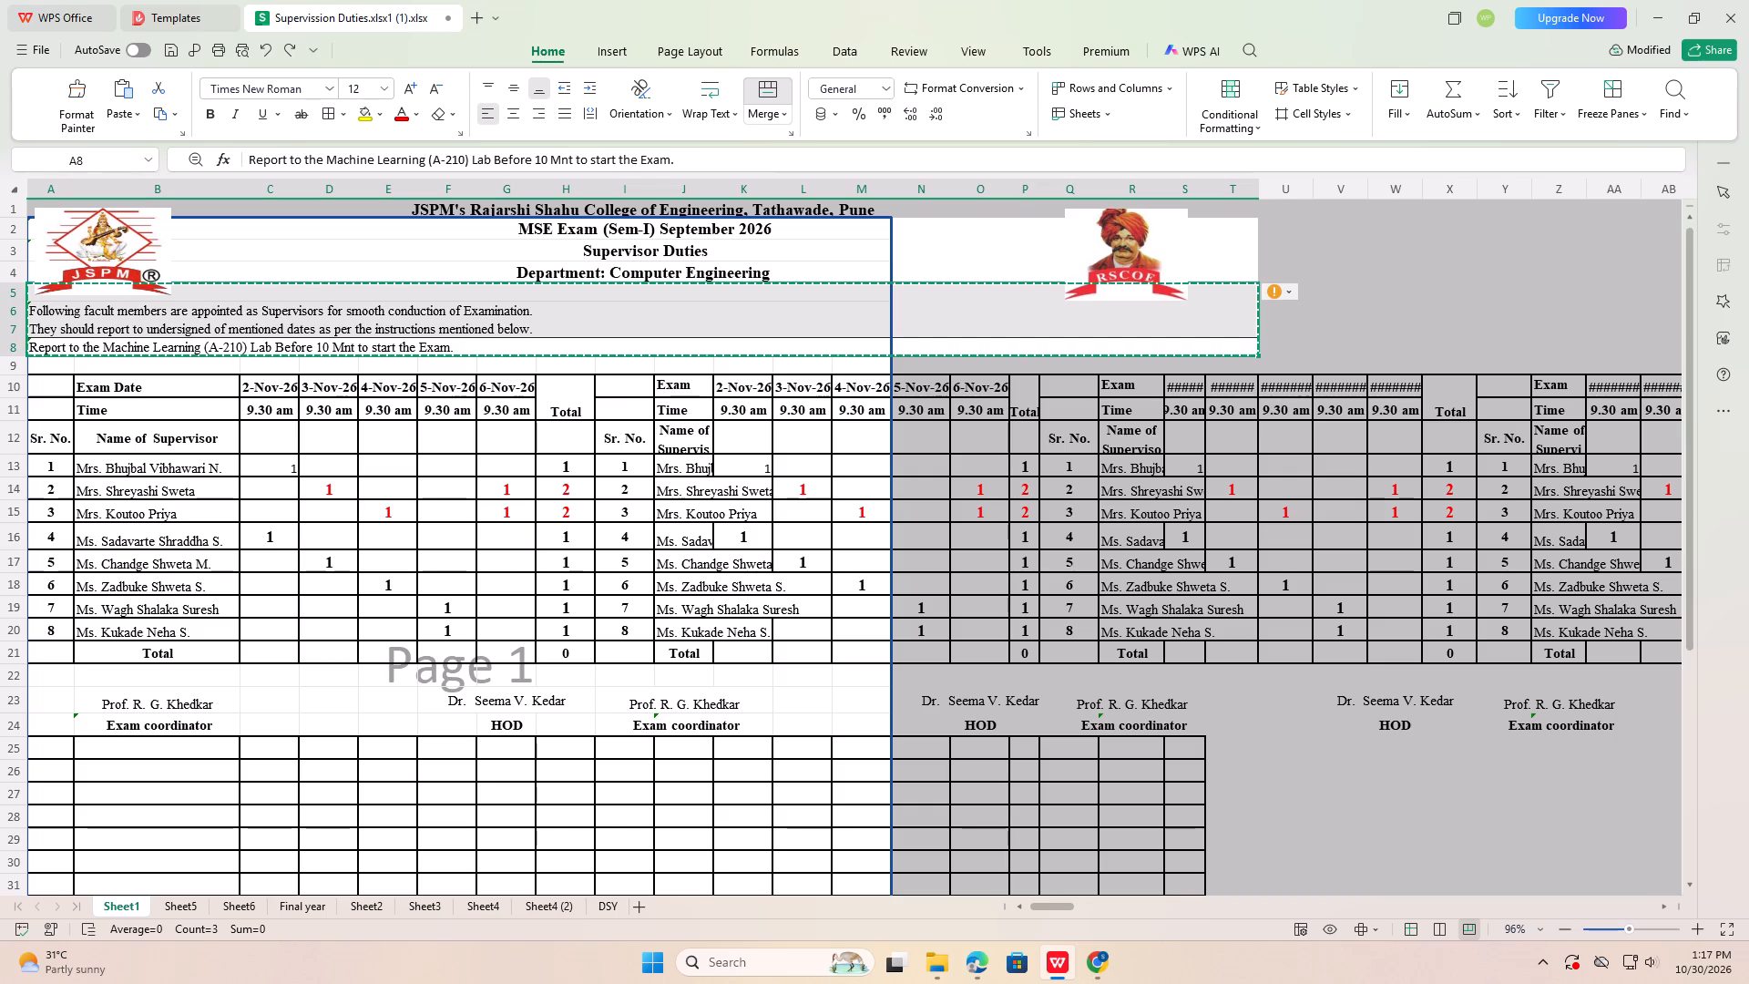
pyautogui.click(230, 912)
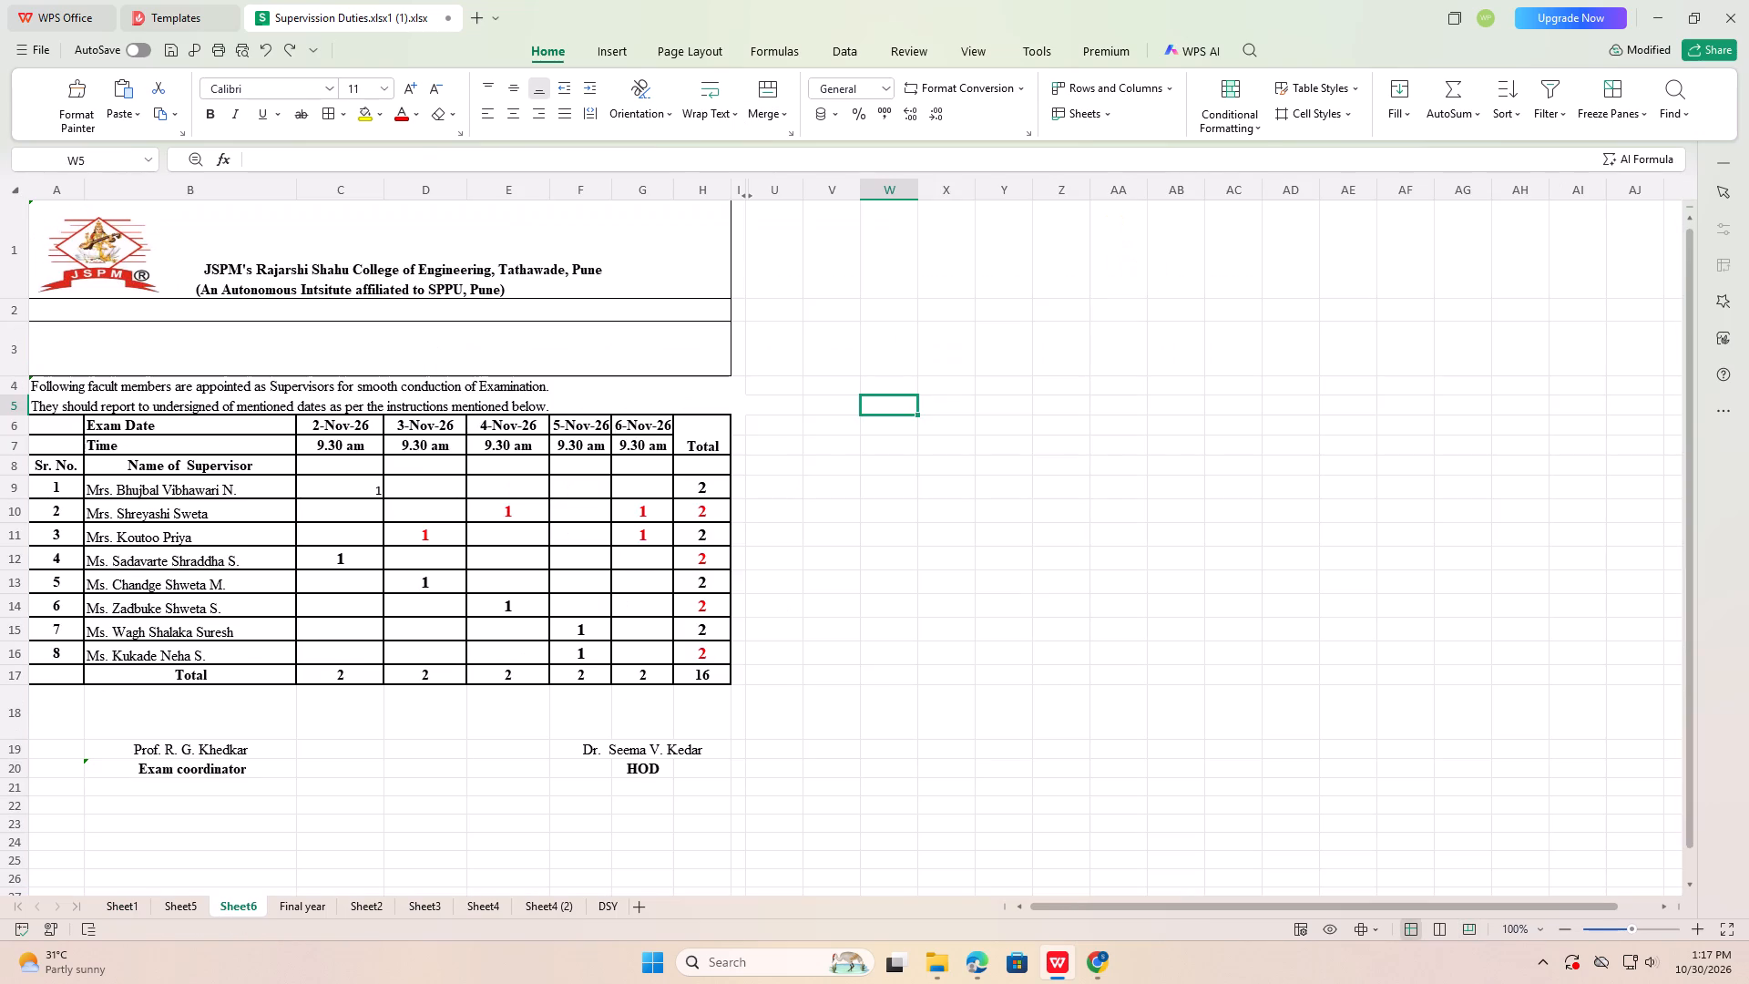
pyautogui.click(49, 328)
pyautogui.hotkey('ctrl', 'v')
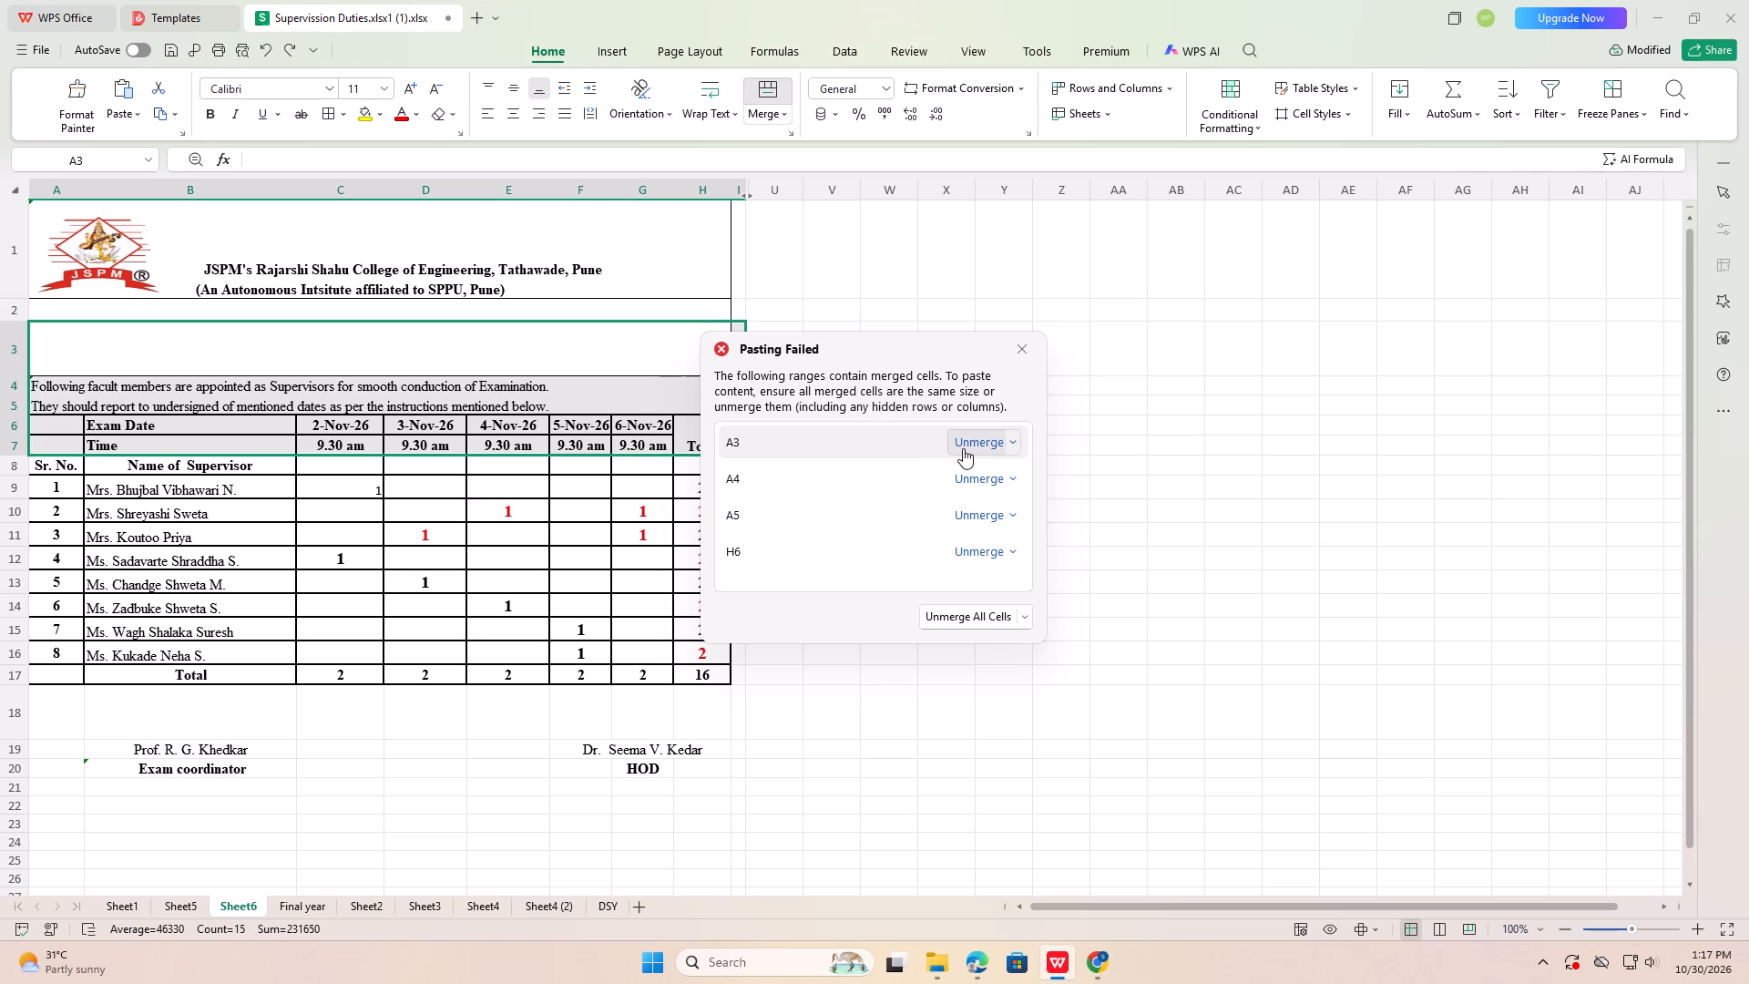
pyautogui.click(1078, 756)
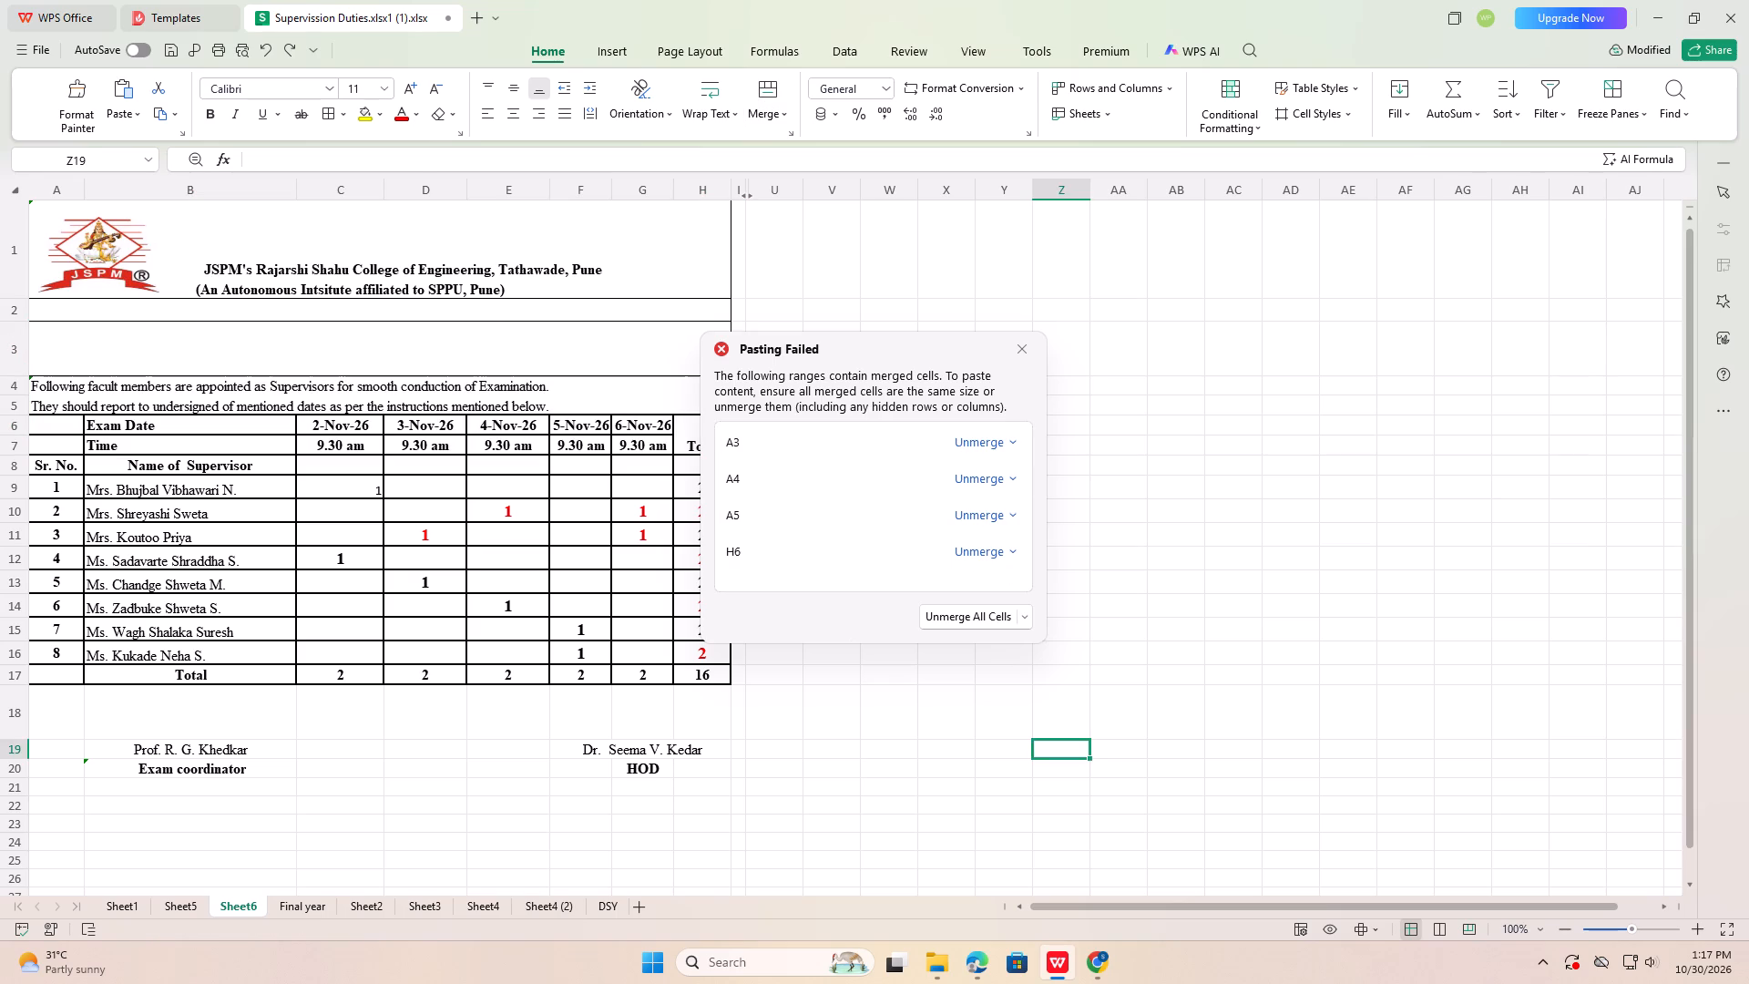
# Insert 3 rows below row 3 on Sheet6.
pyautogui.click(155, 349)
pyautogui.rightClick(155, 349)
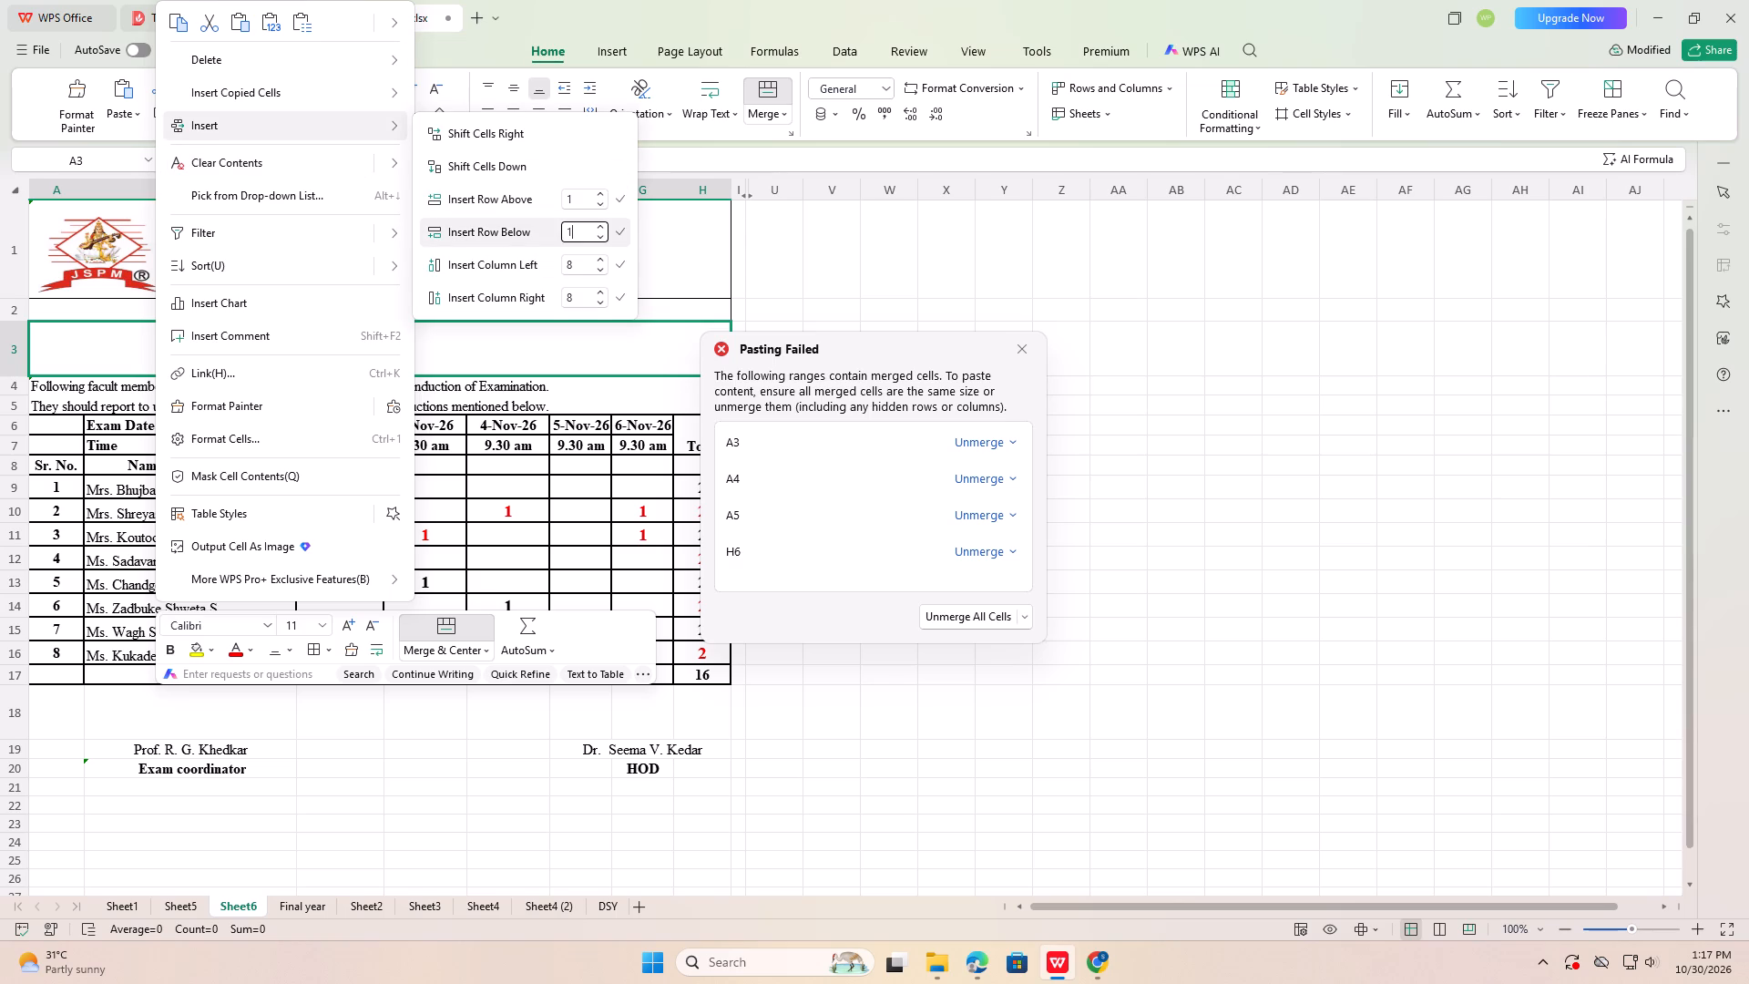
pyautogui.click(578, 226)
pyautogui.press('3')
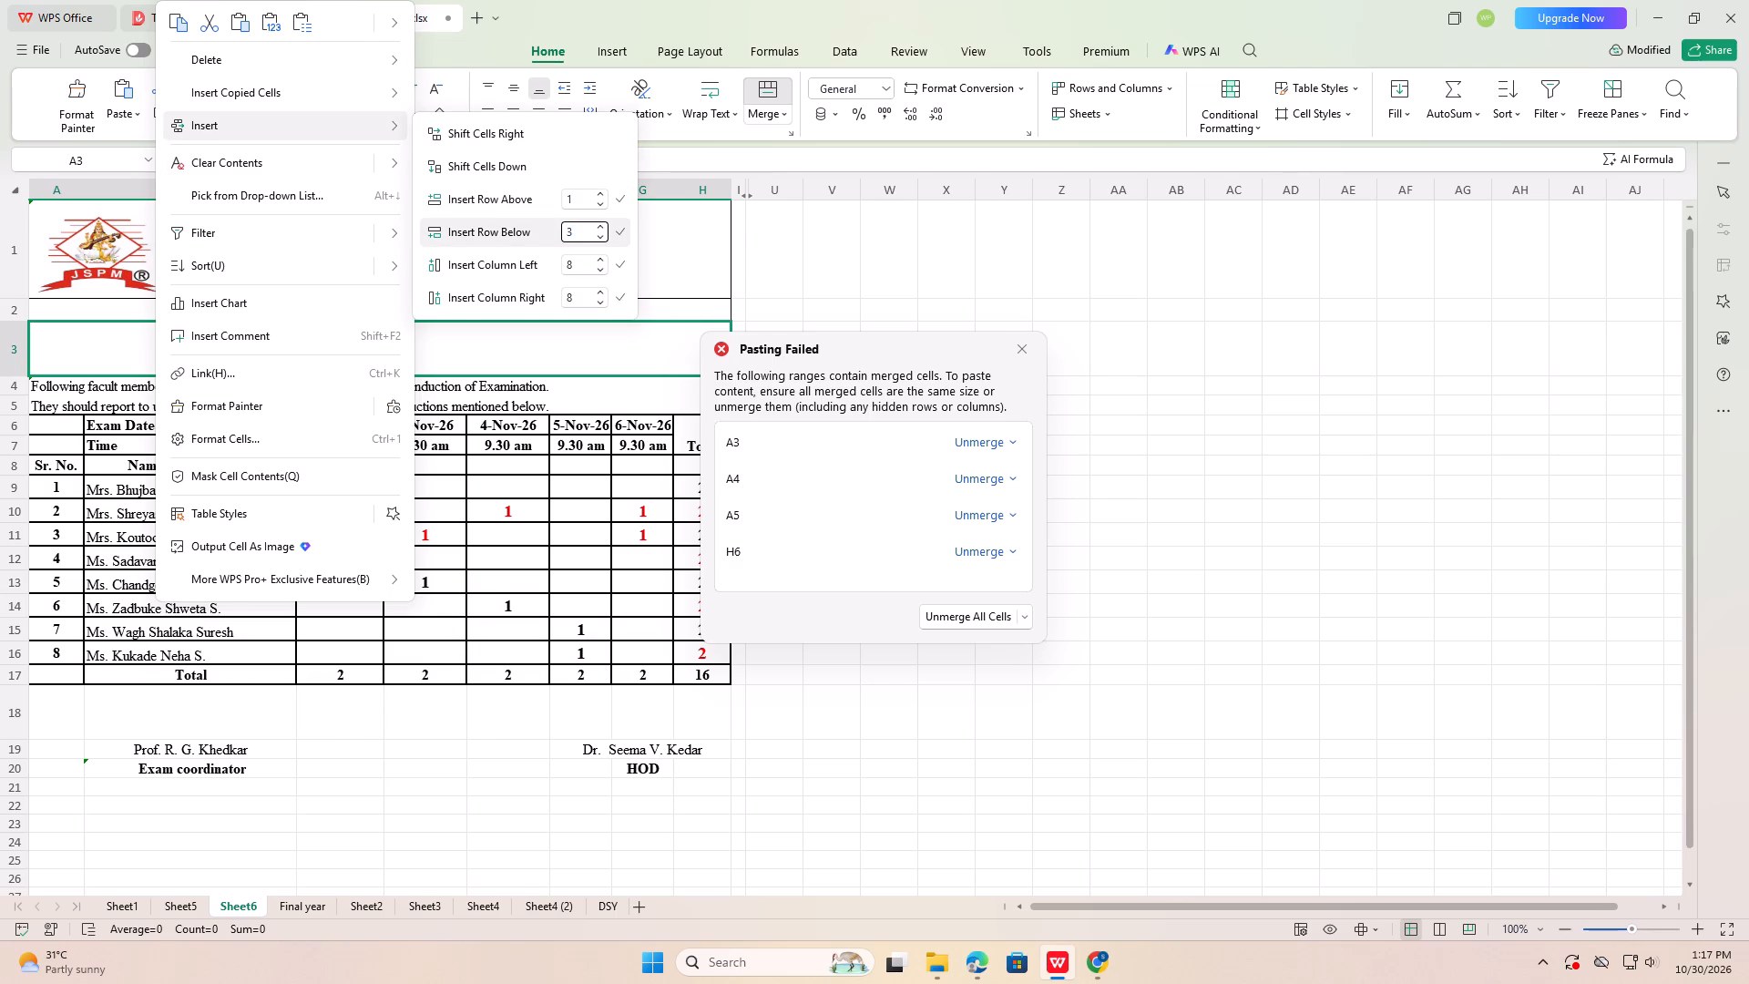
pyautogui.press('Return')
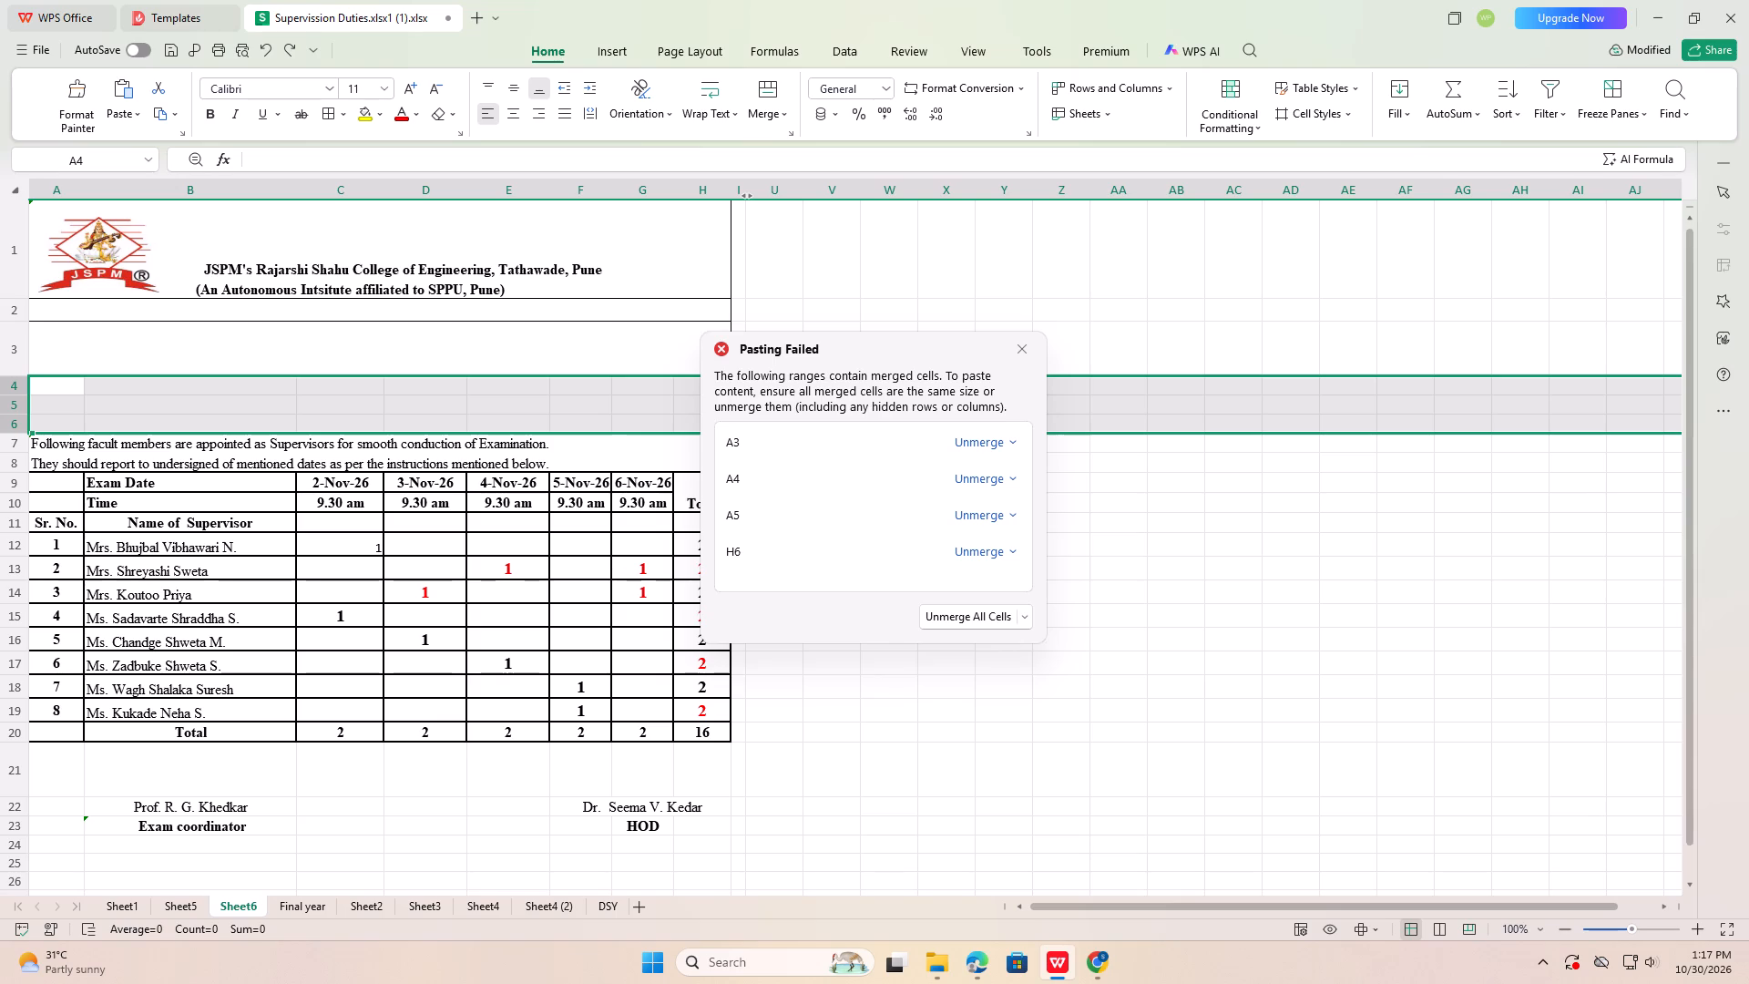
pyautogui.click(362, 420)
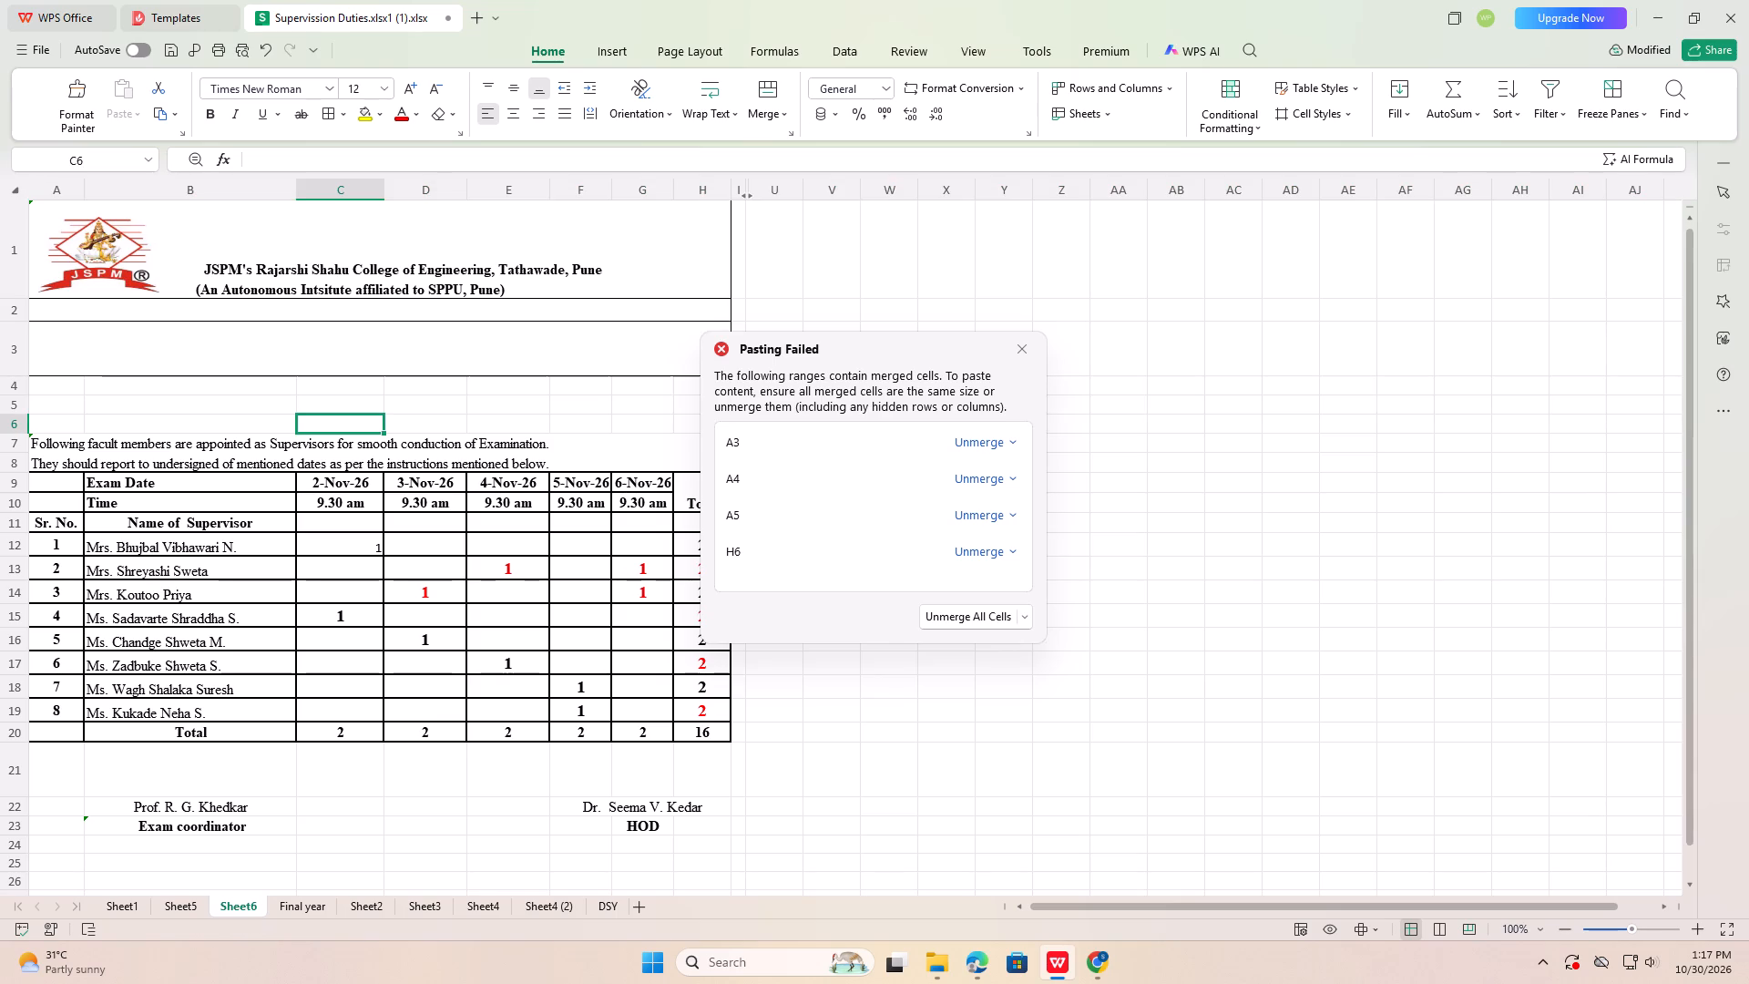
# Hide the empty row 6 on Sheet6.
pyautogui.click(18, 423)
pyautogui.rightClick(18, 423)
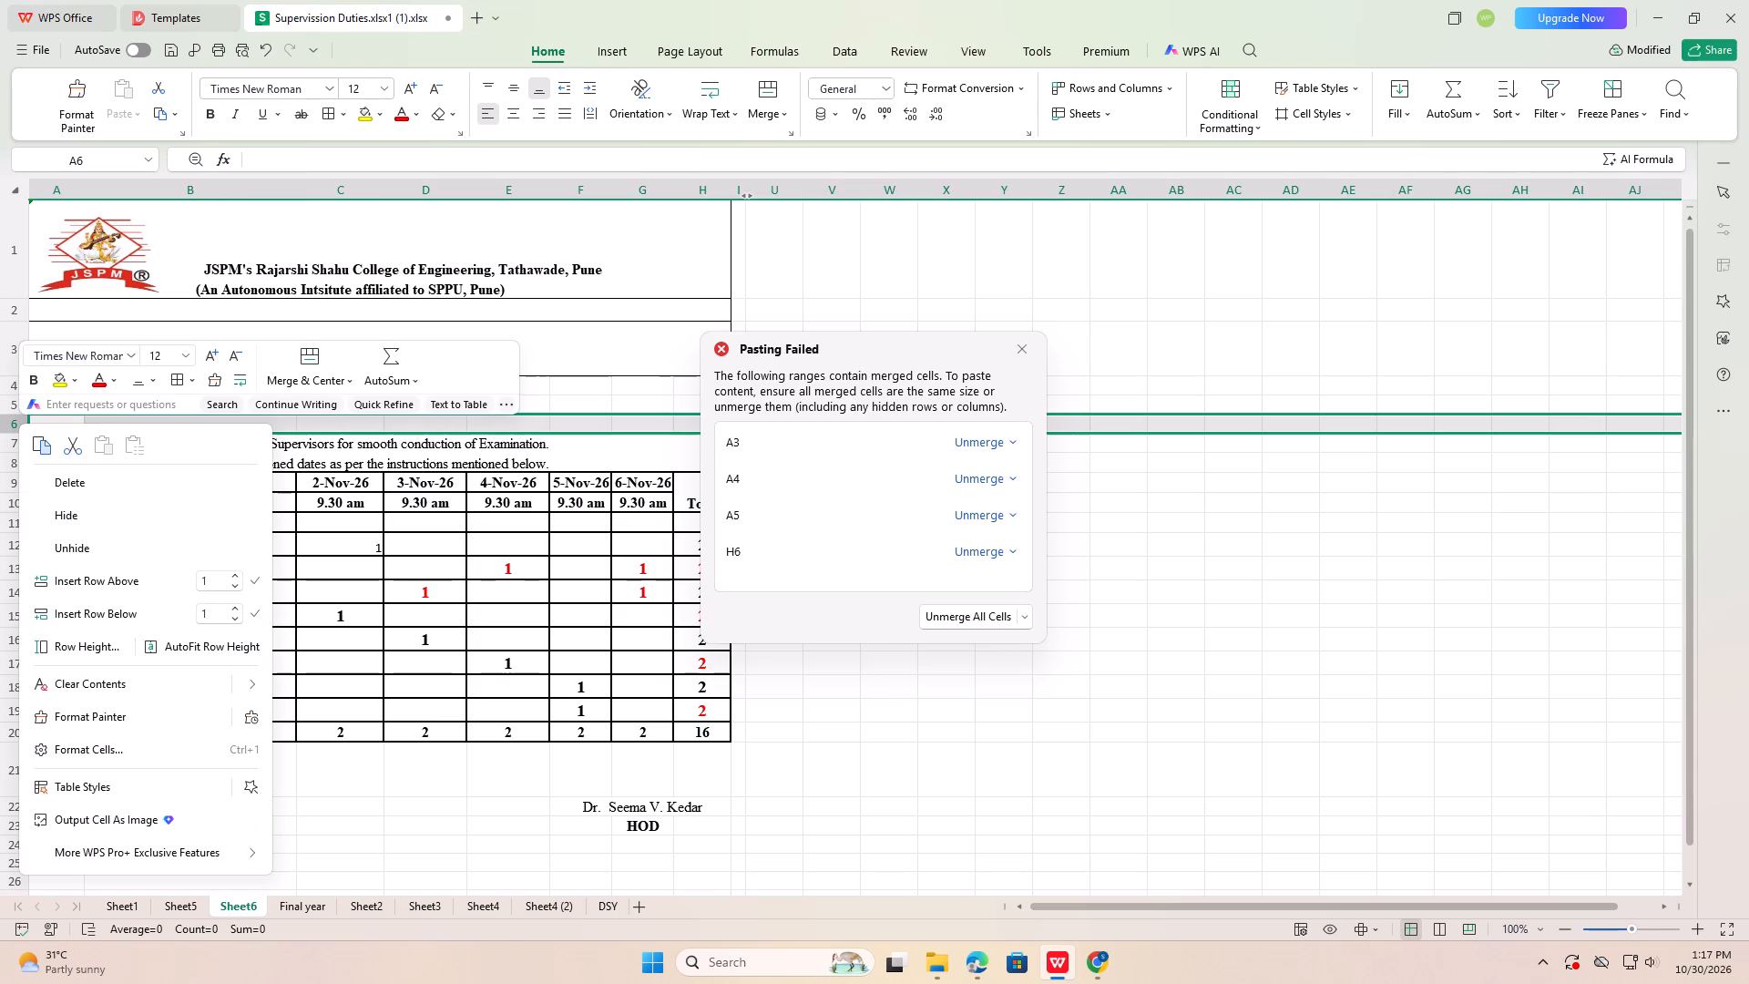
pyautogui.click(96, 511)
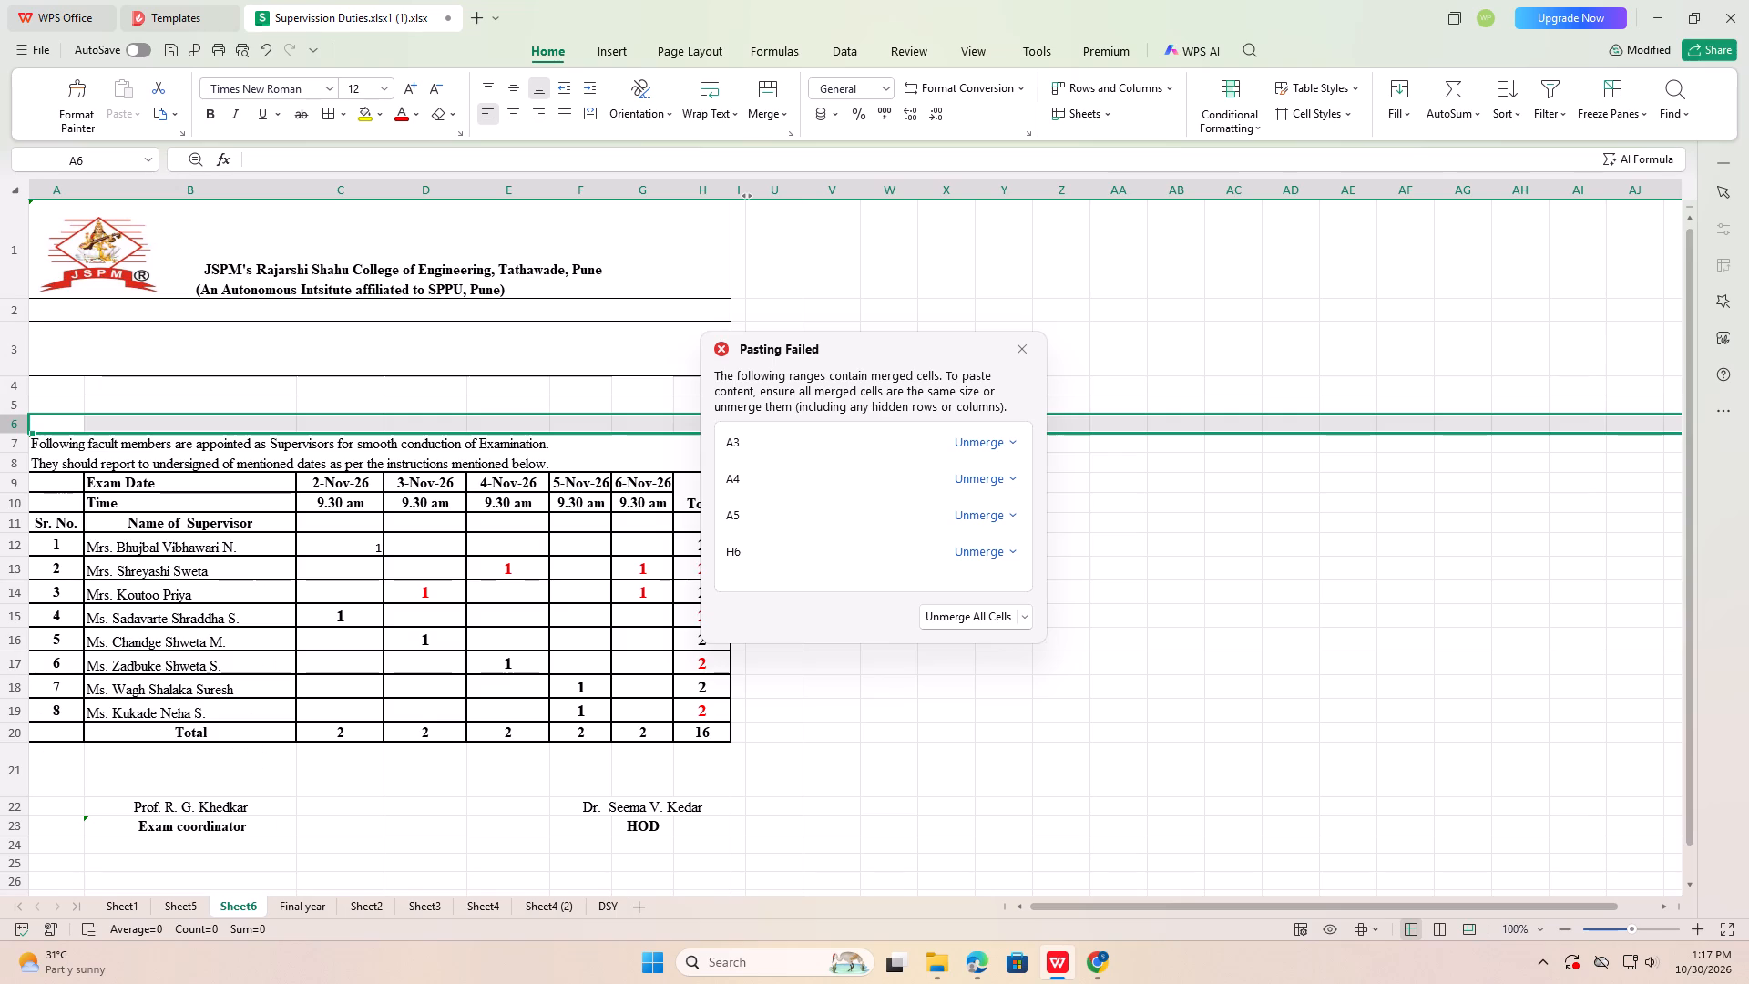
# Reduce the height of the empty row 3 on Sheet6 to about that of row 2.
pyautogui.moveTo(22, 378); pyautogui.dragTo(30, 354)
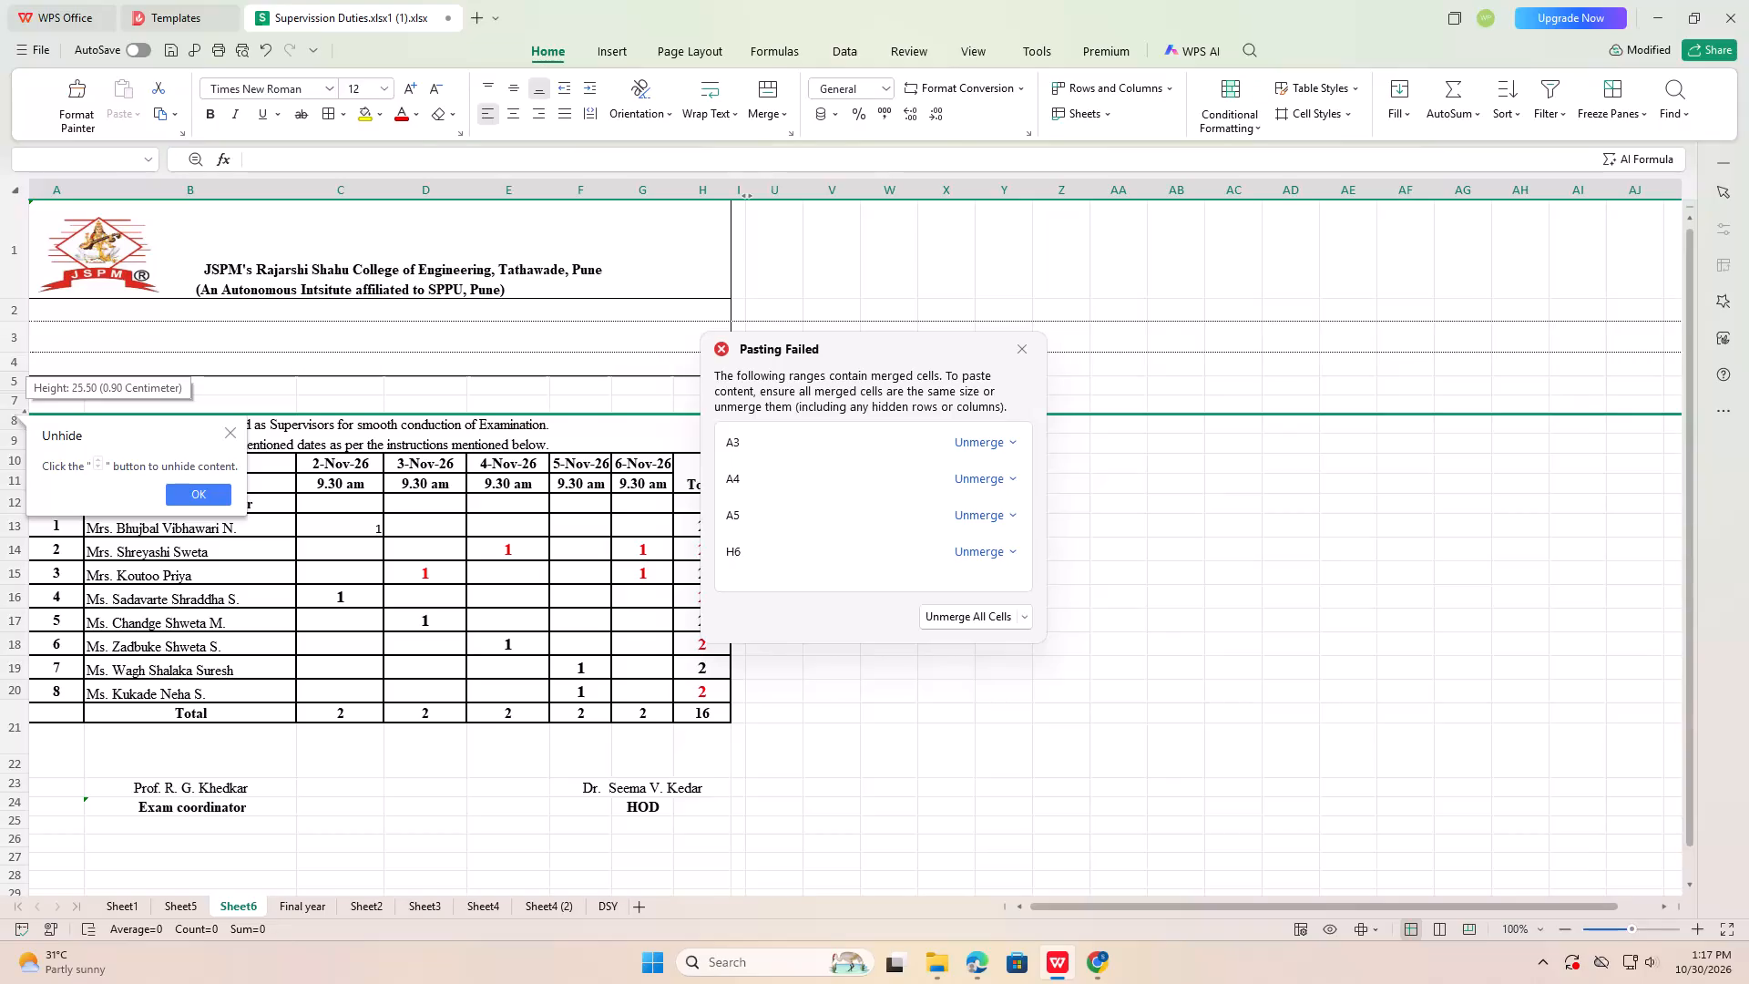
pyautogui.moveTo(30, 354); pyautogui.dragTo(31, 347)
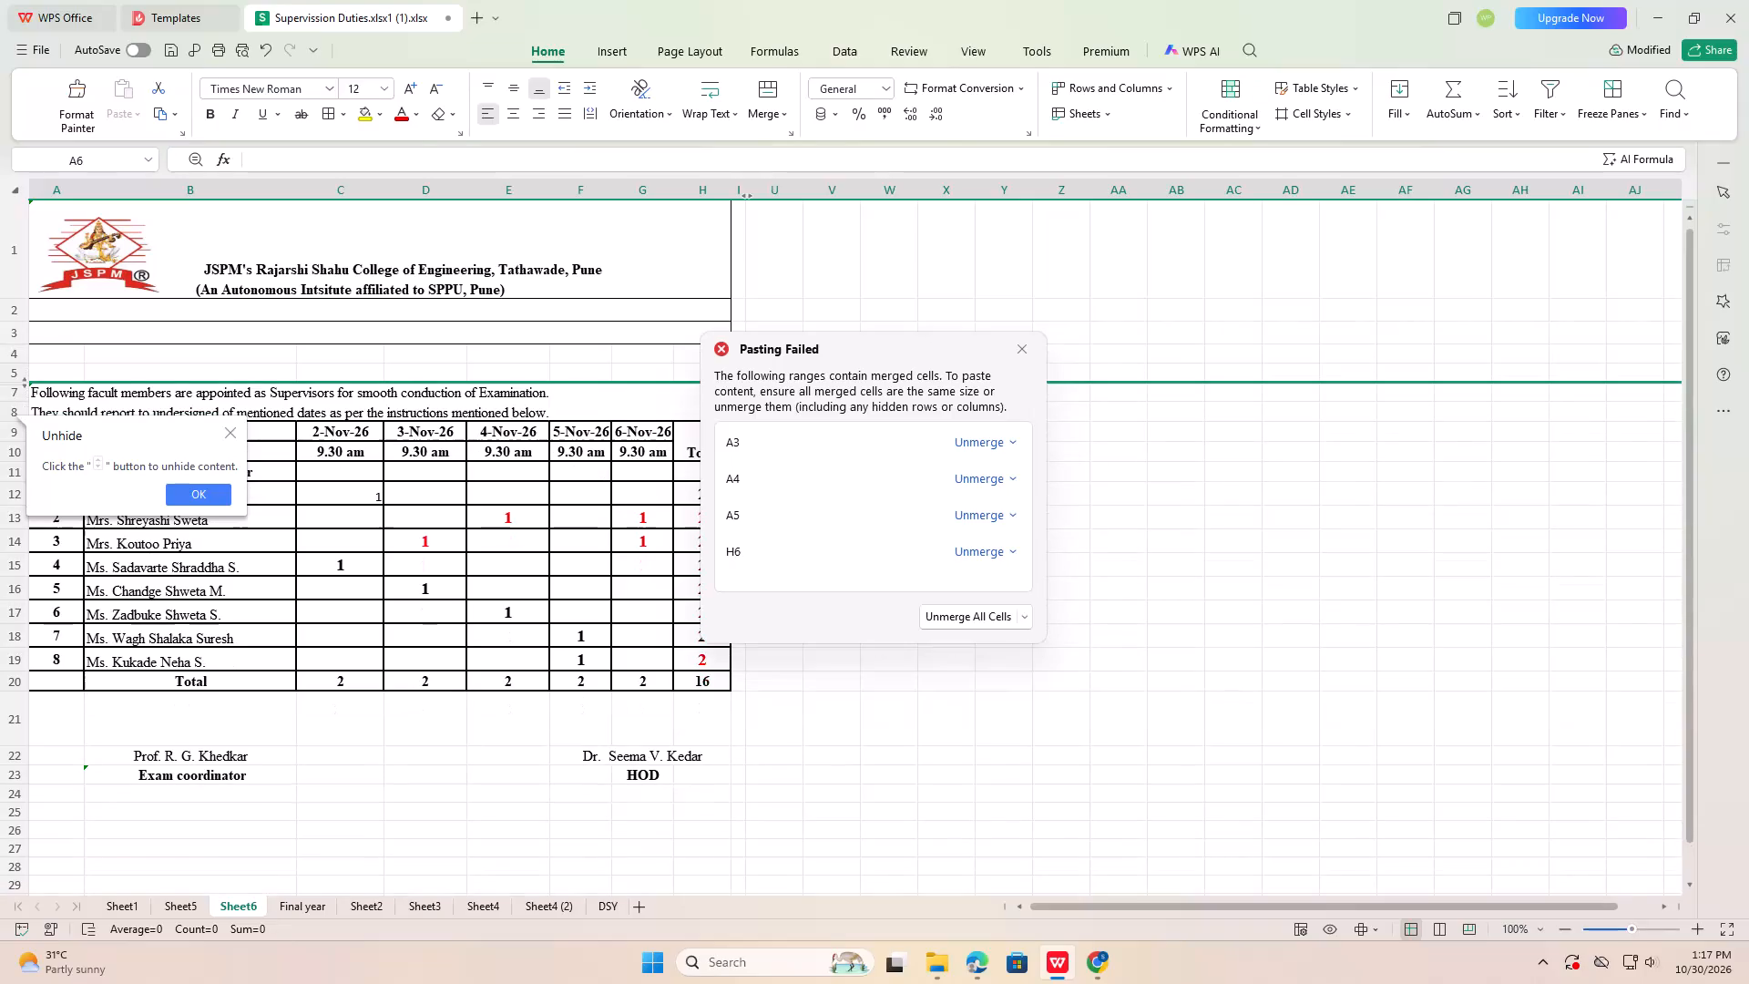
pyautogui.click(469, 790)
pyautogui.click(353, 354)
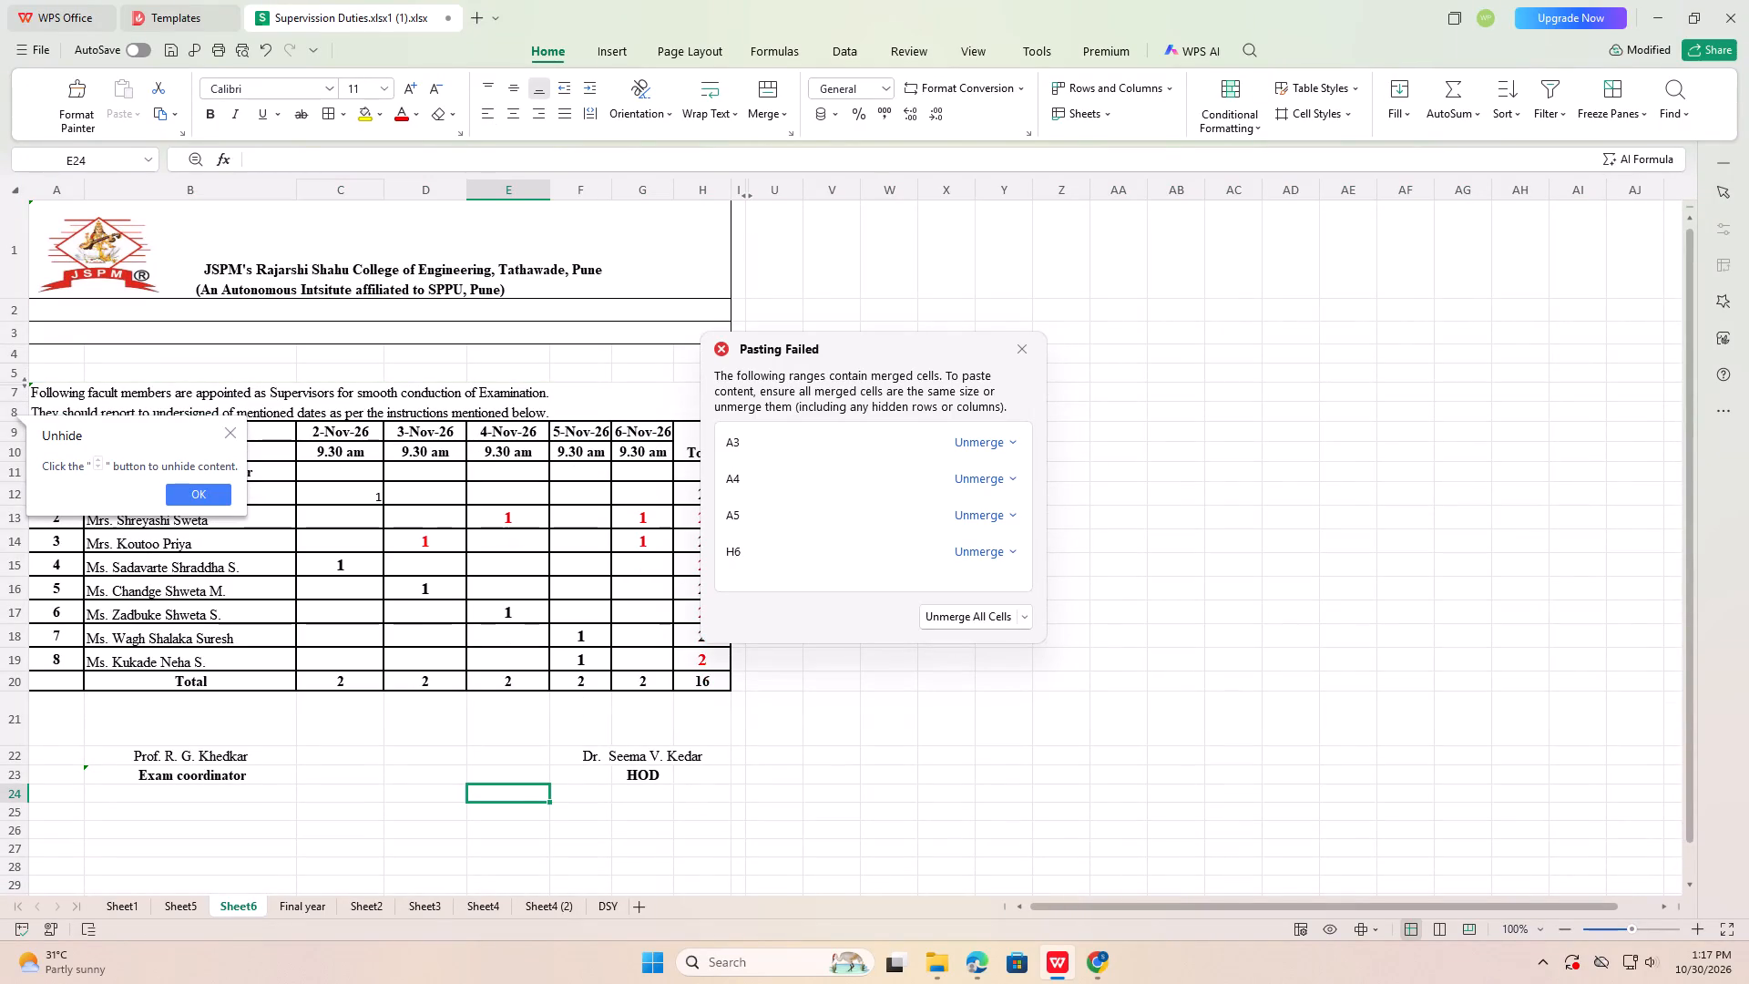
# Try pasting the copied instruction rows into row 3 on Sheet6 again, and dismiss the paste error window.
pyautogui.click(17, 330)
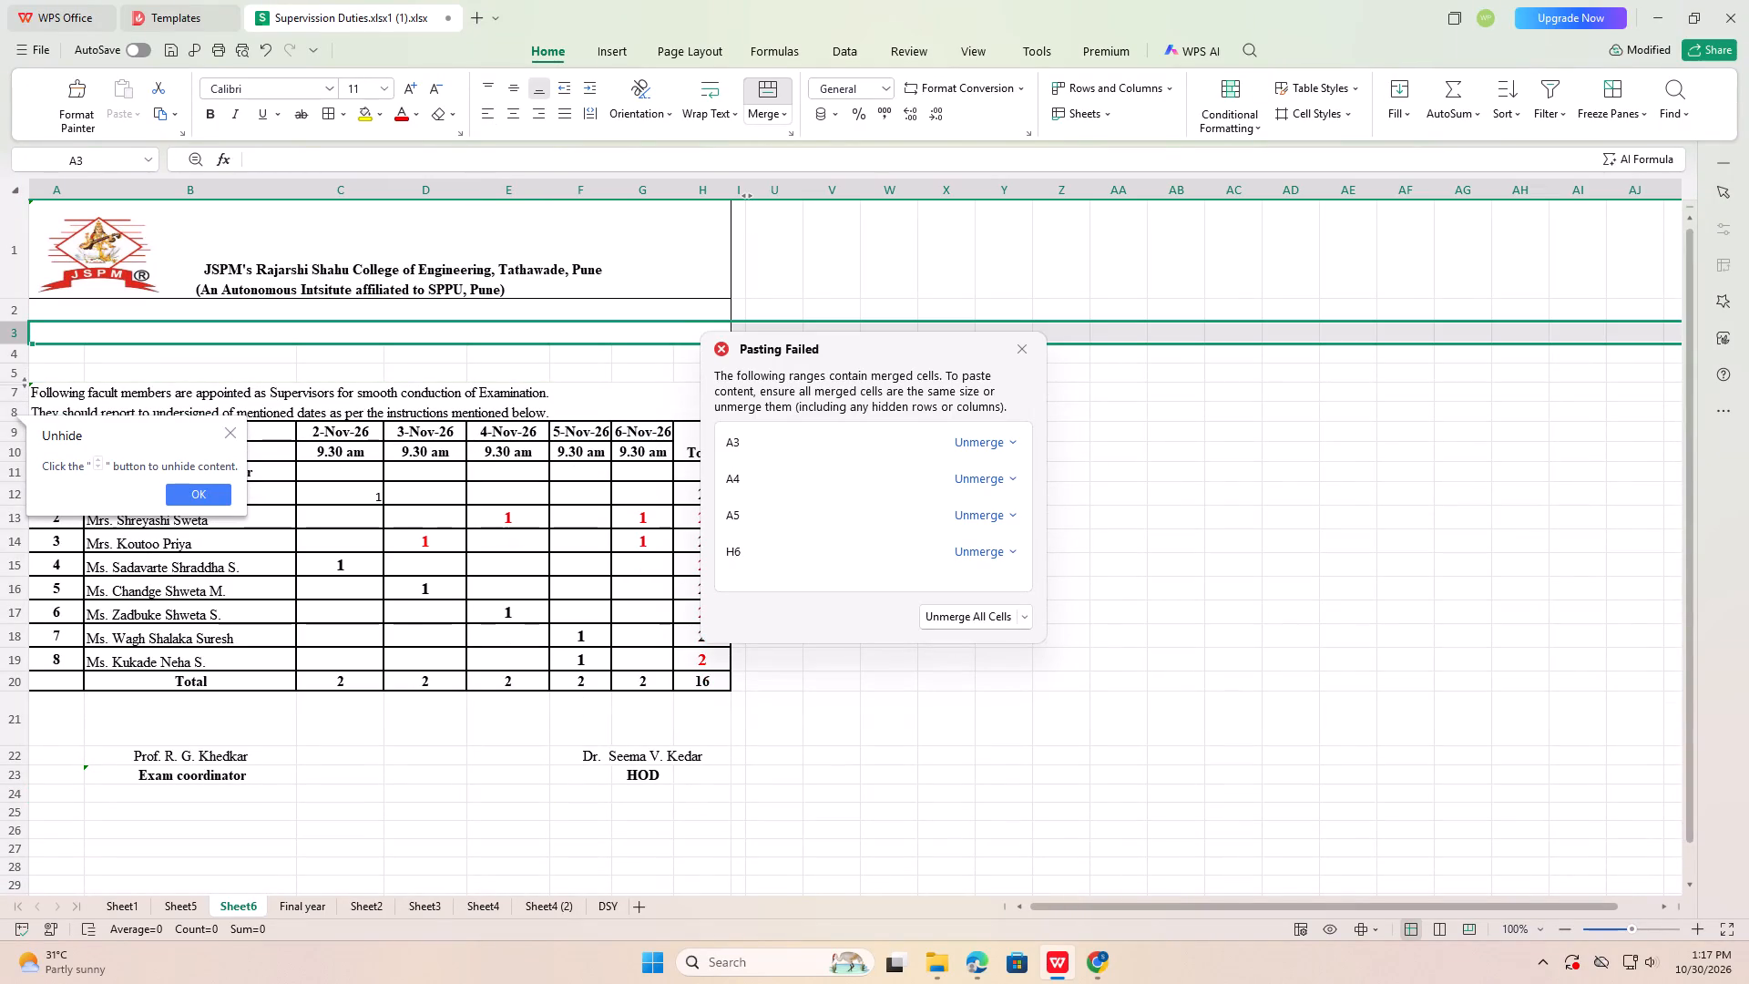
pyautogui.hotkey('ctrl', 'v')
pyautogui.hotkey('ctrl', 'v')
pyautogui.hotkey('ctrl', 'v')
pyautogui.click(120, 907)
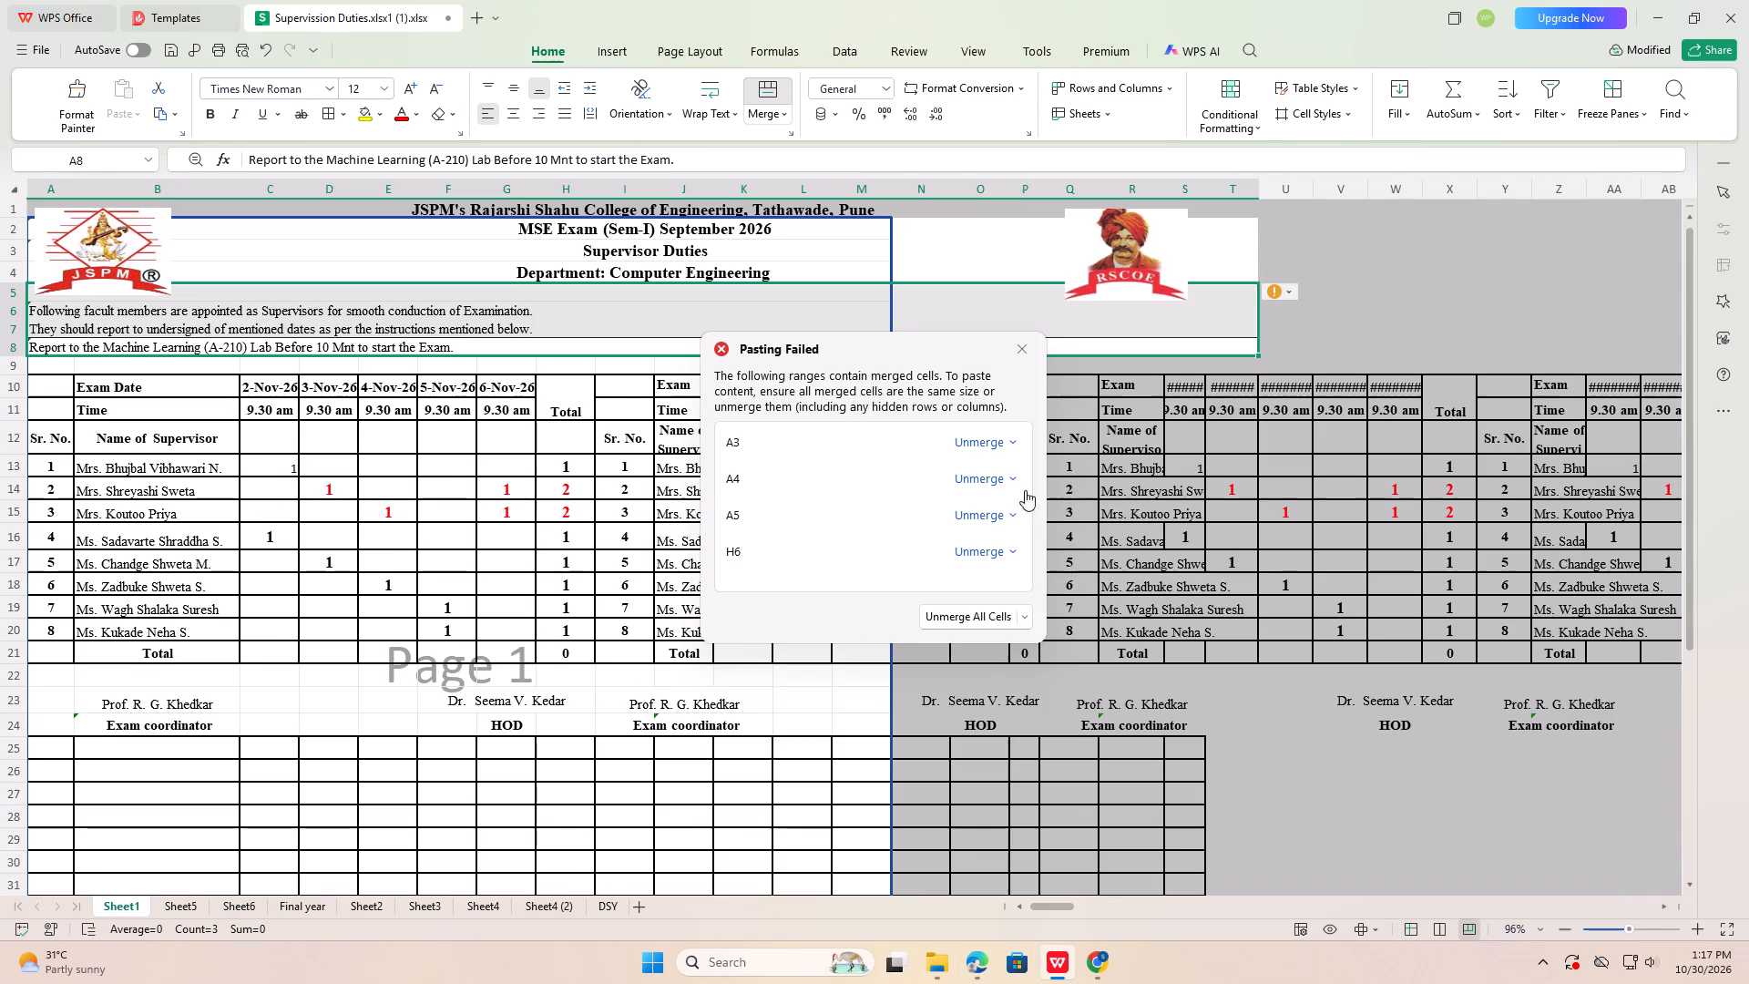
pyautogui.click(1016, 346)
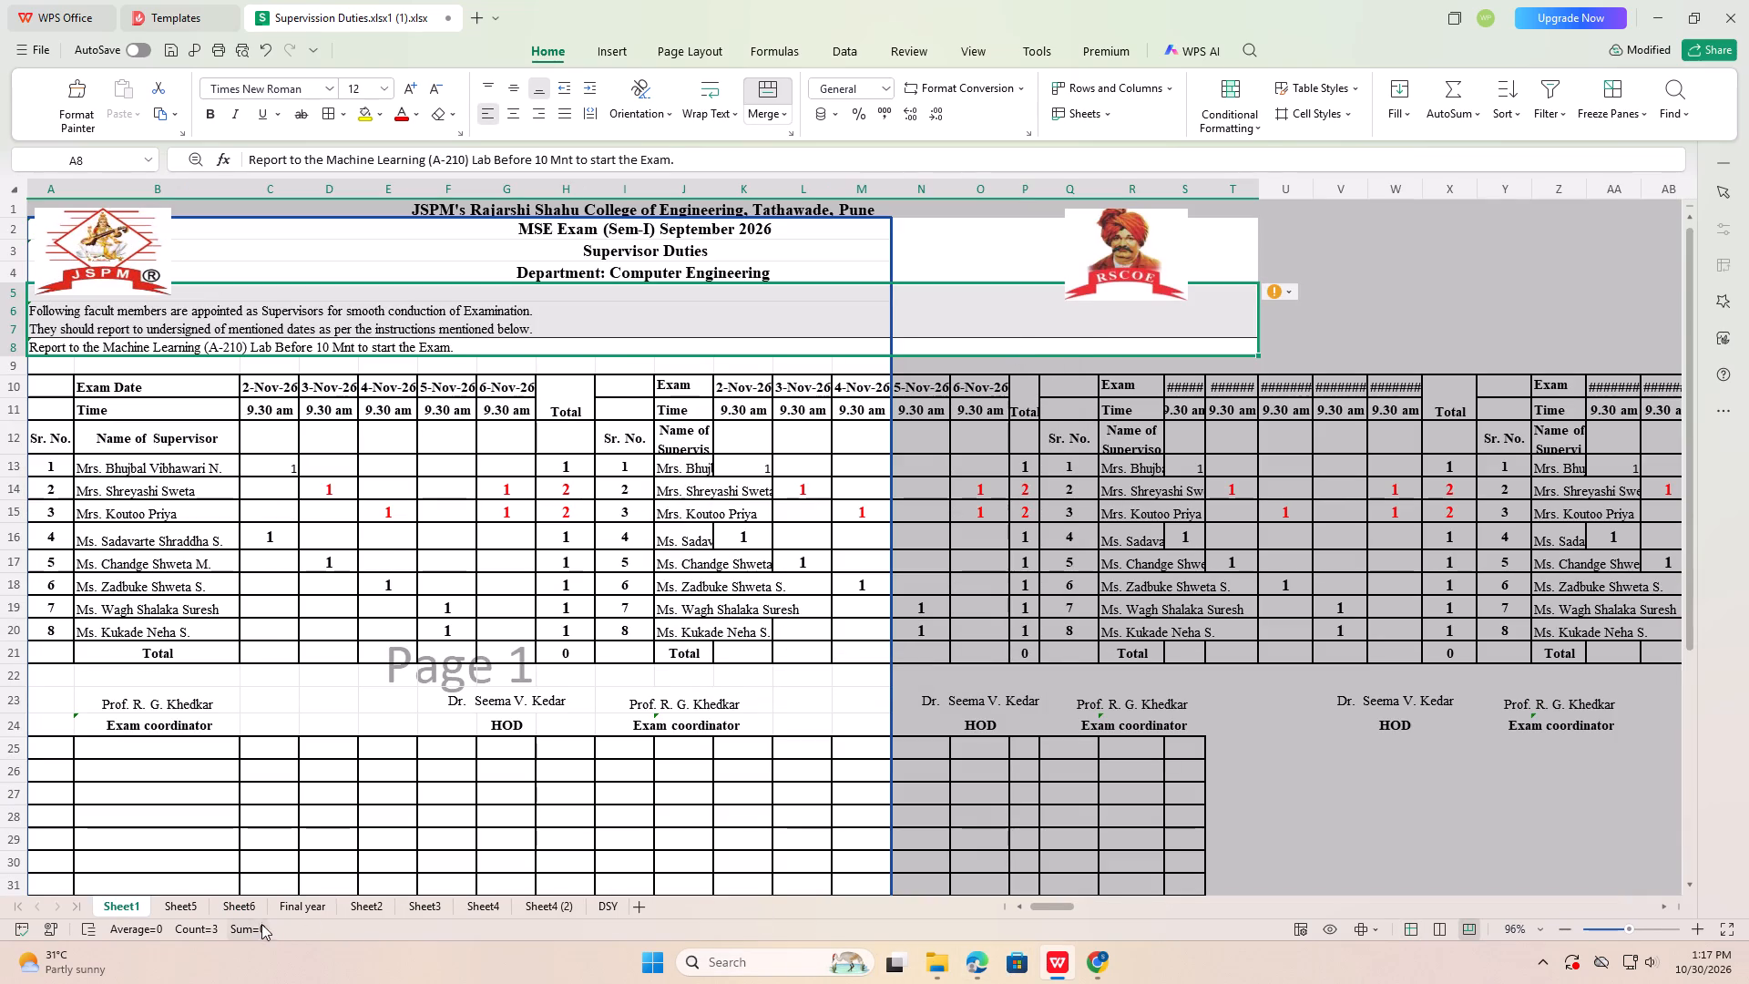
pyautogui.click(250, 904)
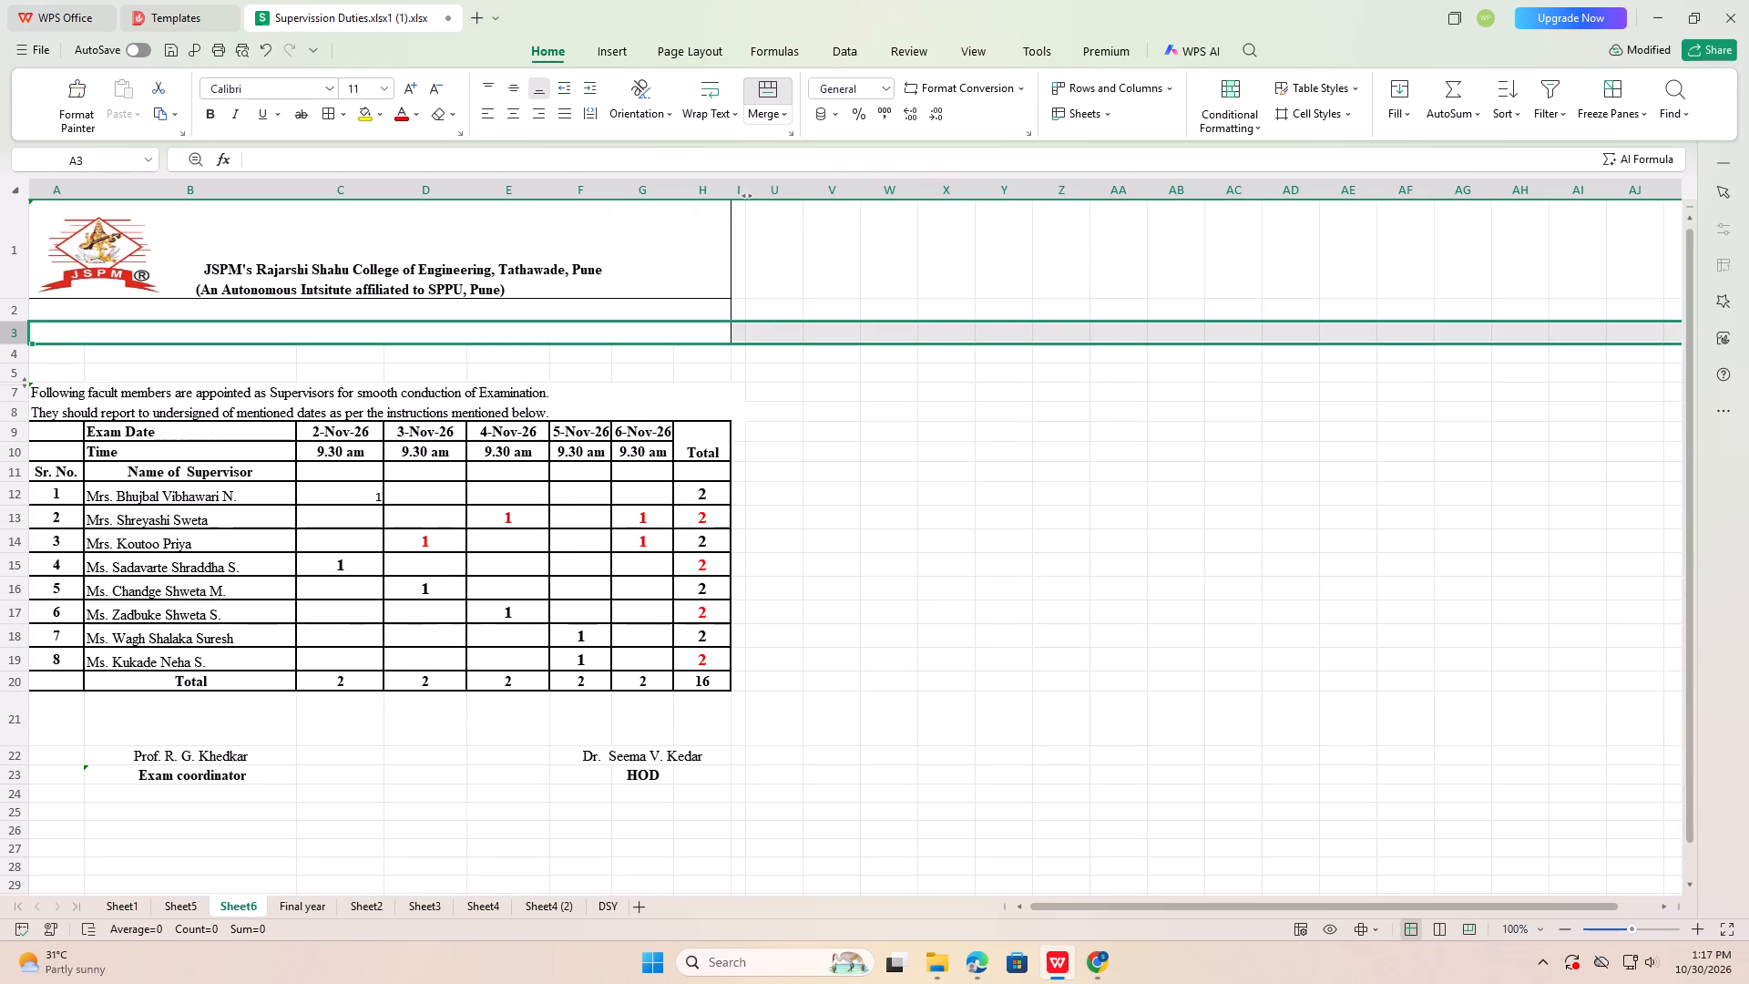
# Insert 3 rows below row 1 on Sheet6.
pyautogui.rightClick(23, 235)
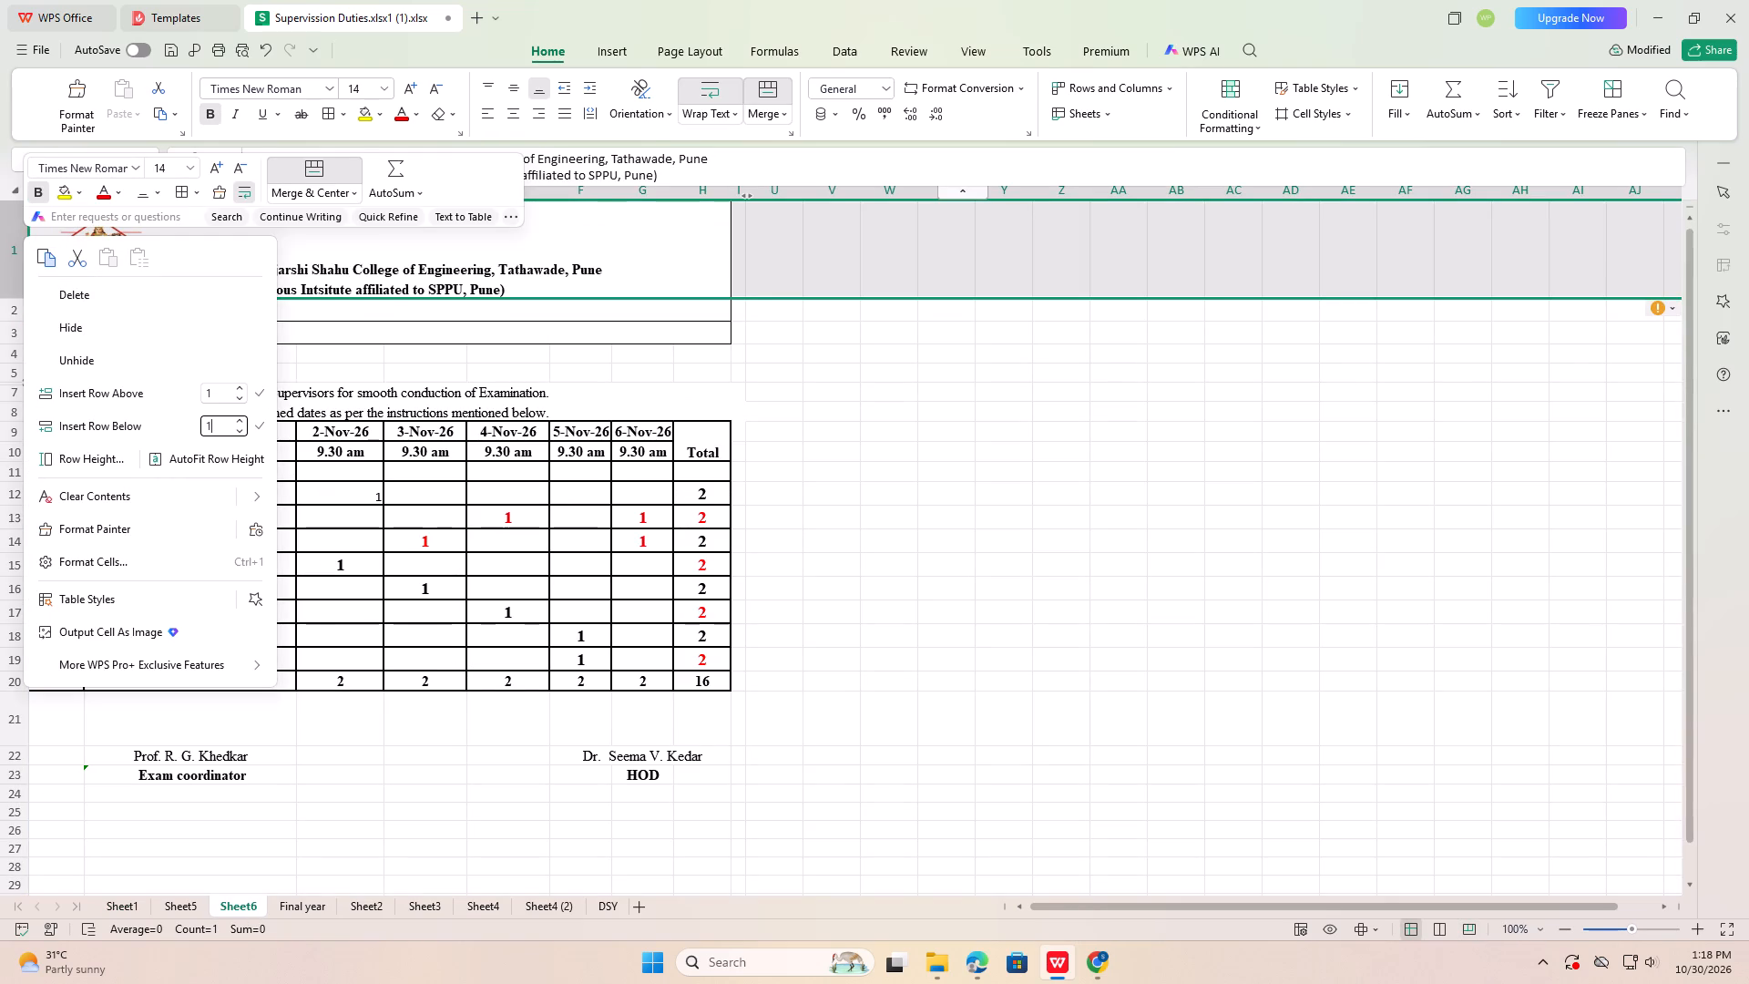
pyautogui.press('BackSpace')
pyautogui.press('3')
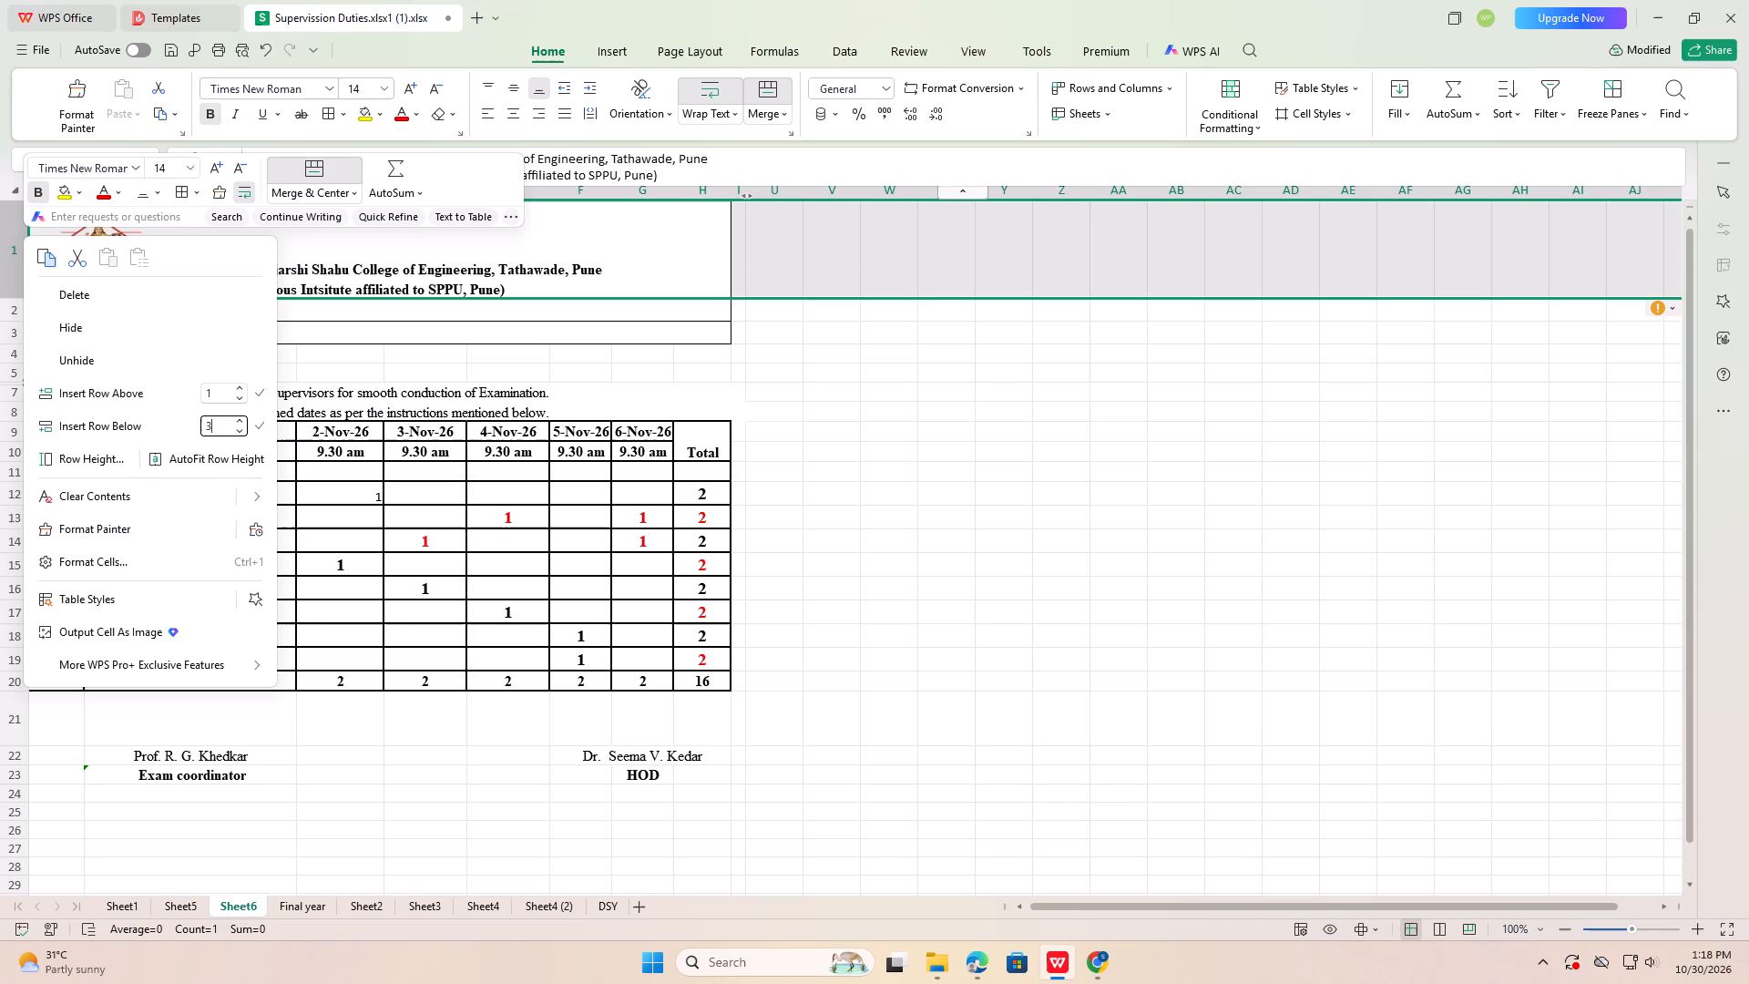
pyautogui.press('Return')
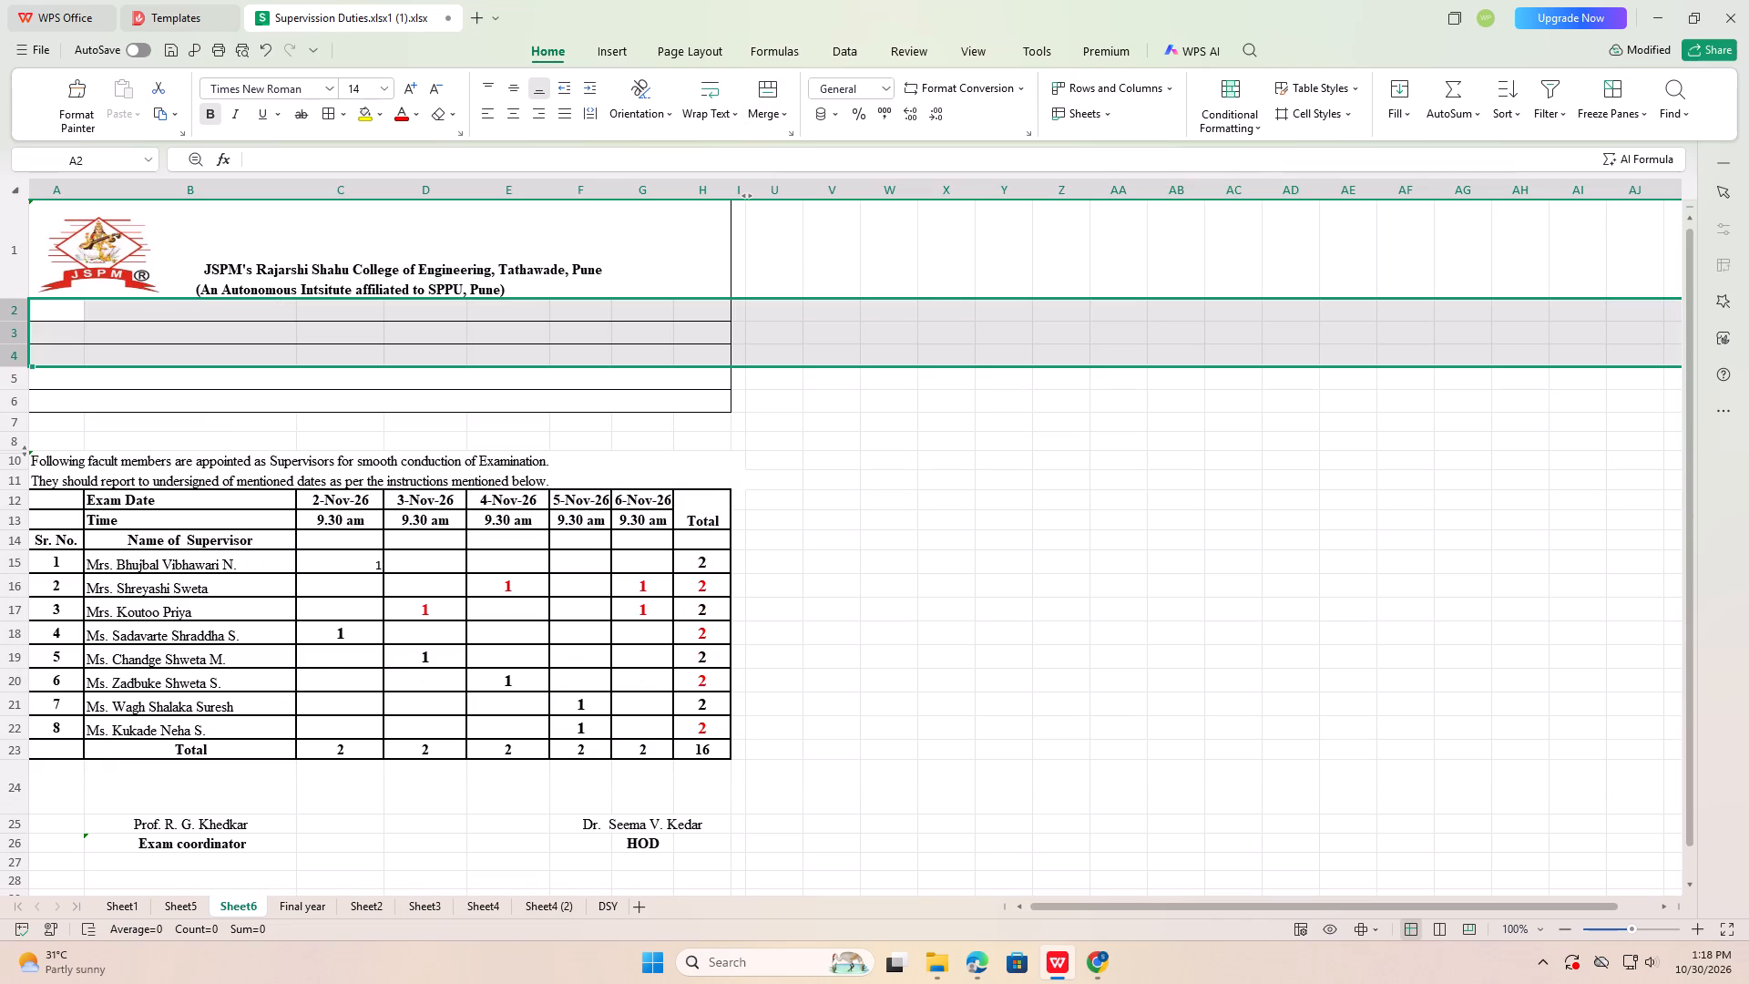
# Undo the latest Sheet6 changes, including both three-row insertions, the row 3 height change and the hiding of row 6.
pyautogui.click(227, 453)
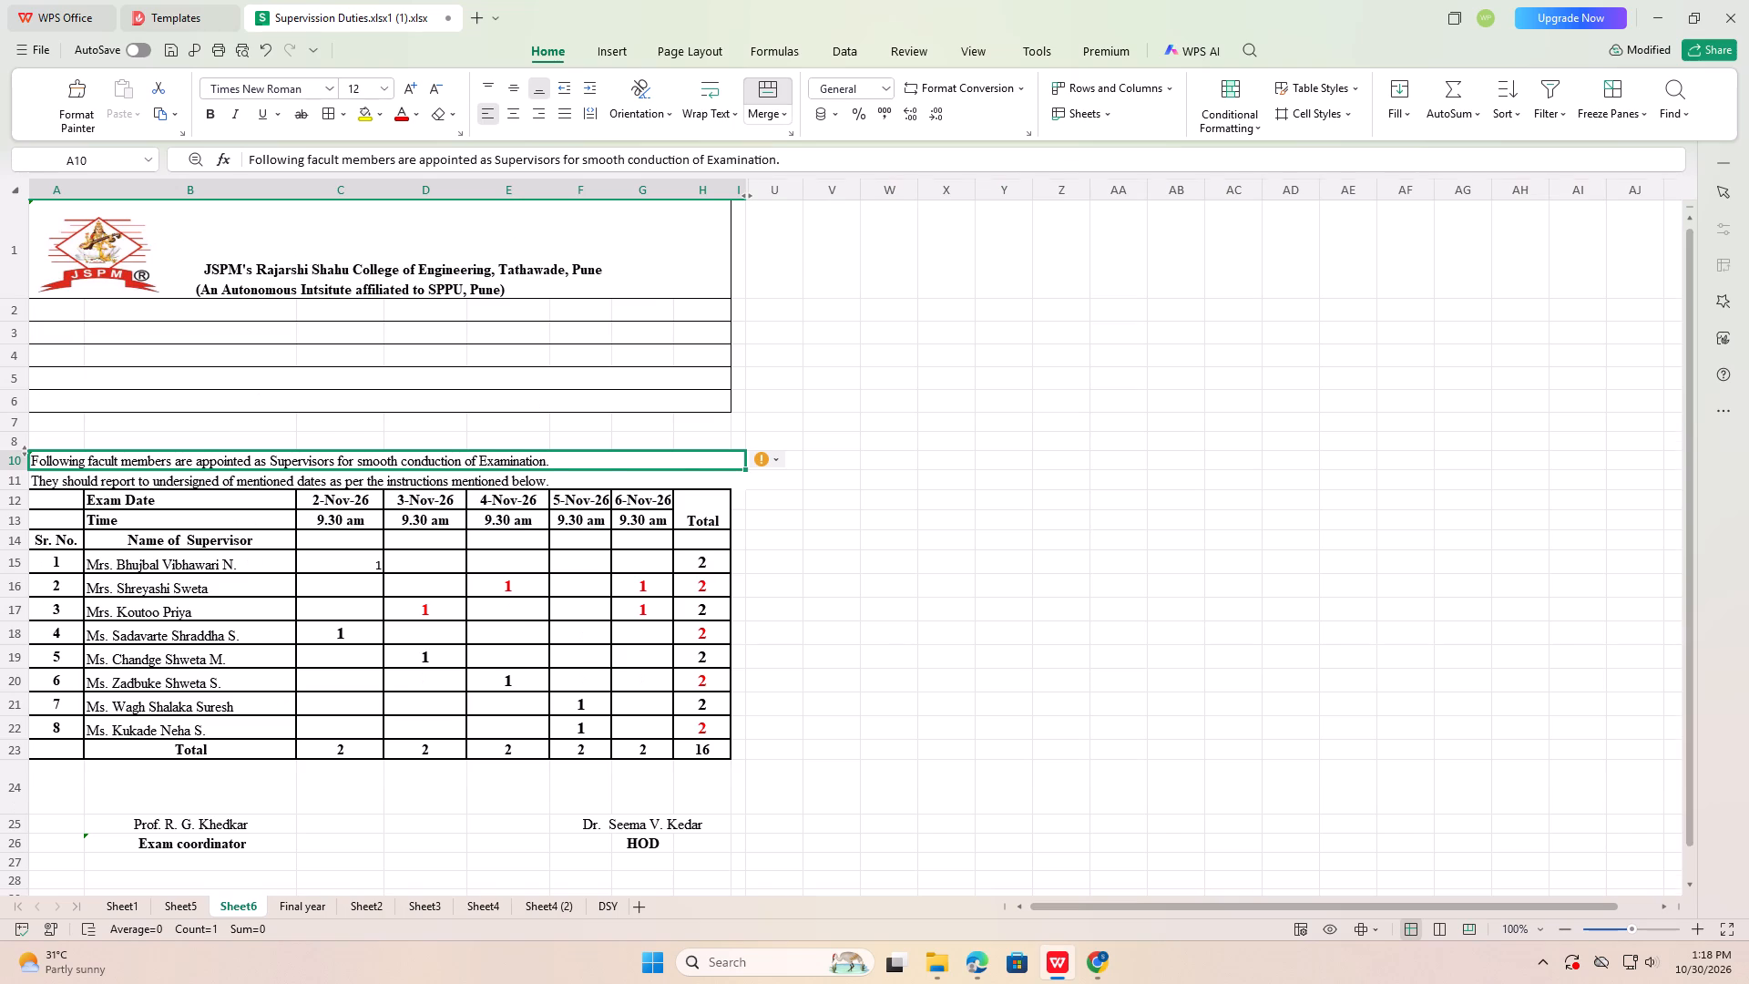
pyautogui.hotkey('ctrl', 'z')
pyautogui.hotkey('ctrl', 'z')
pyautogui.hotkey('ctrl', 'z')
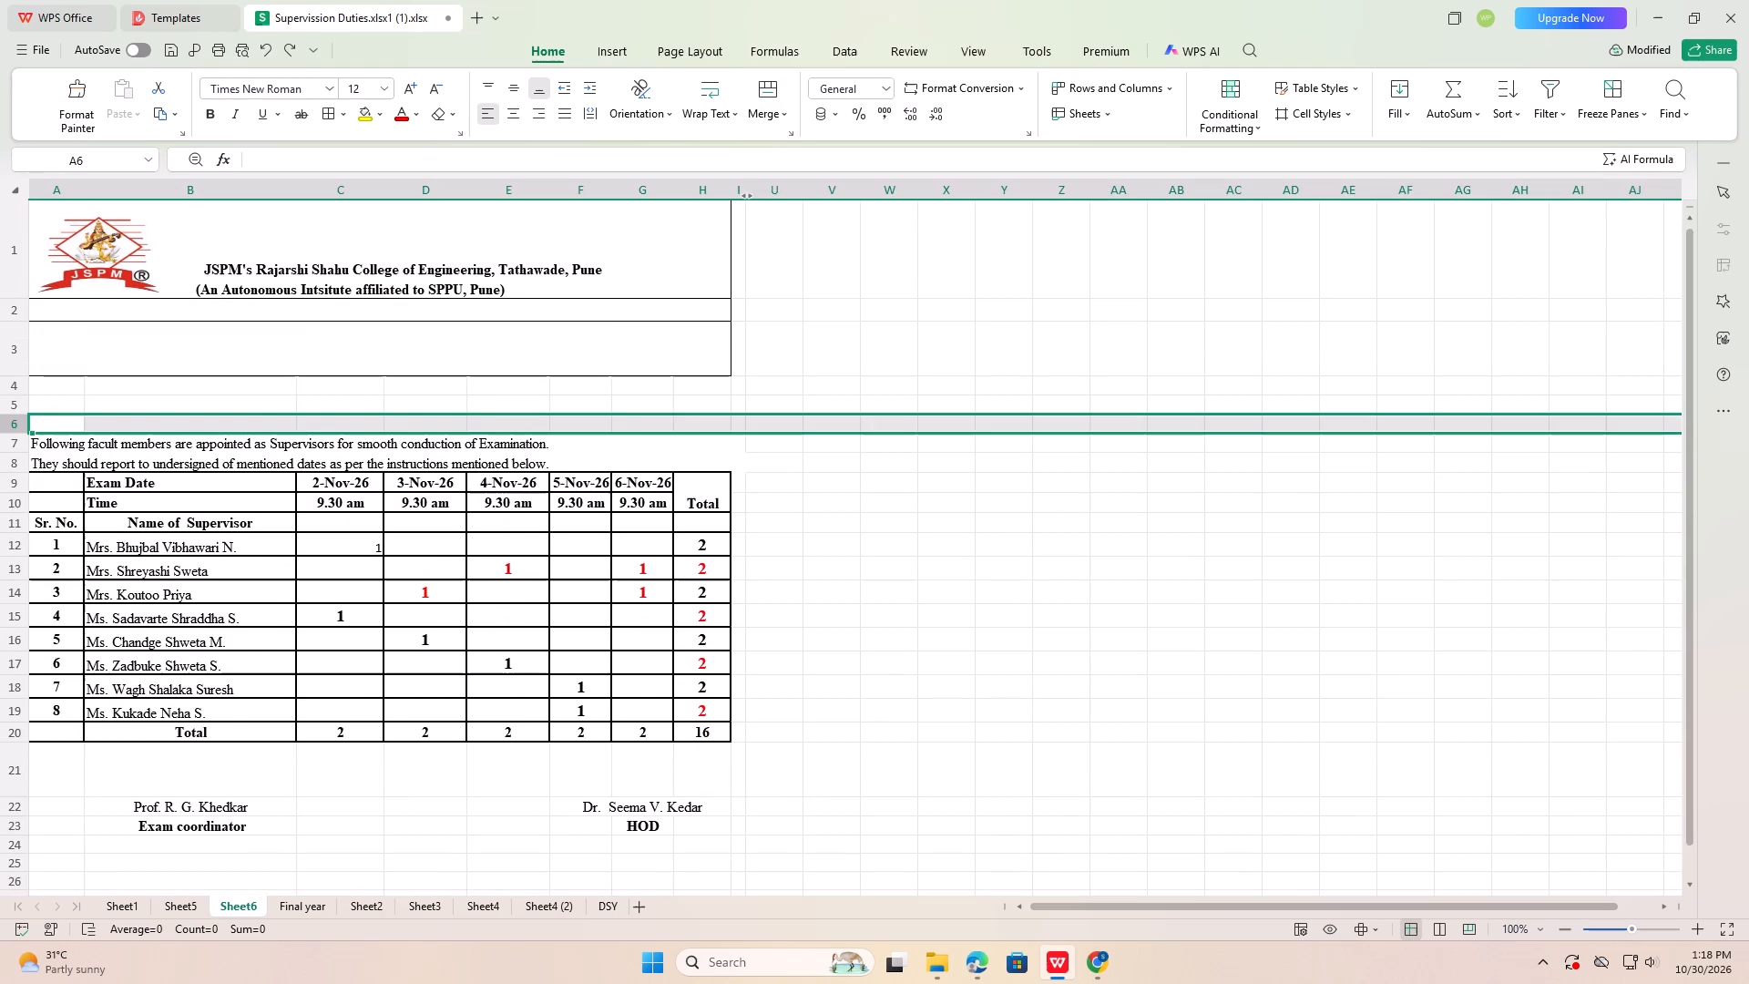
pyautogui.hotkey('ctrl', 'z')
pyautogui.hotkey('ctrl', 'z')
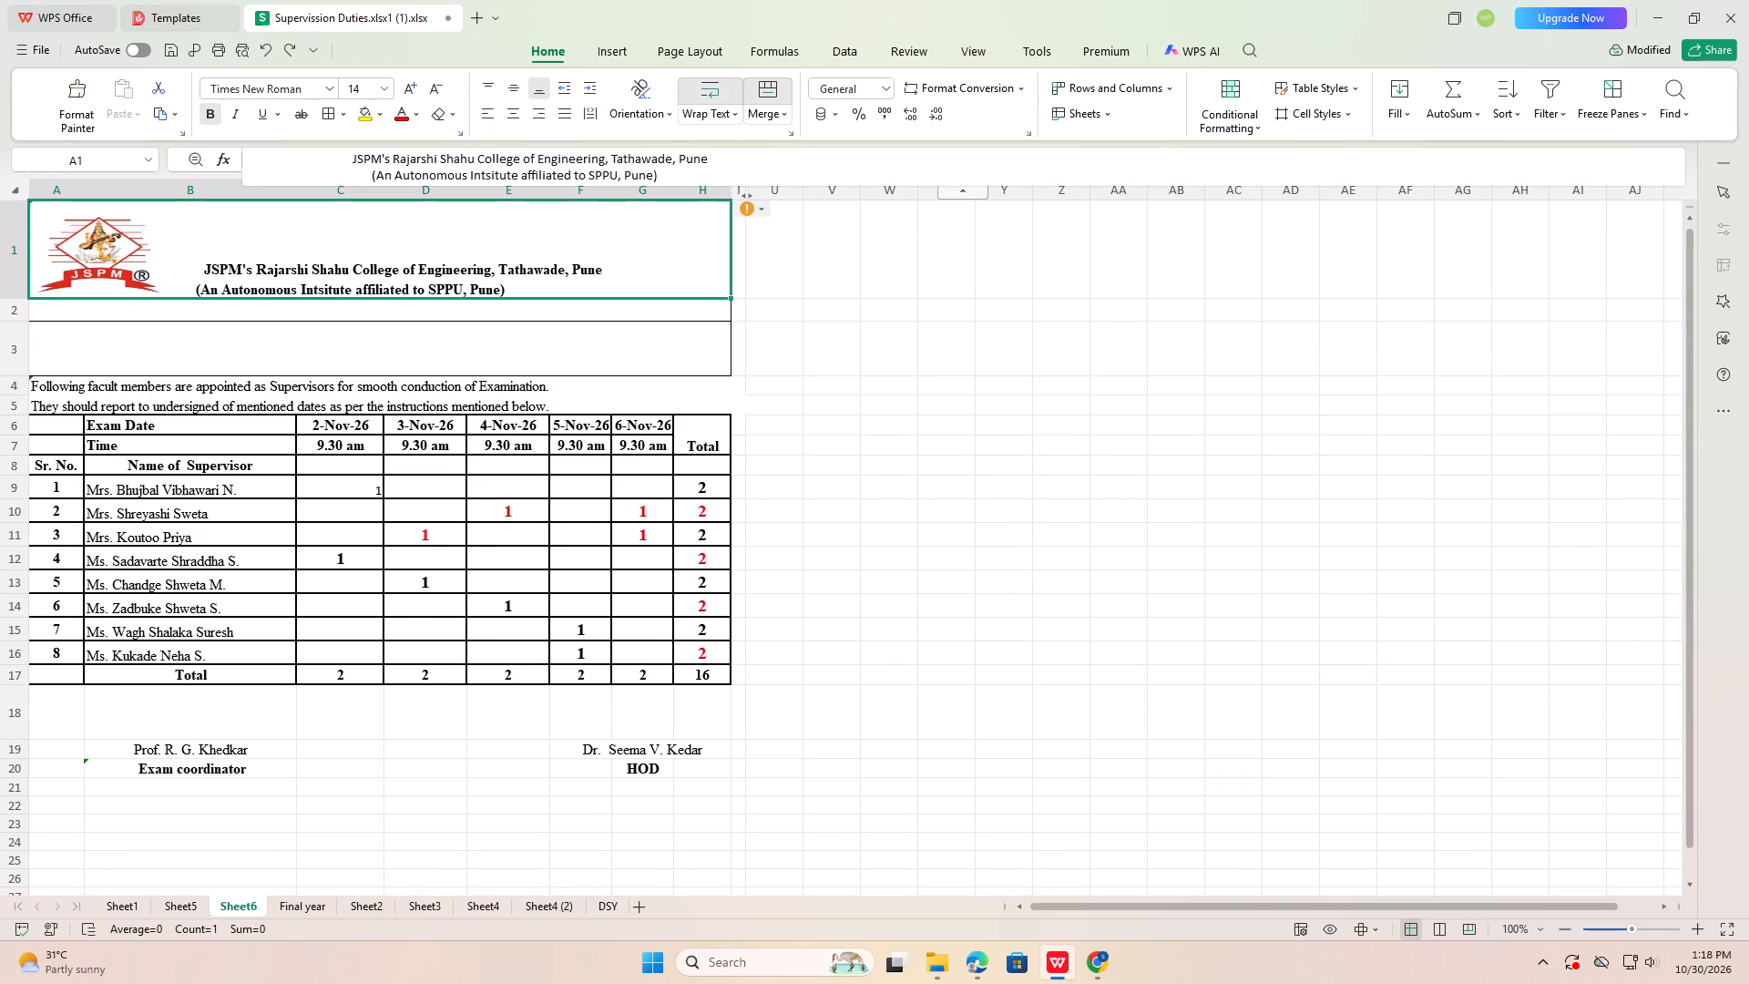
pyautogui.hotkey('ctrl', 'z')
# Save the workbook.
pyautogui.hotkey('ctrl', 's')
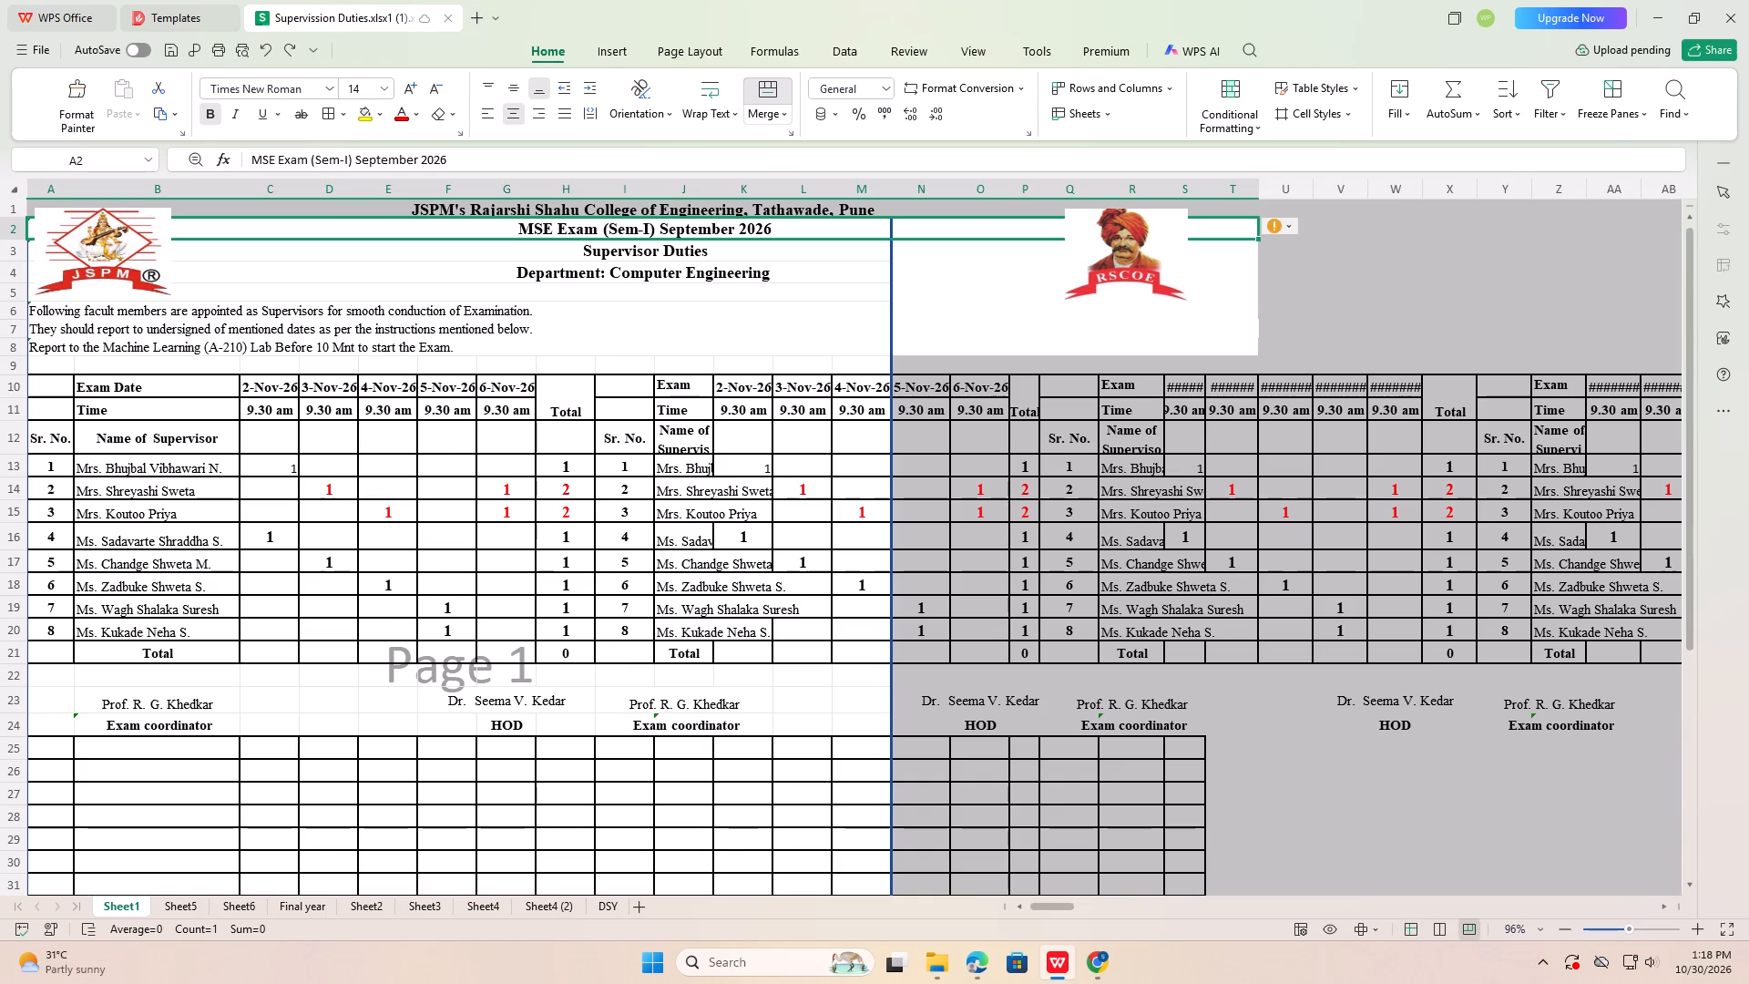
# Undo one more earlier change in the workbook.
pyautogui.click(747, 351)
pyautogui.click(1190, 630)
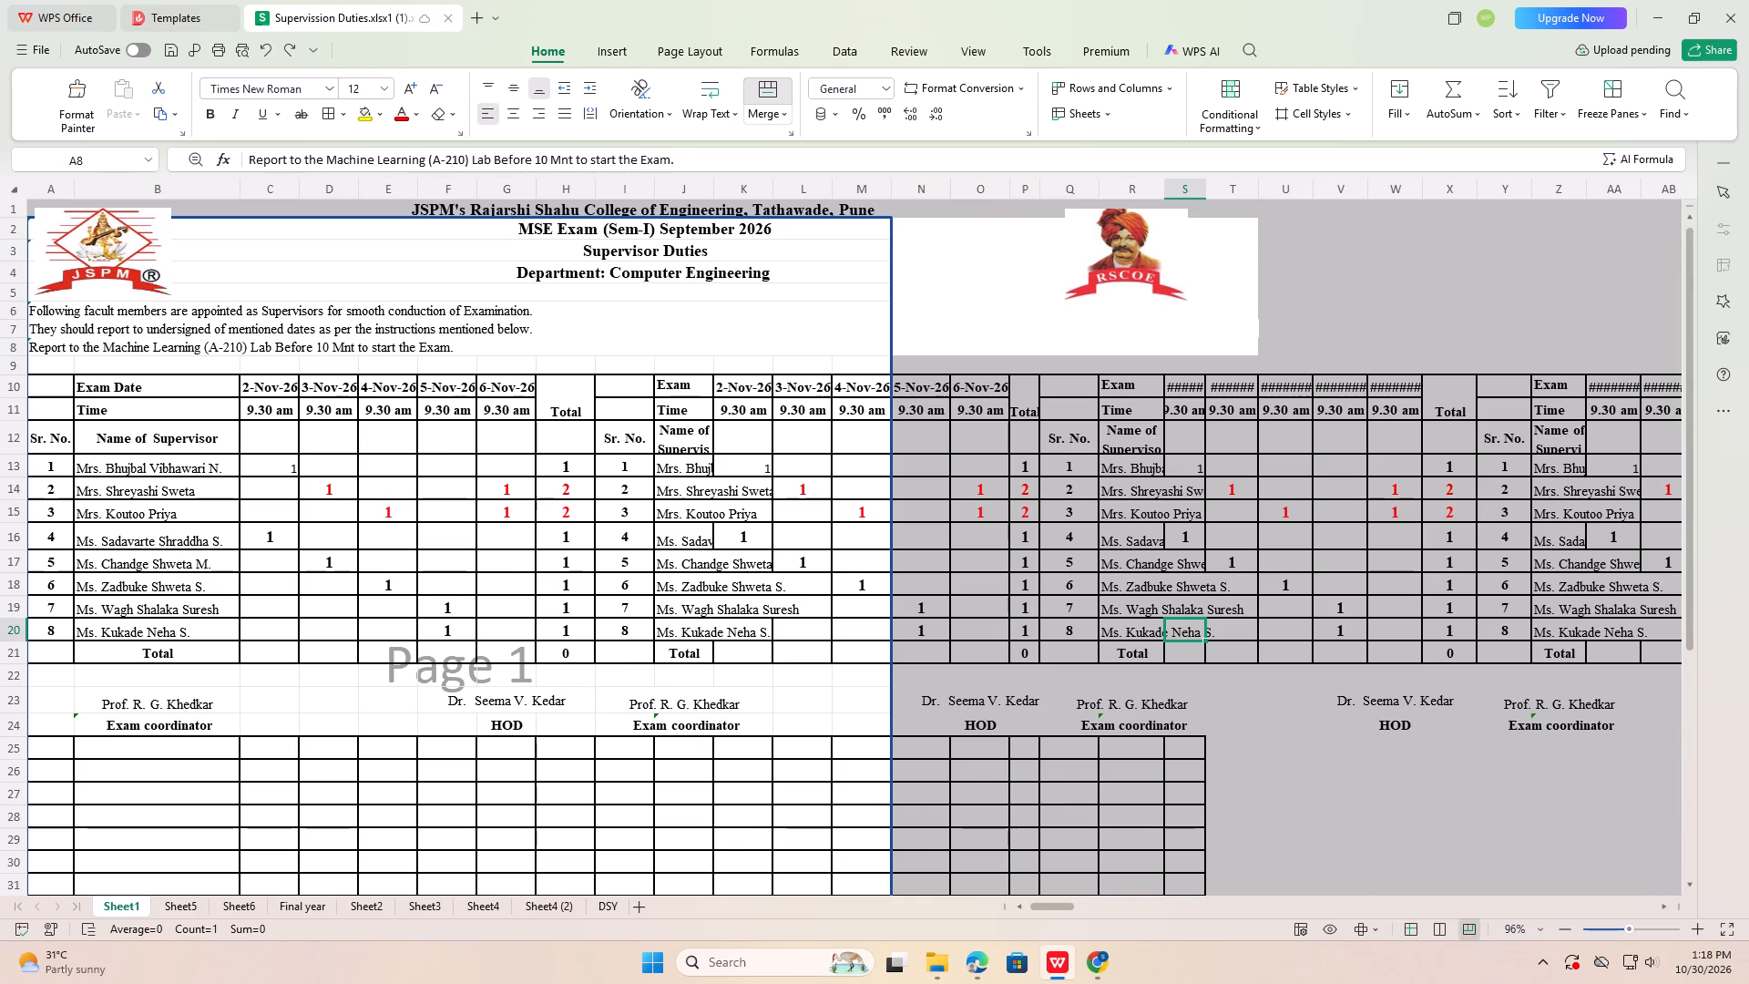
pyautogui.click(1361, 784)
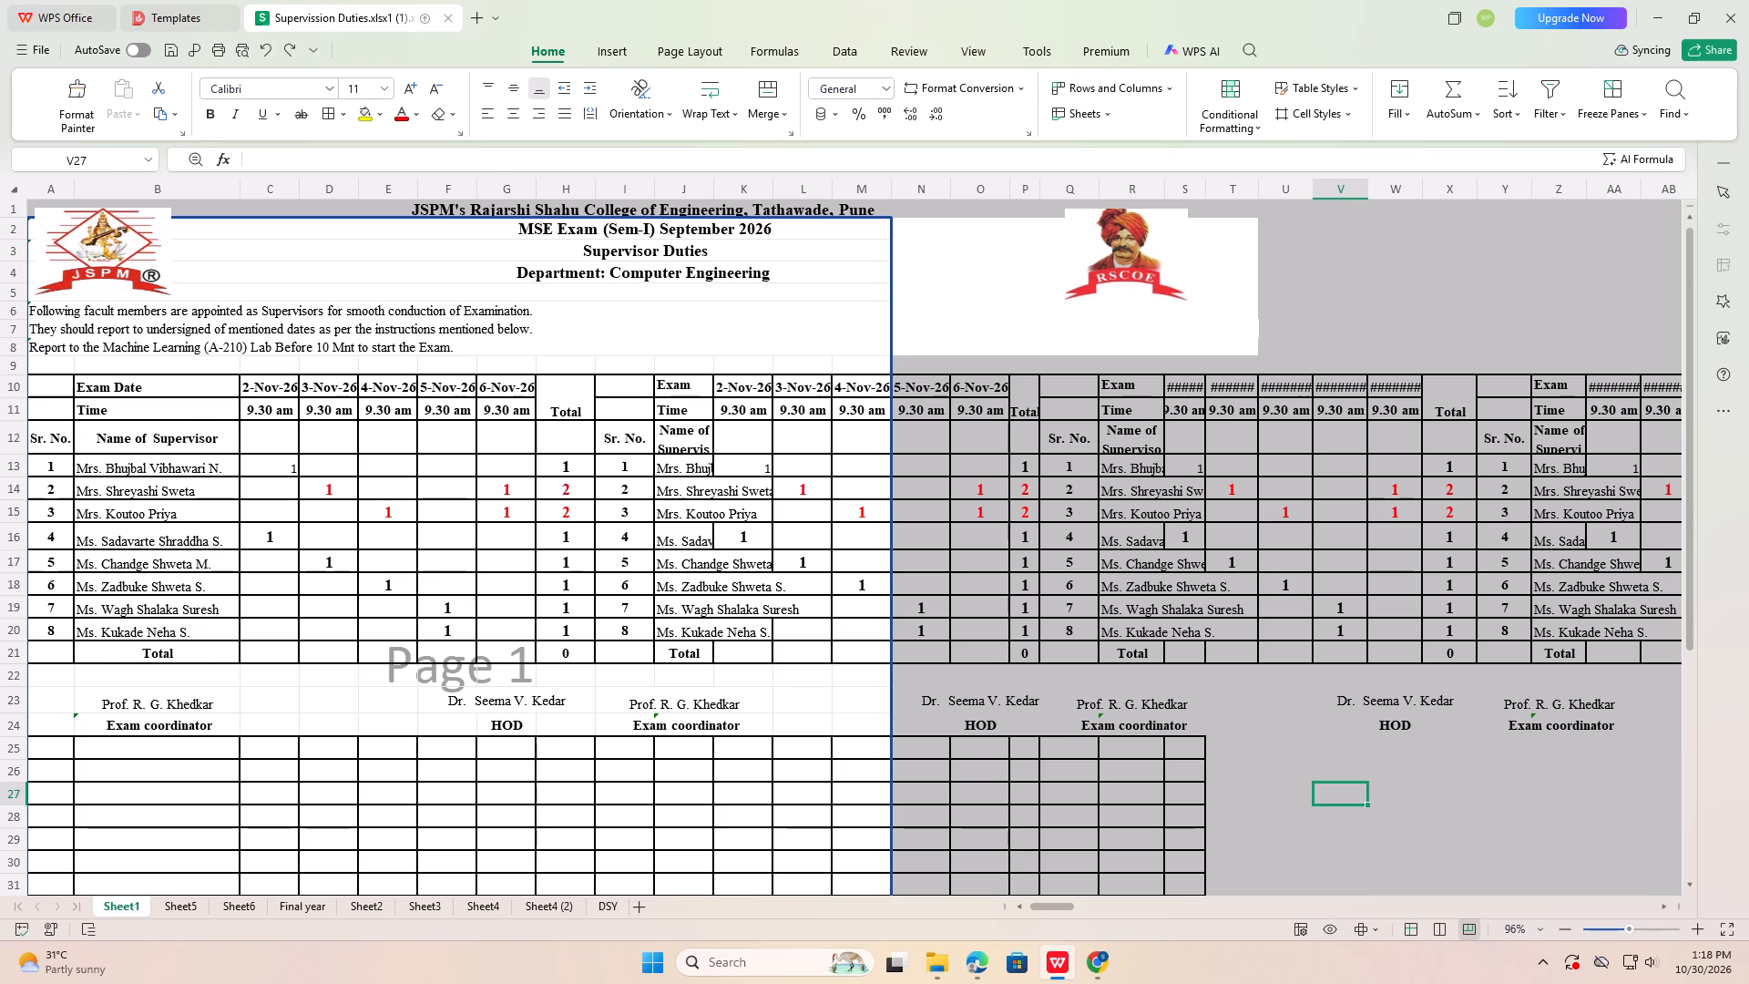
pyautogui.hotkey('ctrl', 'z')
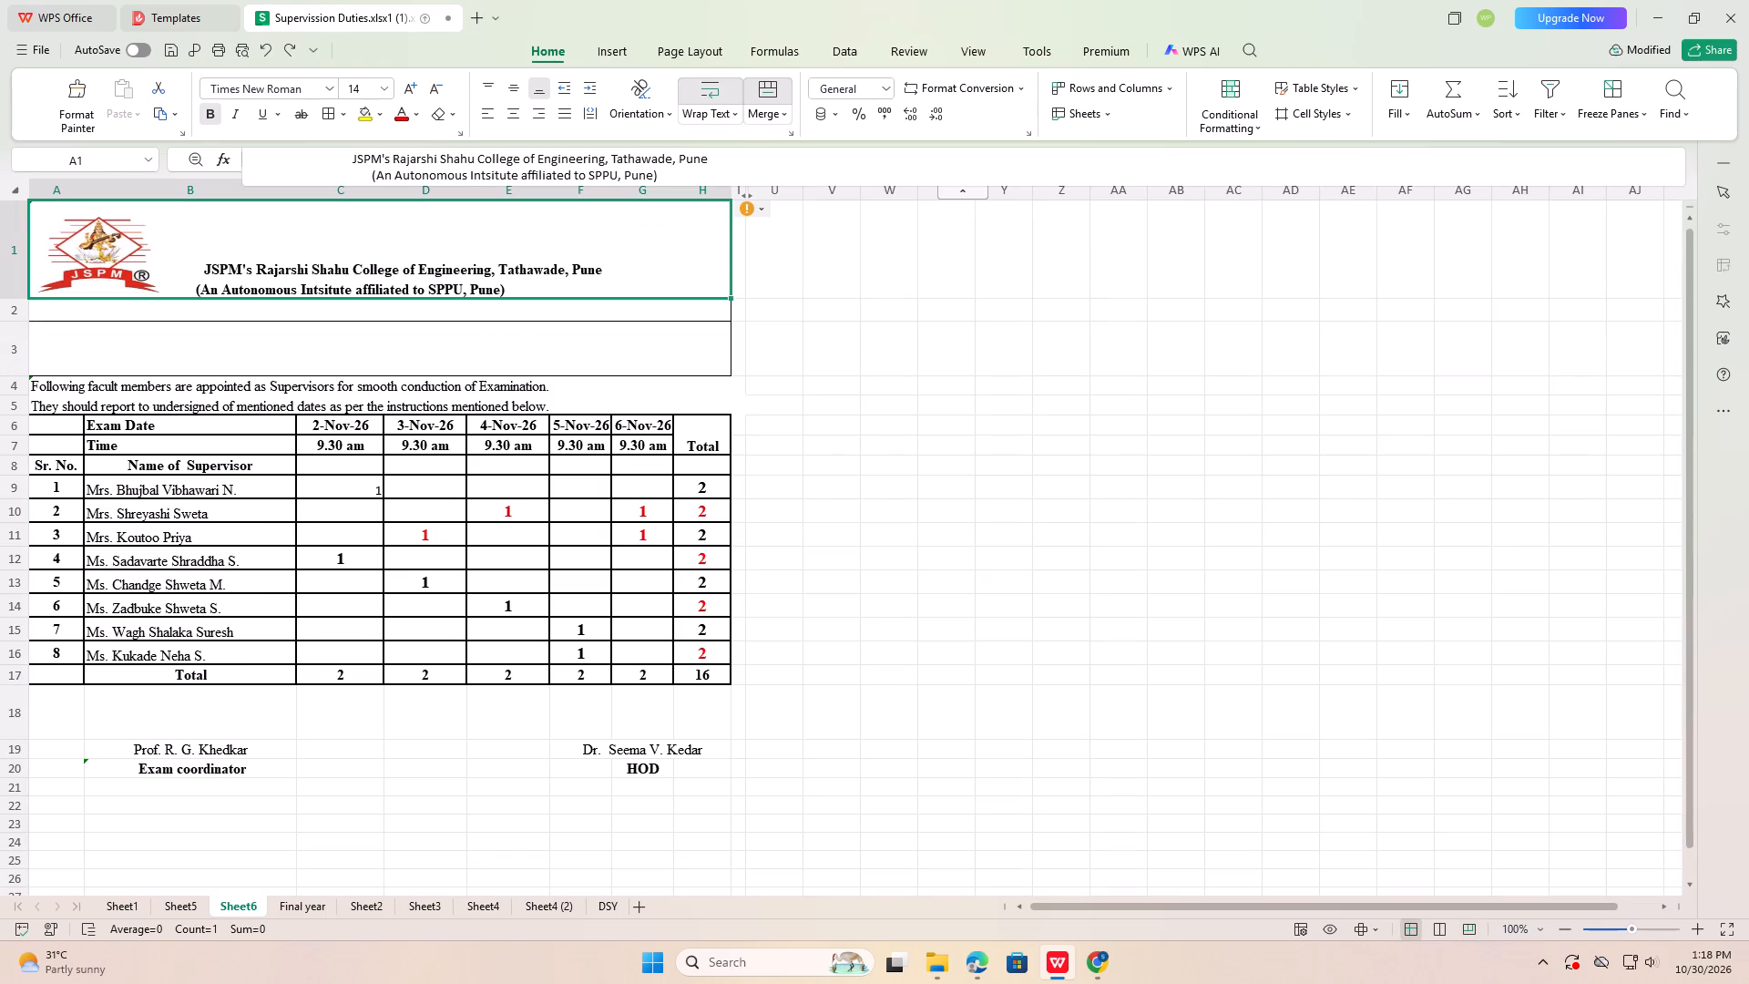
# Copy the four heading rows from Sheet1, college title through department line, and paste them over the top rows of Sheet6.
pyautogui.click(112, 895)
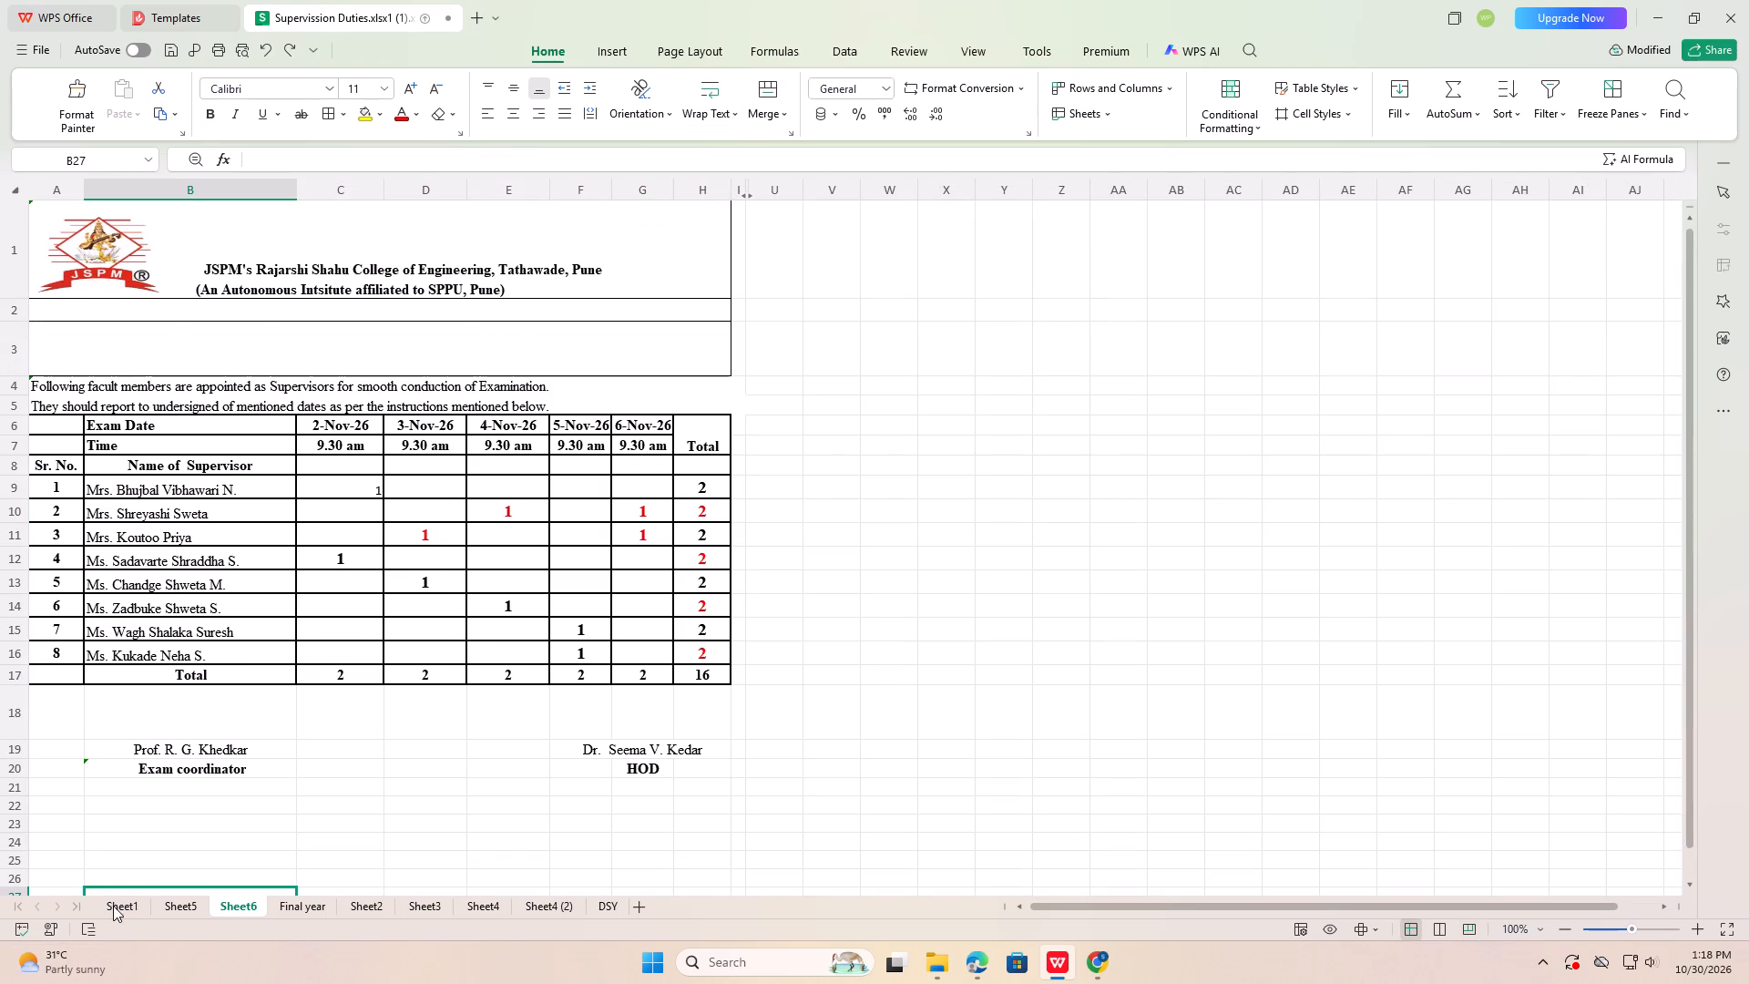
pyautogui.click(116, 905)
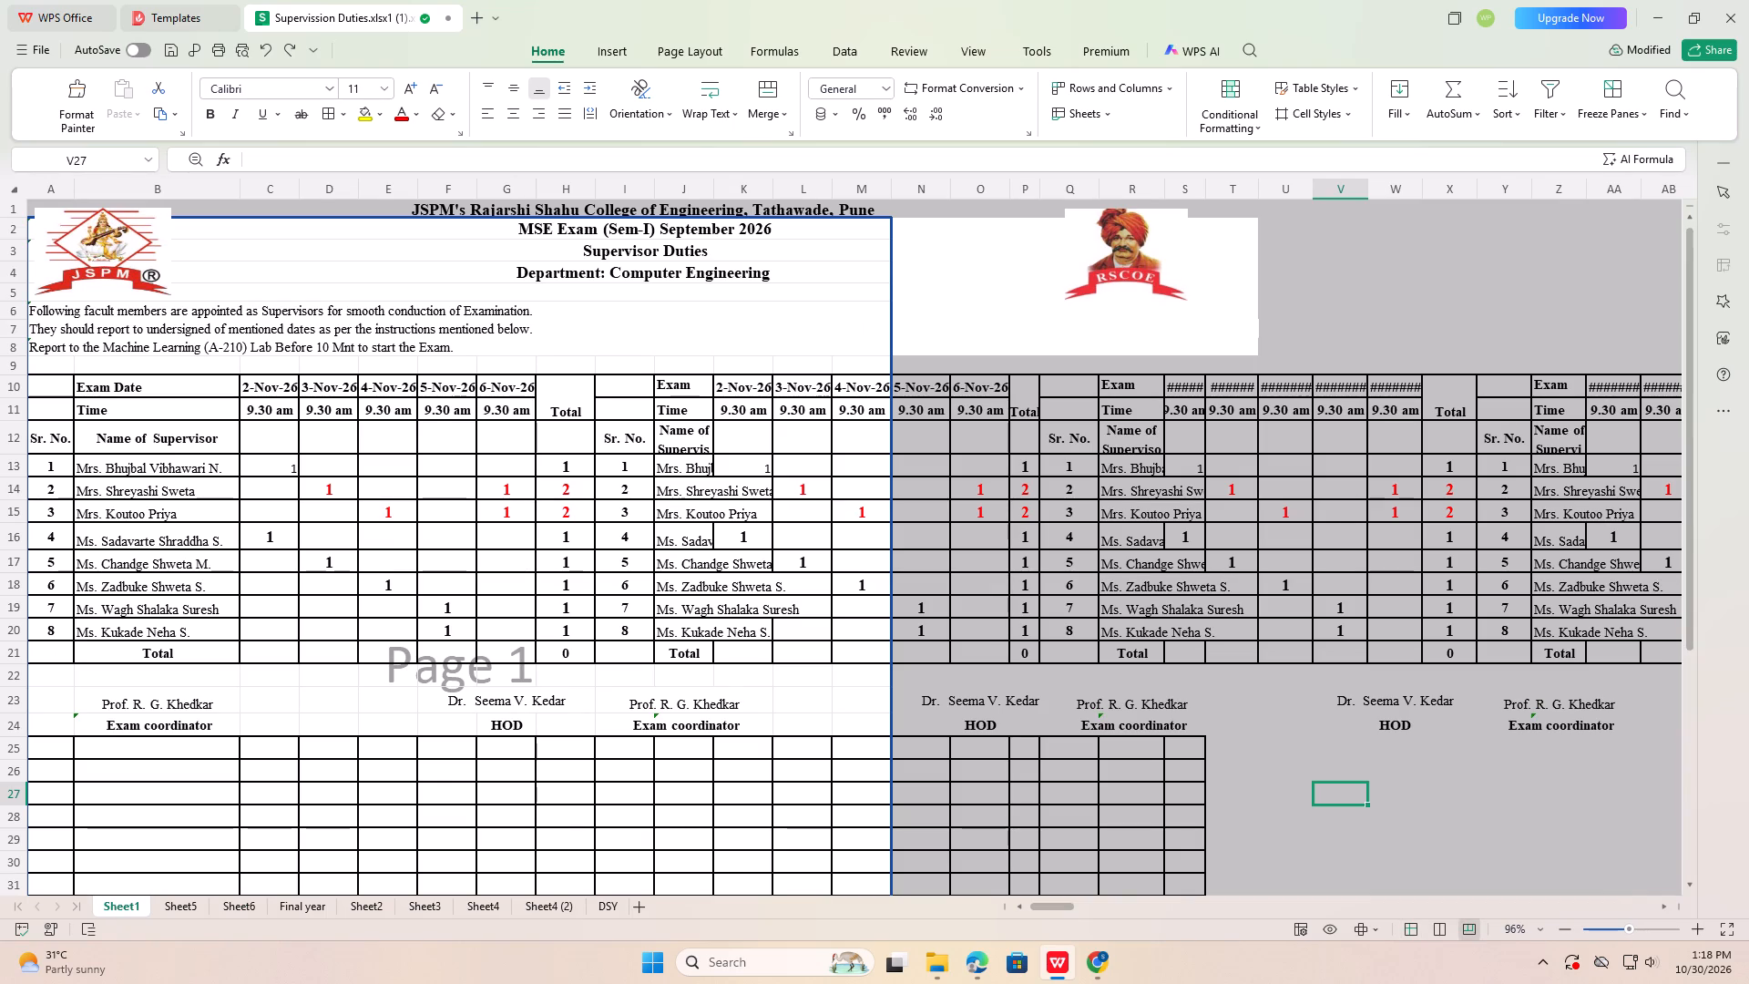
pyautogui.click(530, 245)
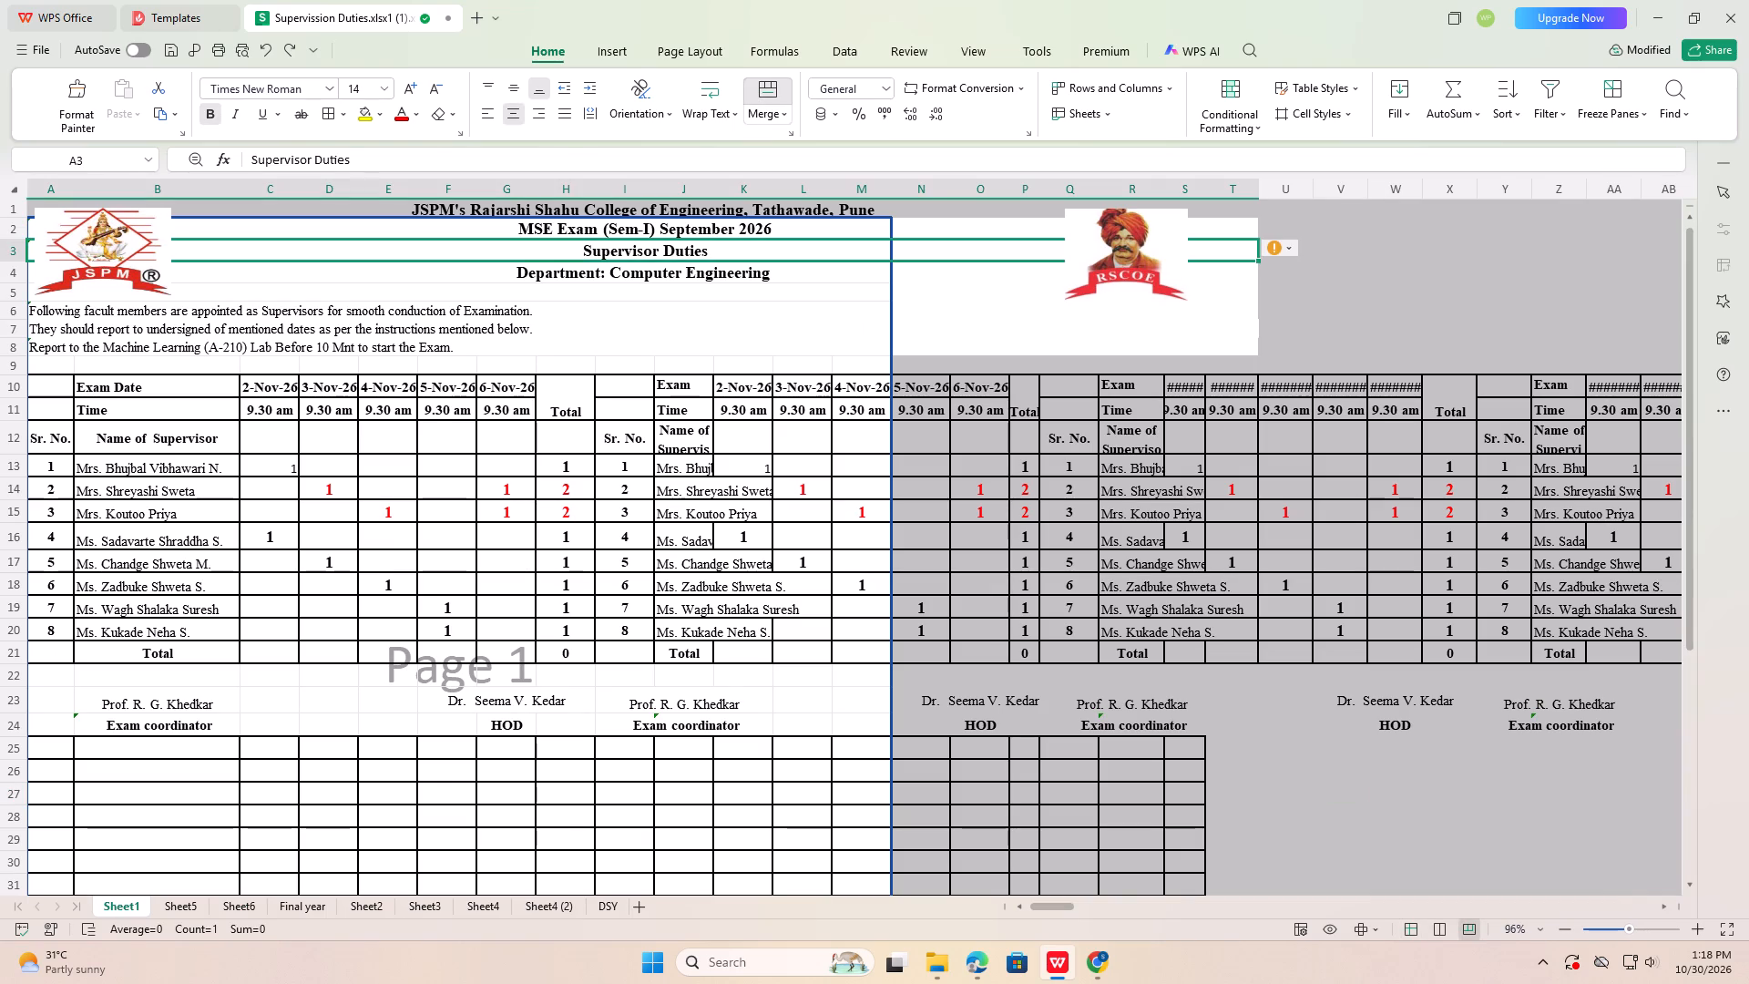
pyautogui.click(484, 206)
pyautogui.moveTo(484, 206); pyautogui.dragTo(484, 251)
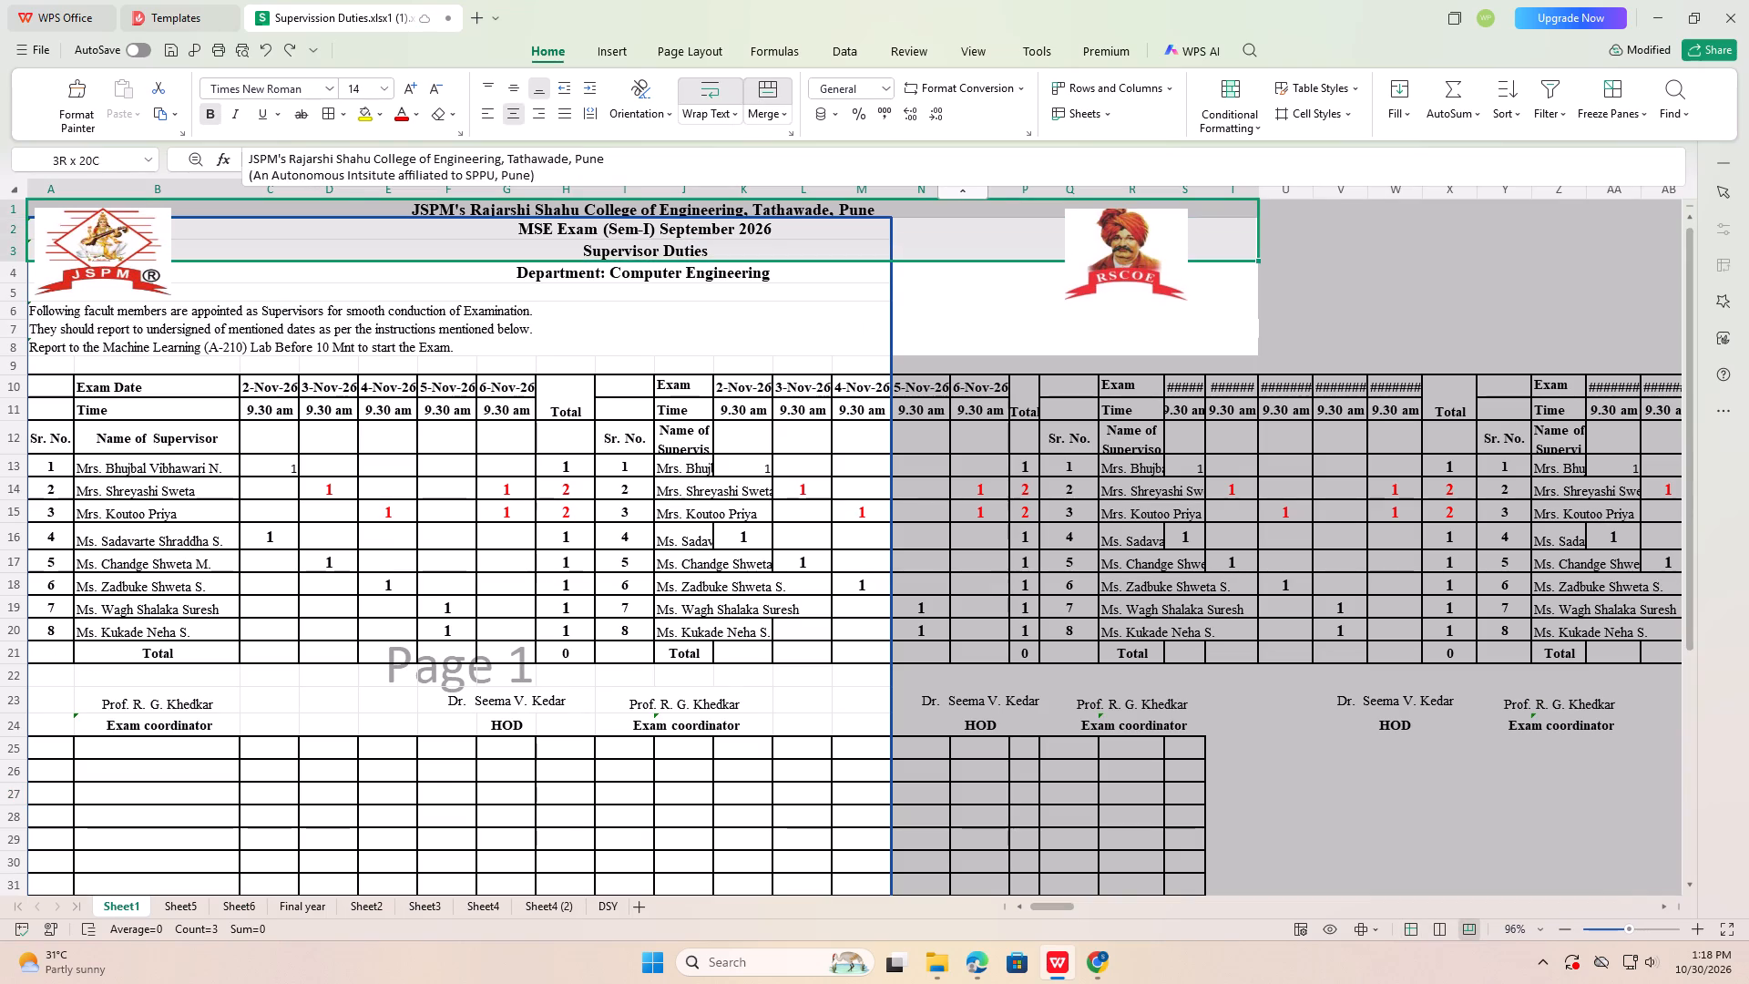
pyautogui.moveTo(484, 251); pyautogui.dragTo(485, 271)
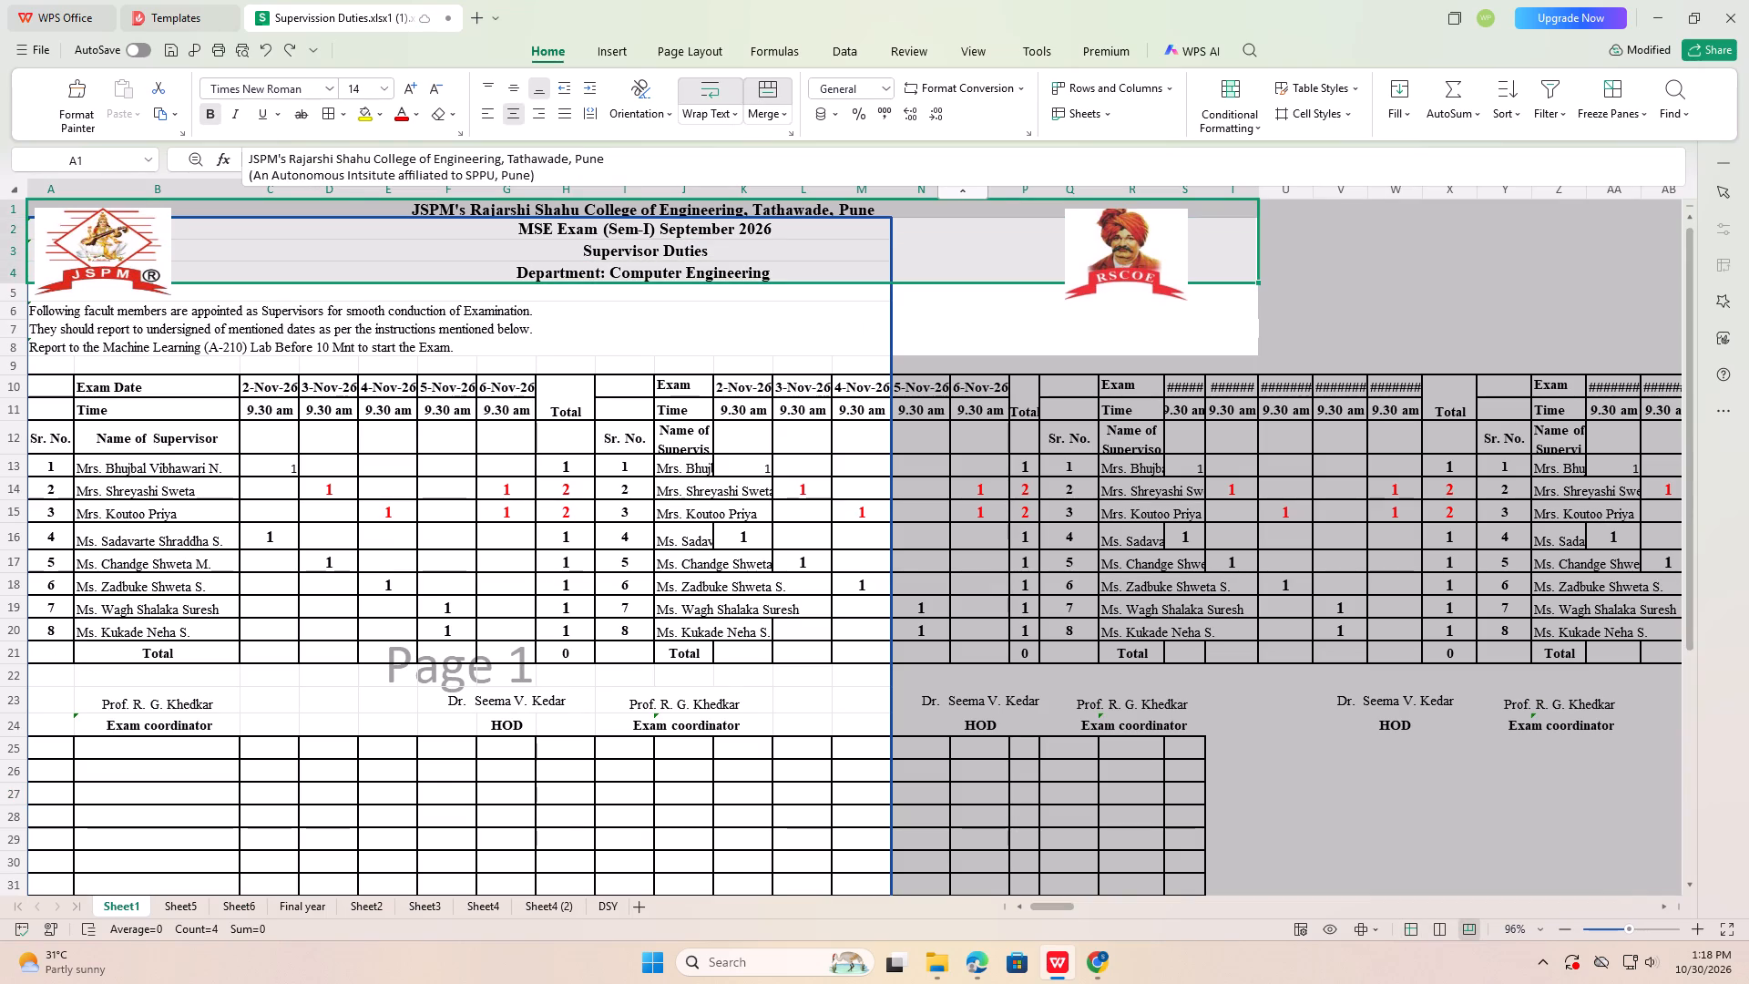
pyautogui.hotkey('ctrl', 'c')
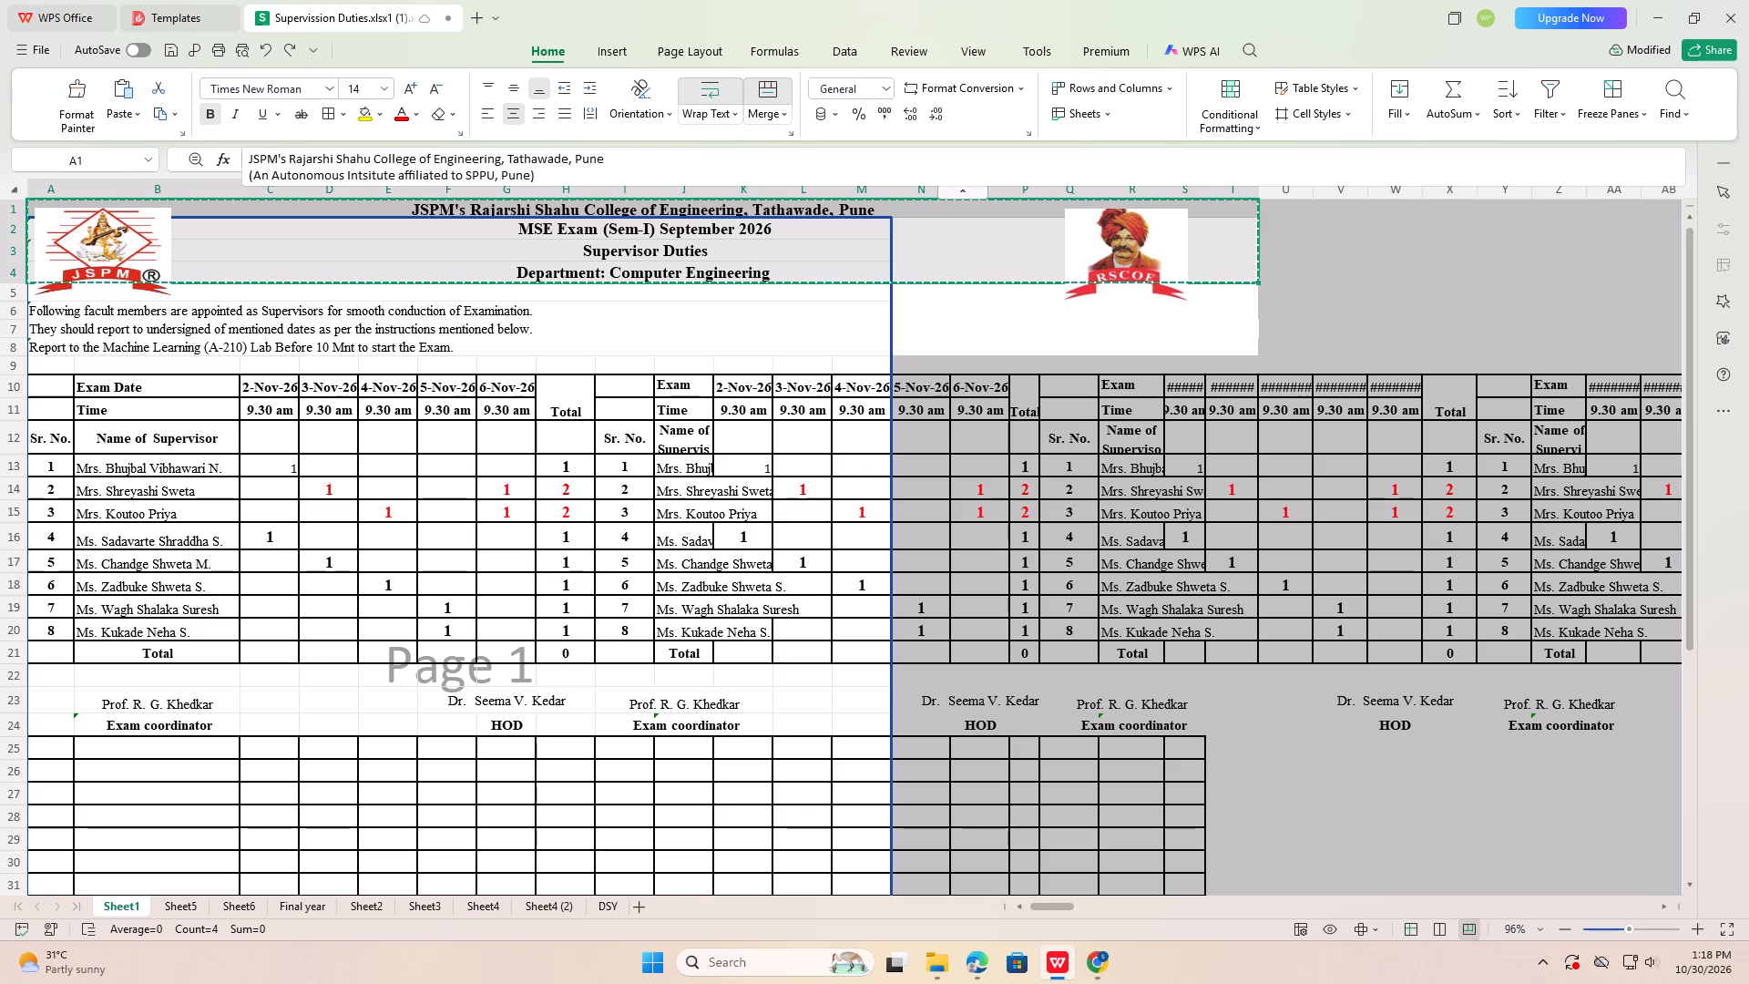
pyautogui.click(245, 908)
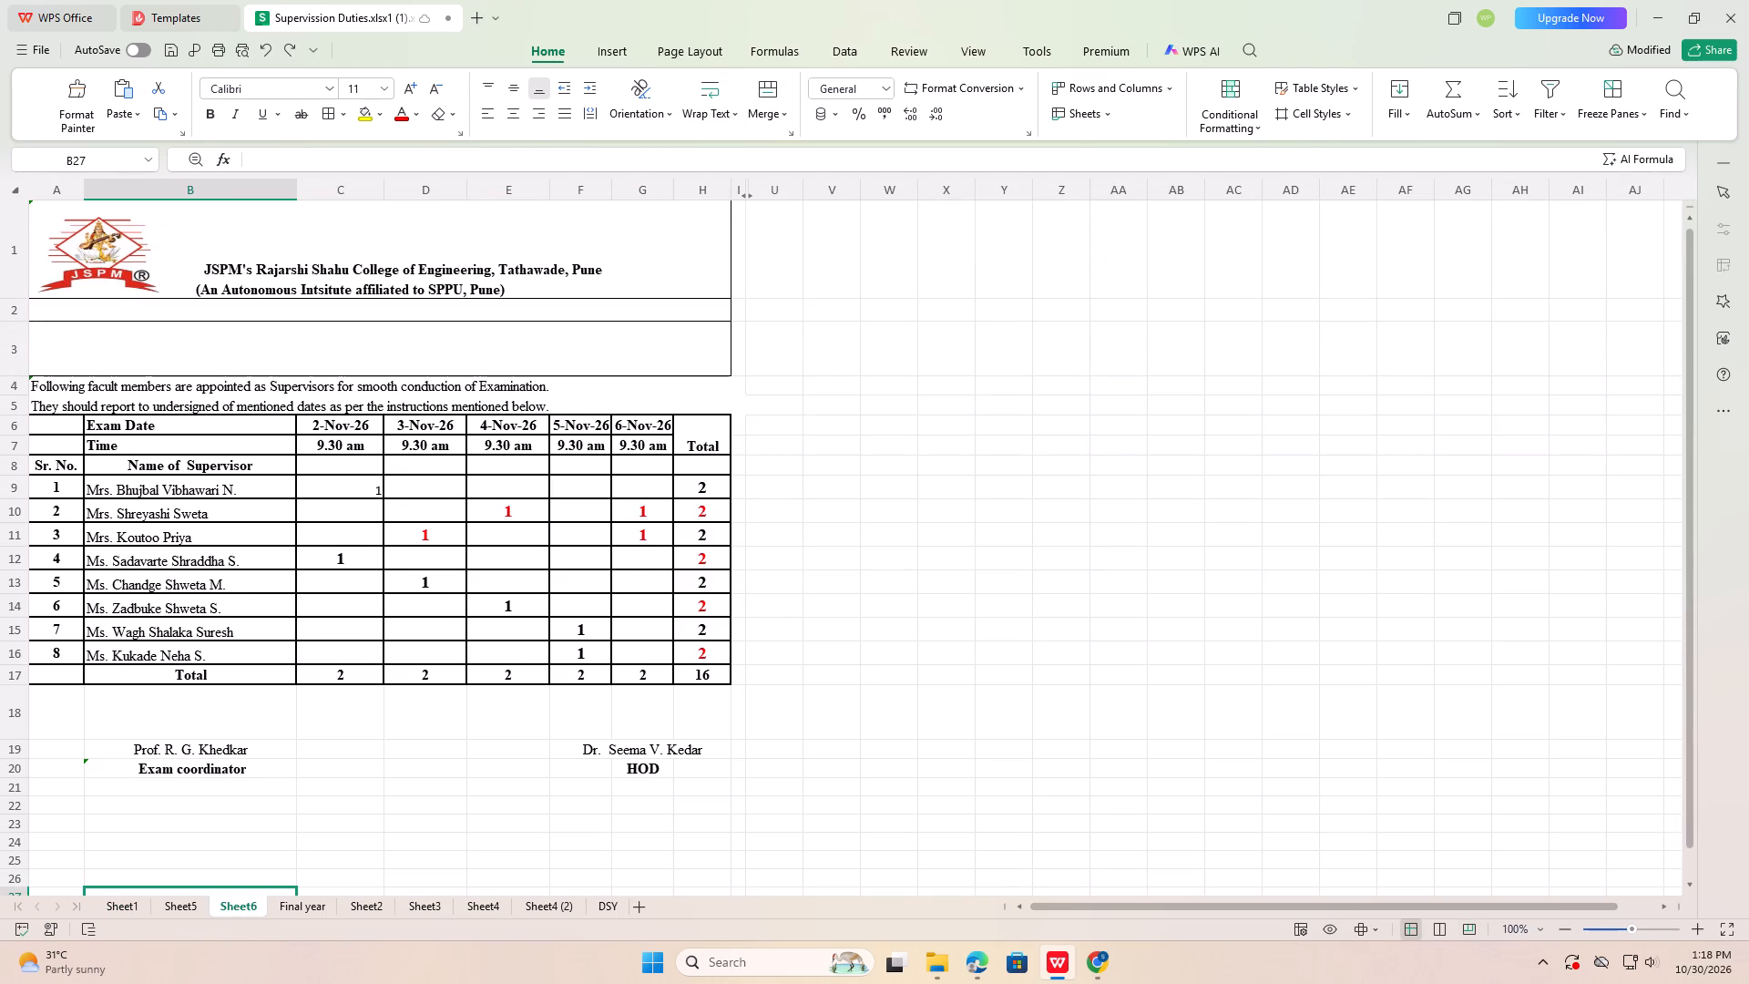
pyautogui.moveTo(22, 235); pyautogui.dragTo(34, 354)
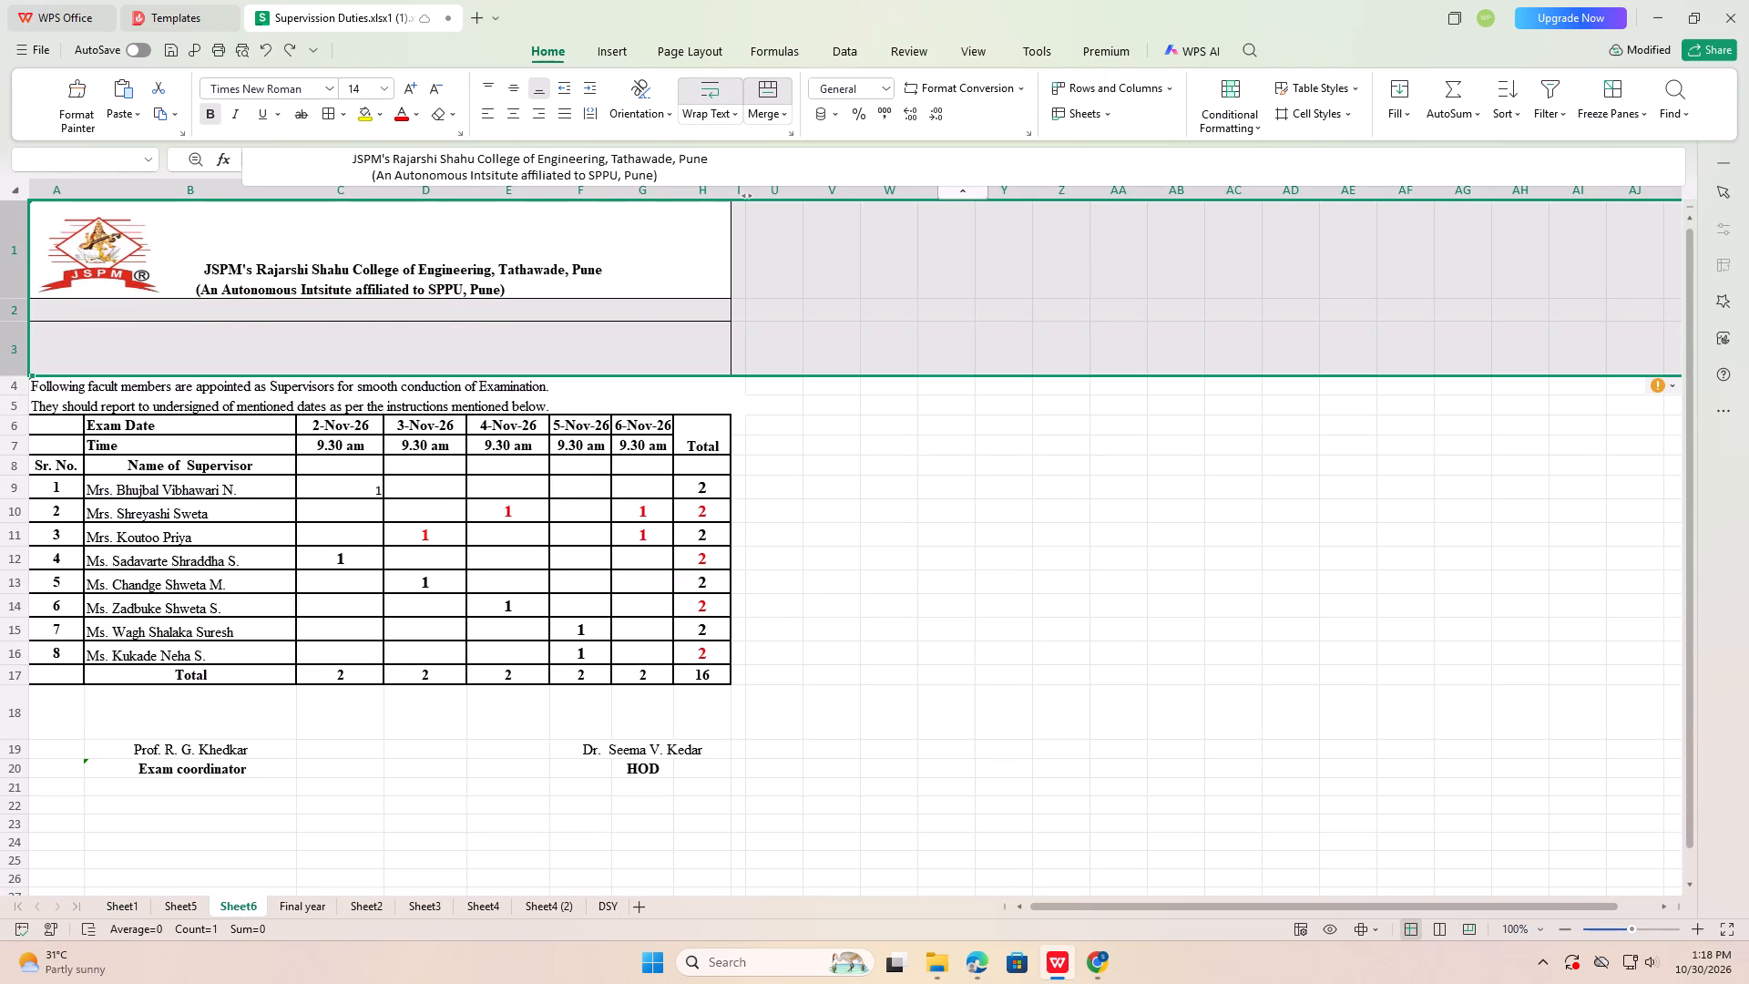
pyautogui.hotkey('ctrl', 'v')
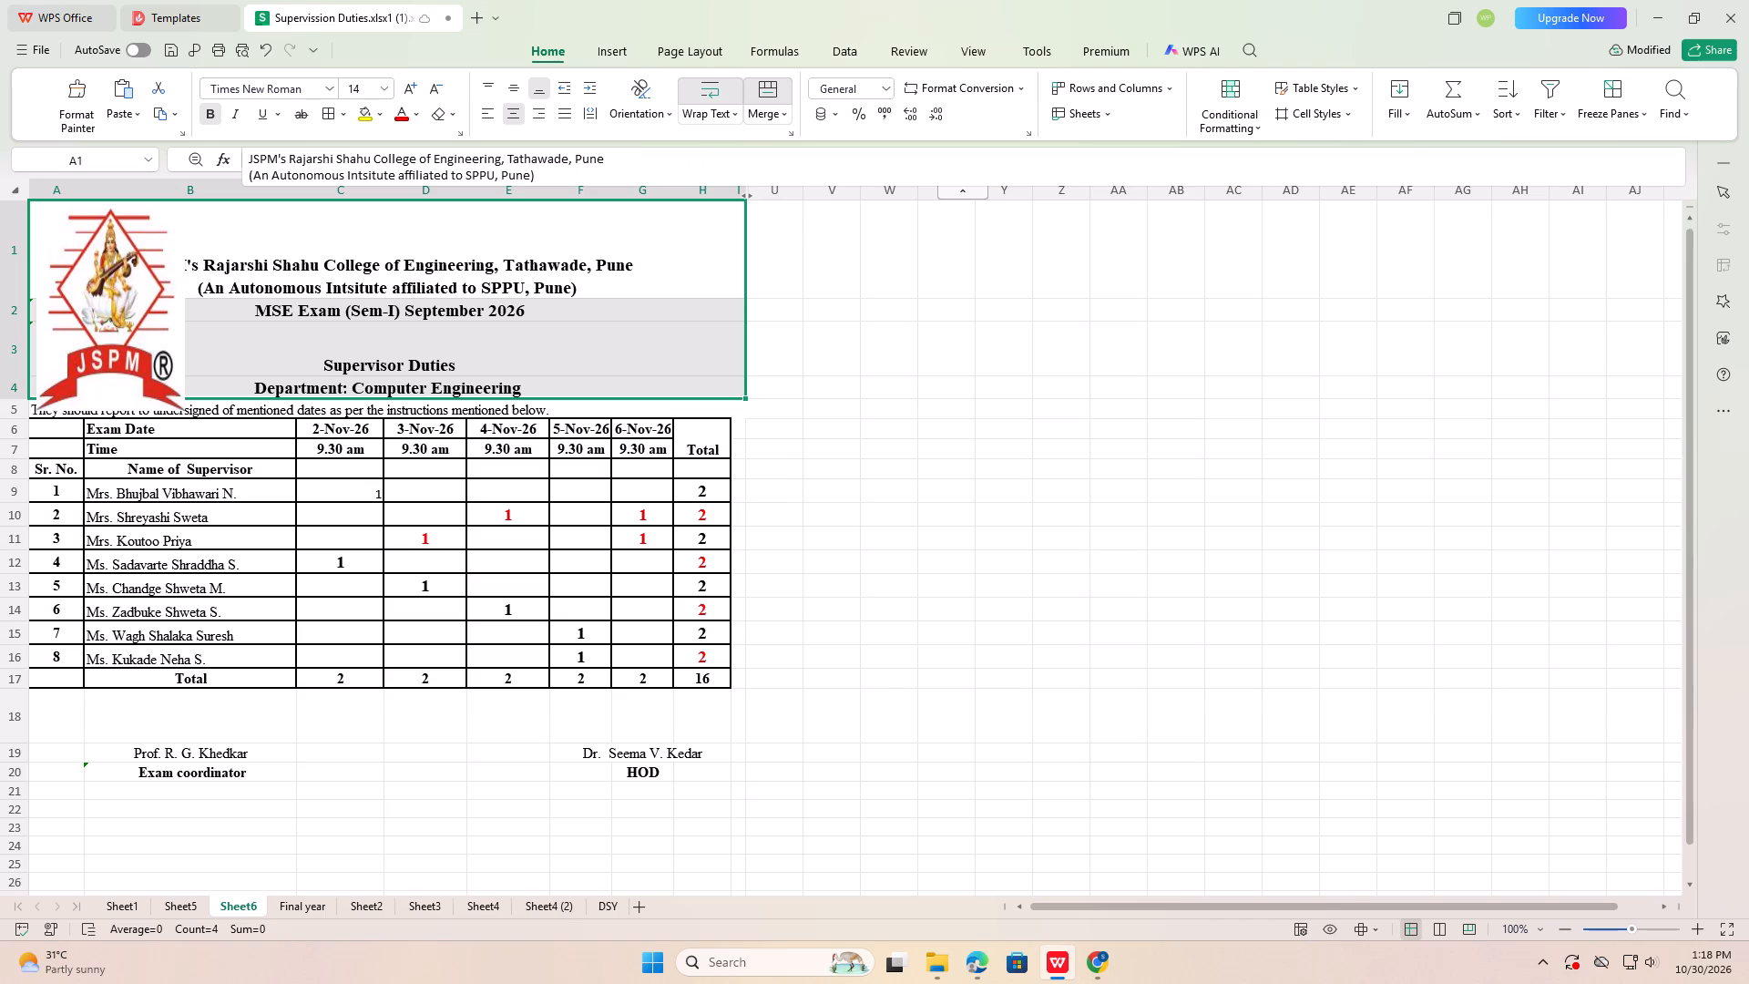
pyautogui.click(962, 436)
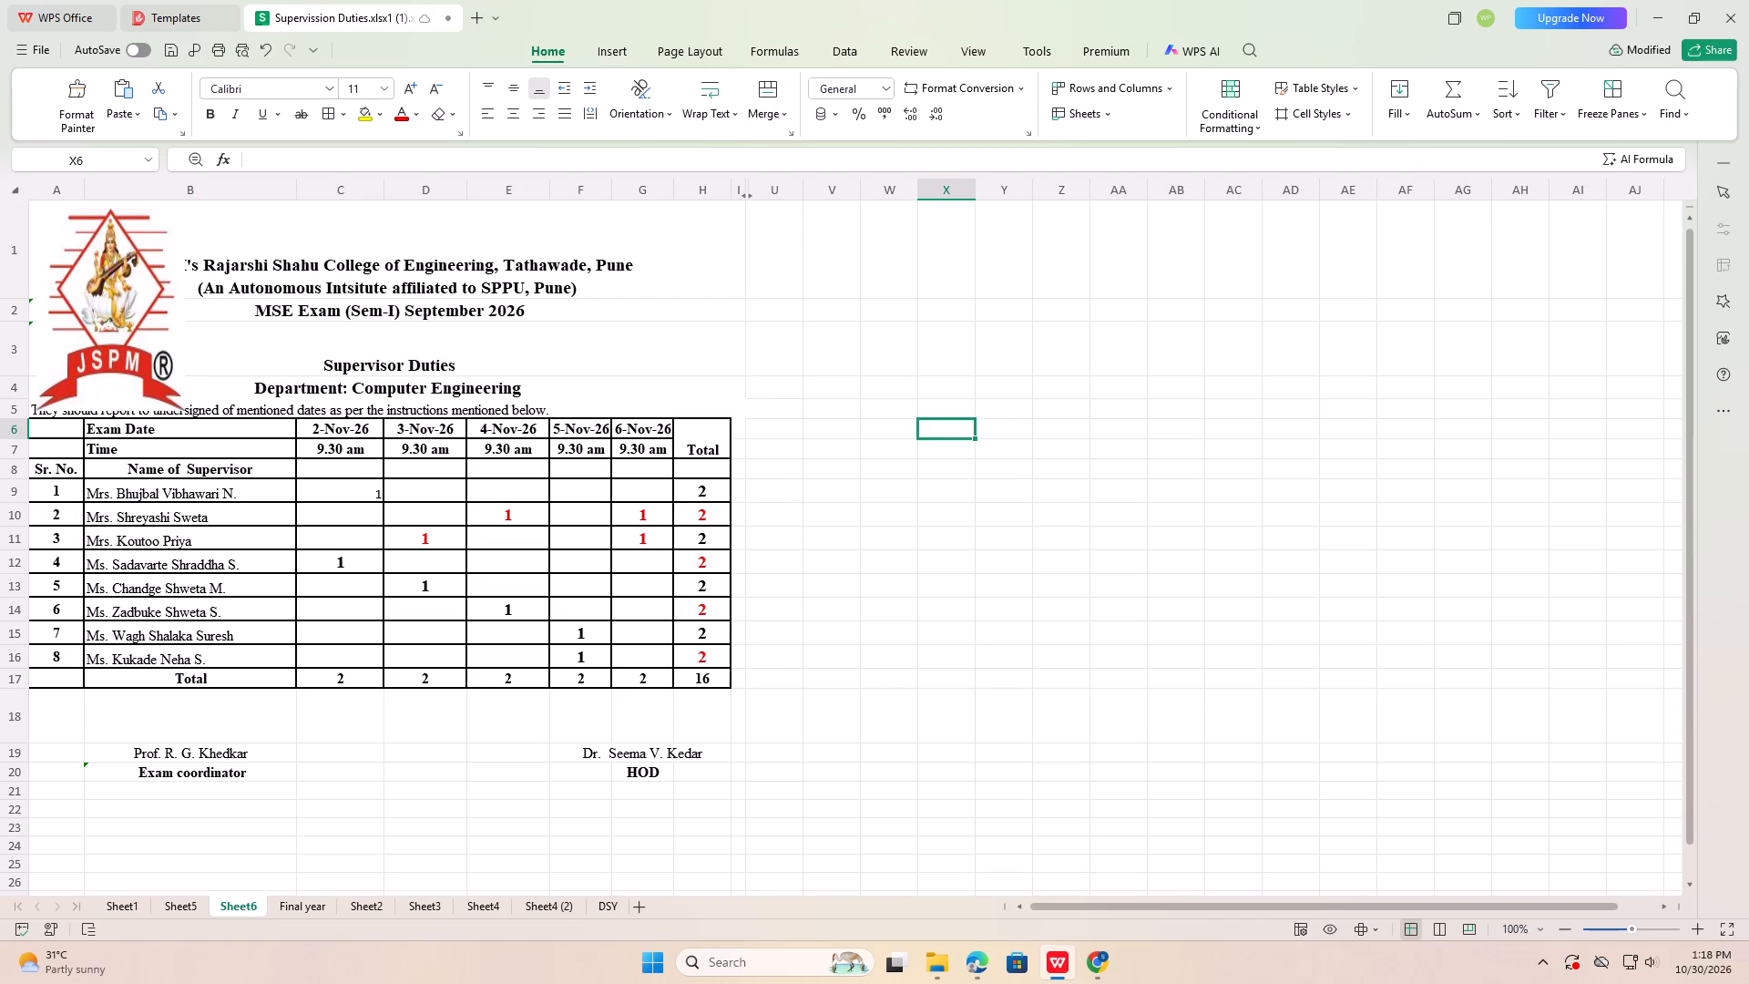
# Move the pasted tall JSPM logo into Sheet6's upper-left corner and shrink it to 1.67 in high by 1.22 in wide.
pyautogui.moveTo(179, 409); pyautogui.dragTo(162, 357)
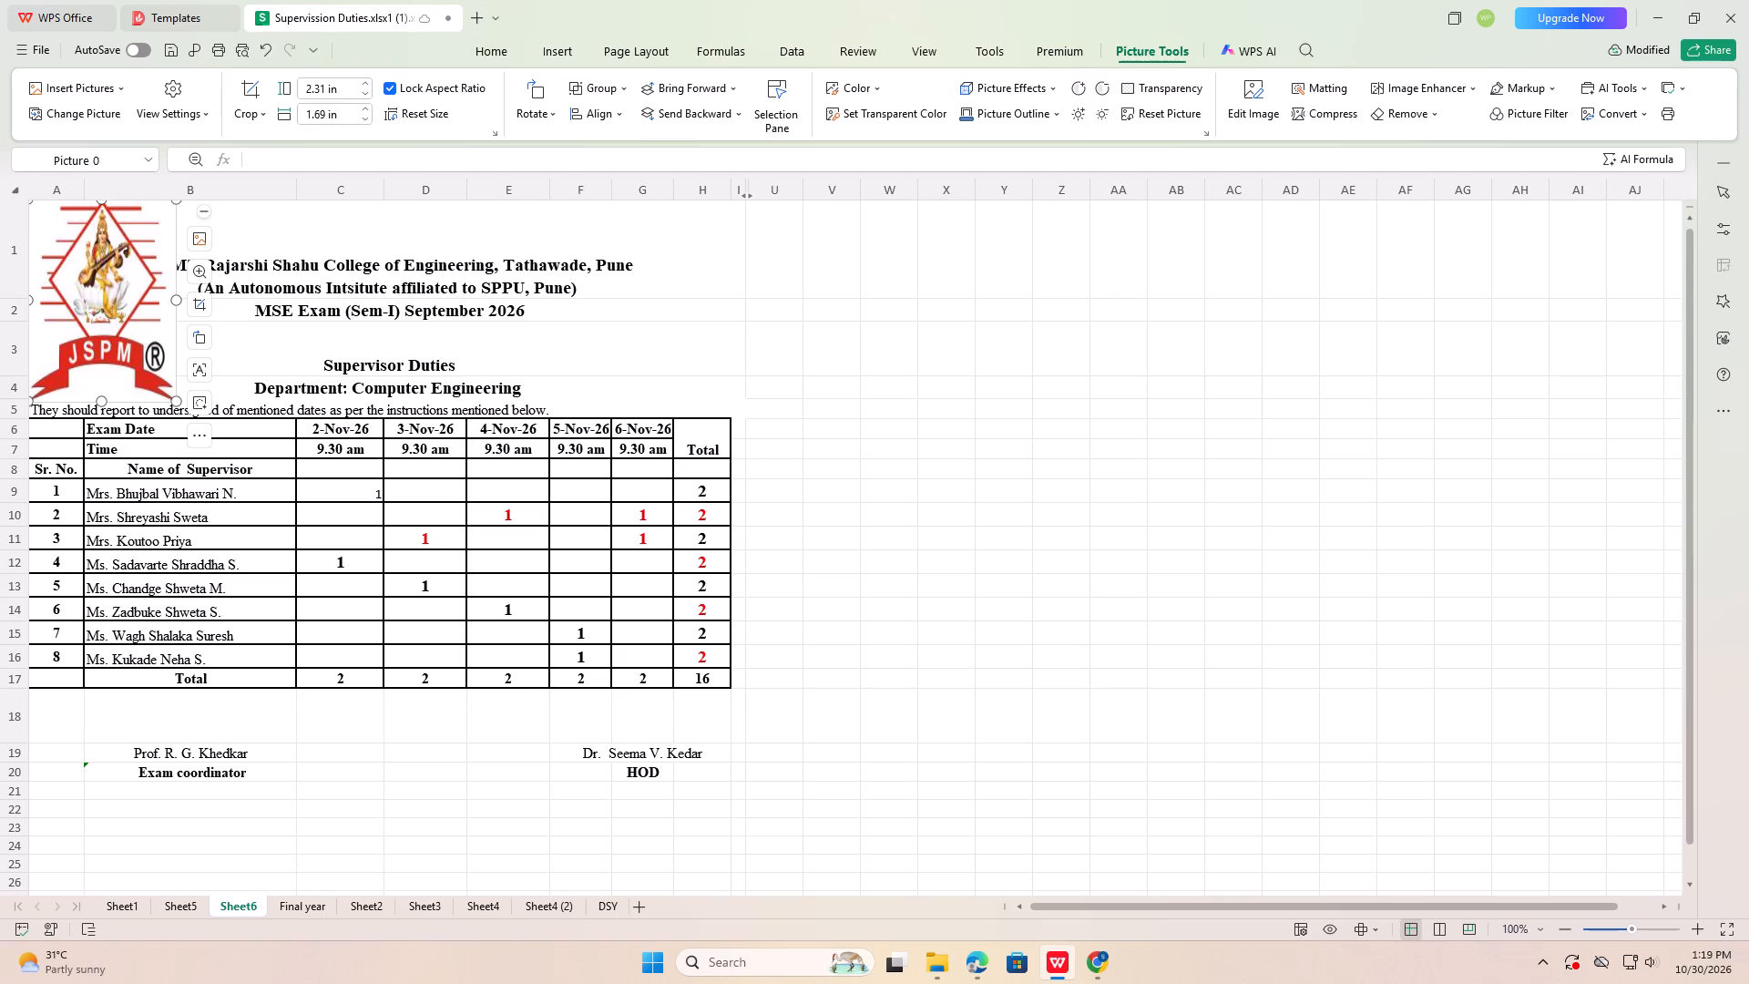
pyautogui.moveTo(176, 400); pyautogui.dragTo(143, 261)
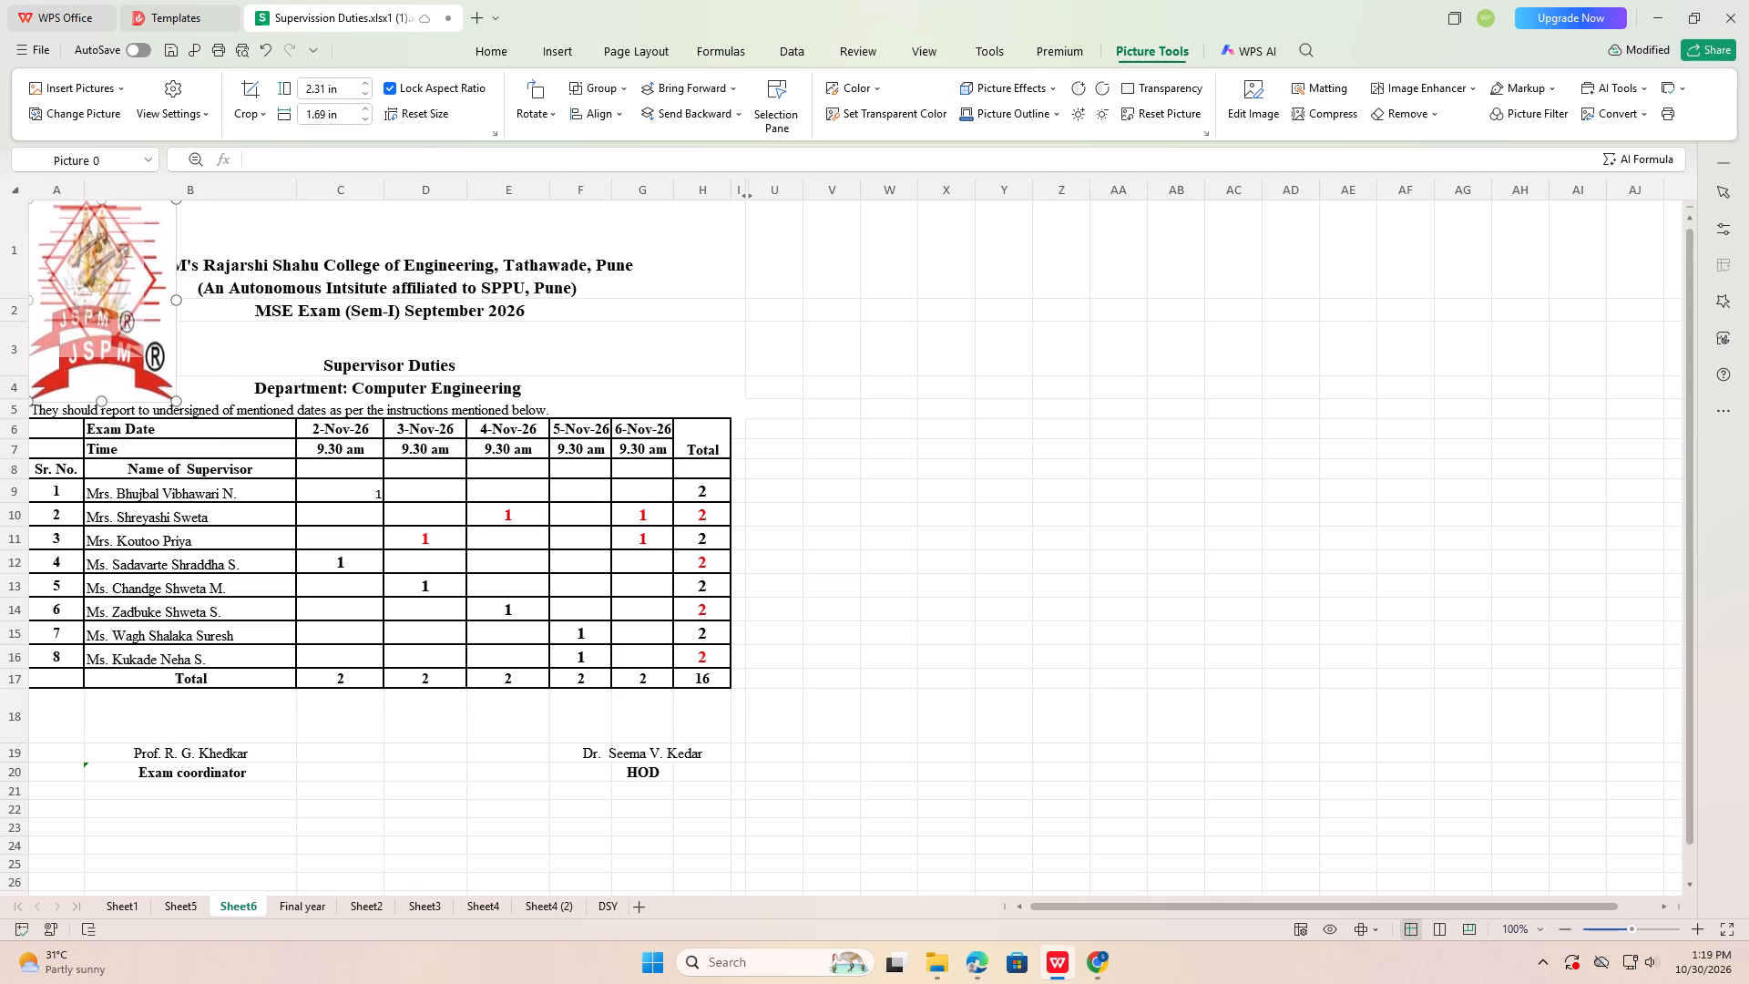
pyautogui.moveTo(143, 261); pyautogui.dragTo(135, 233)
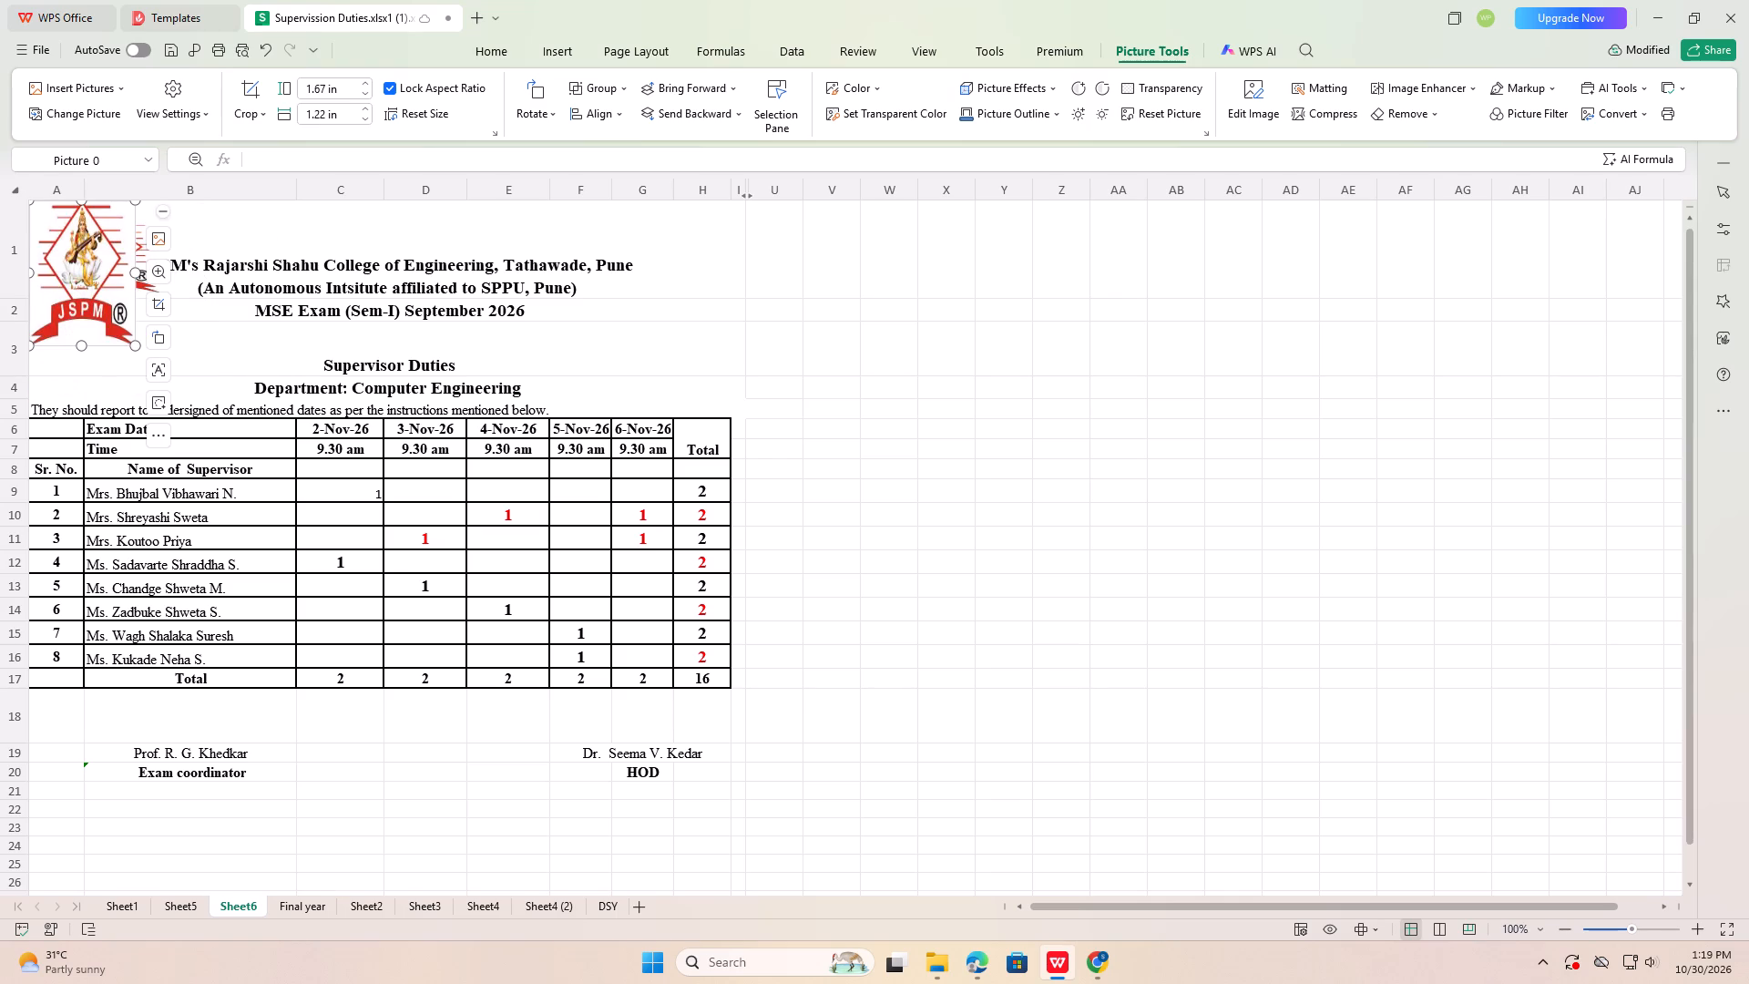
# Cut the pasted duplicate JSPM logo from Sheet6's heading, leaving the original logo in place.
pyautogui.rightClick(113, 302)
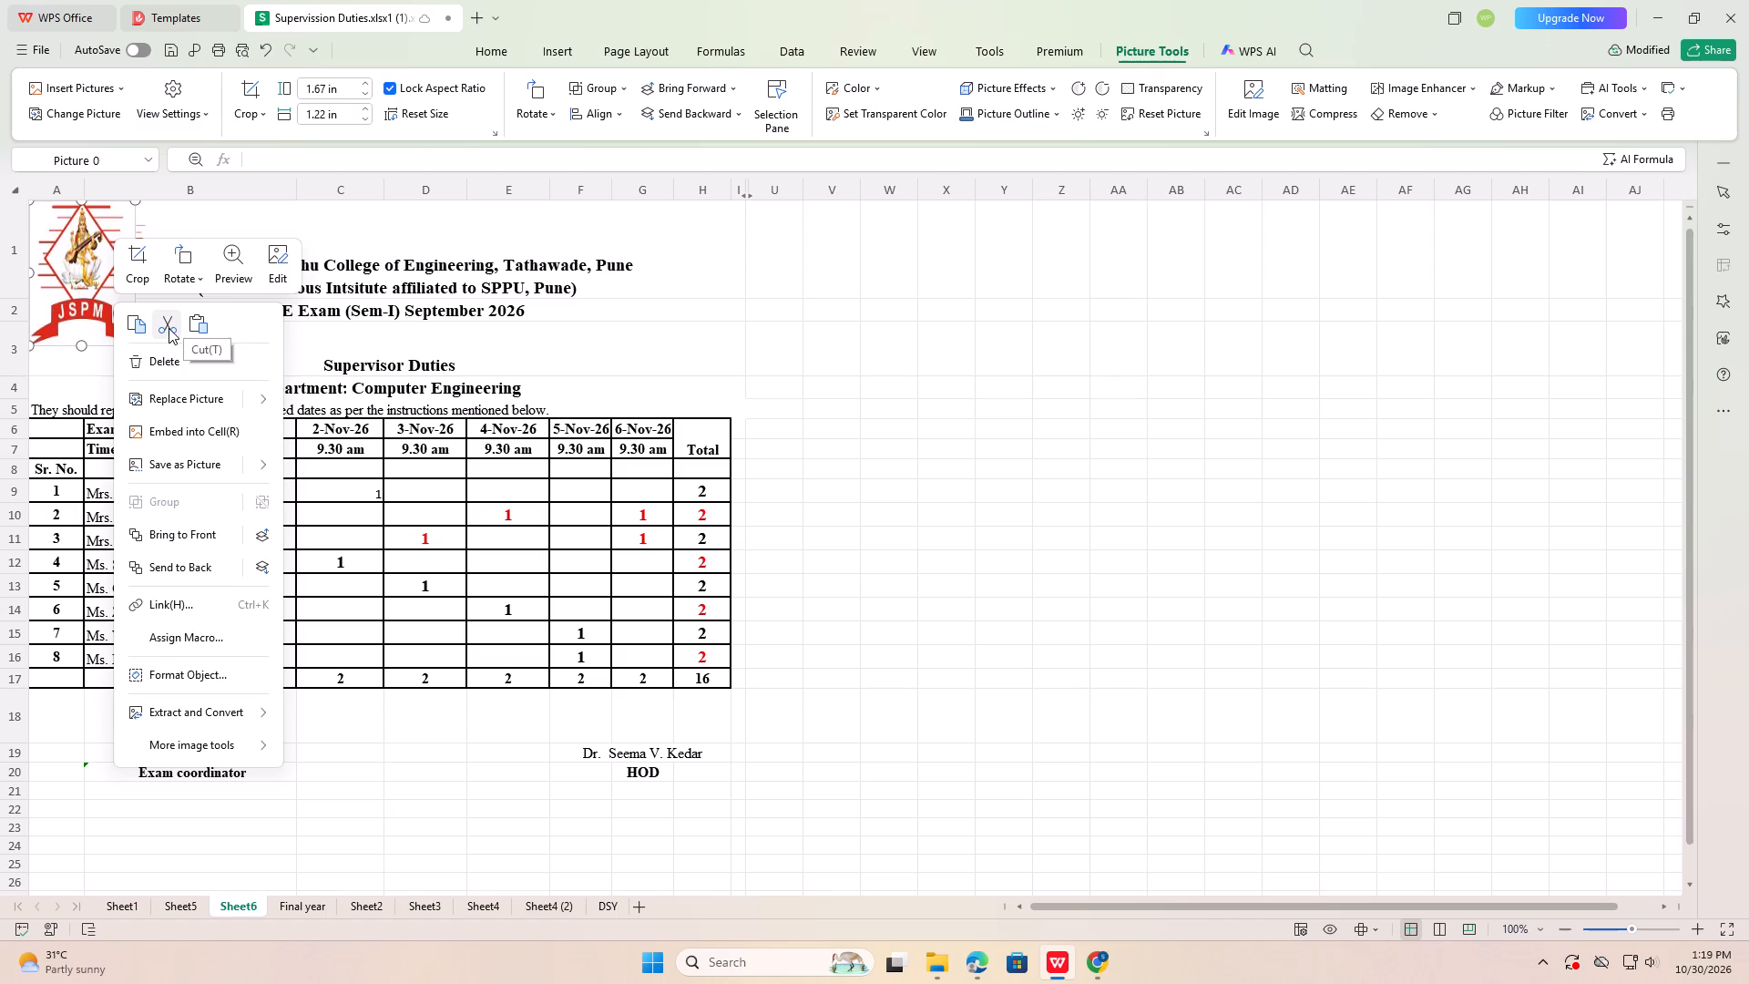
pyautogui.click(168, 328)
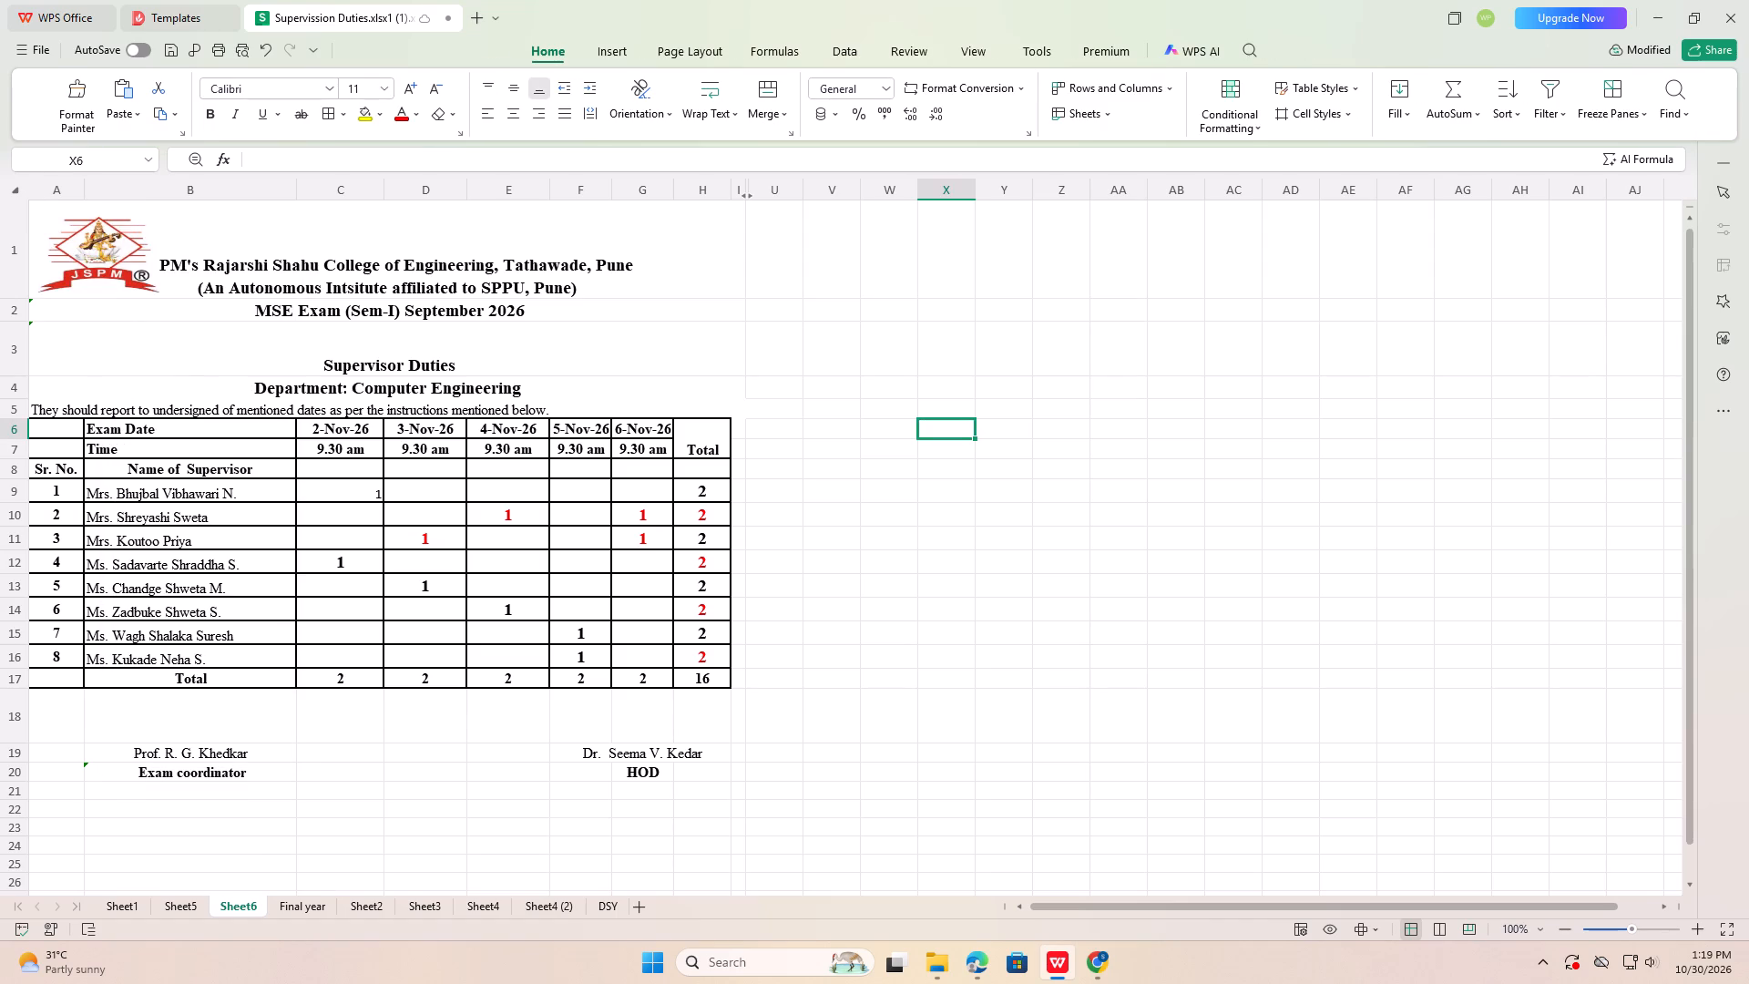
# Switch back to Sheet1 with its heading and logos.
pyautogui.click(134, 895)
pyautogui.click(131, 902)
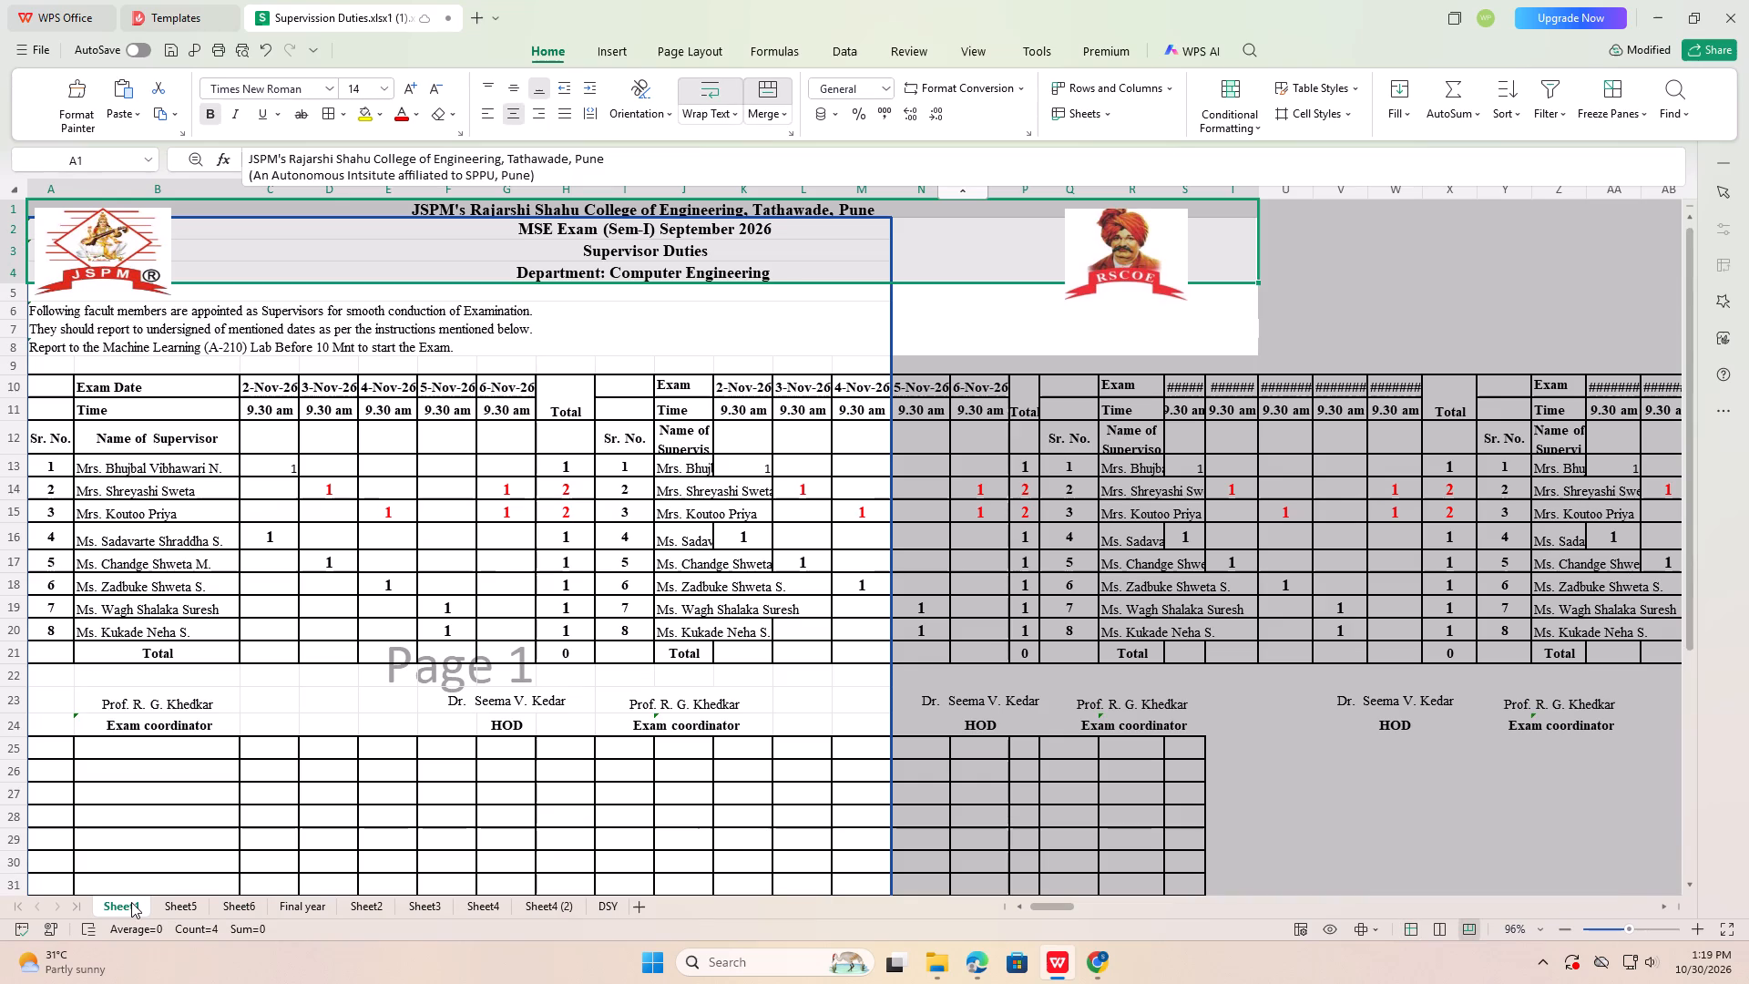
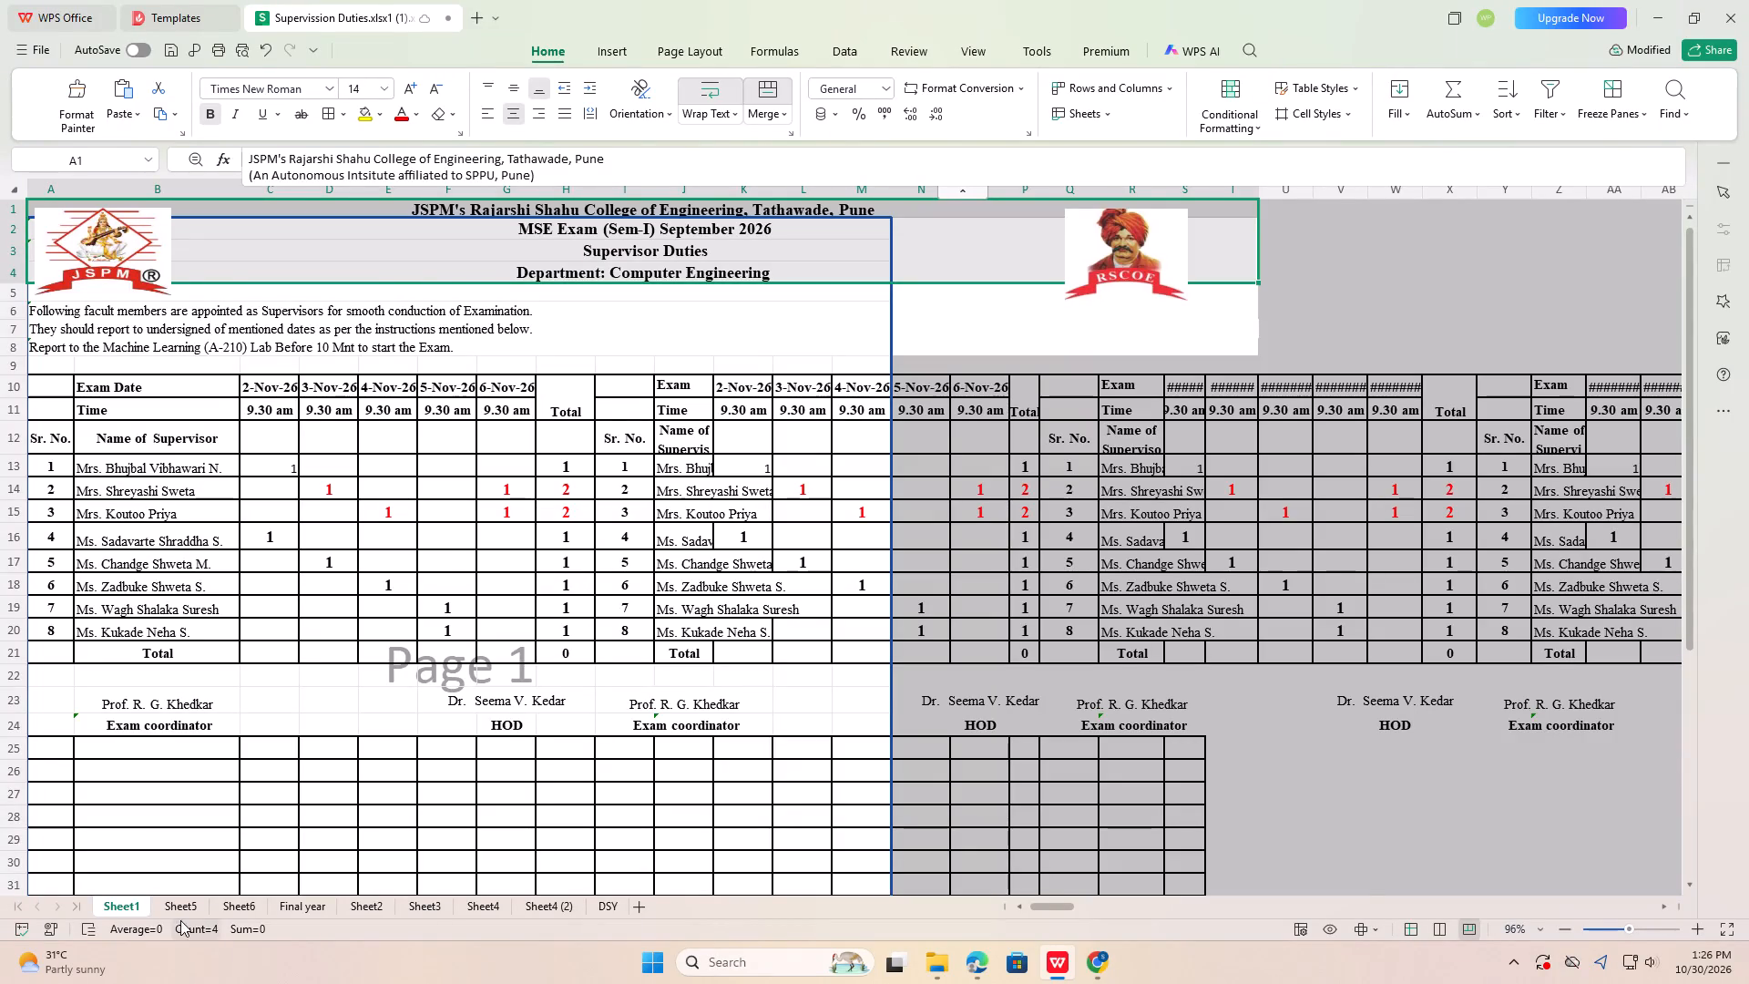
# Return to Sheet6 and reduce the heights of row 3 (Supervisor Duties) and row 1 (college title) to tighten the heading.
pyautogui.click(220, 910)
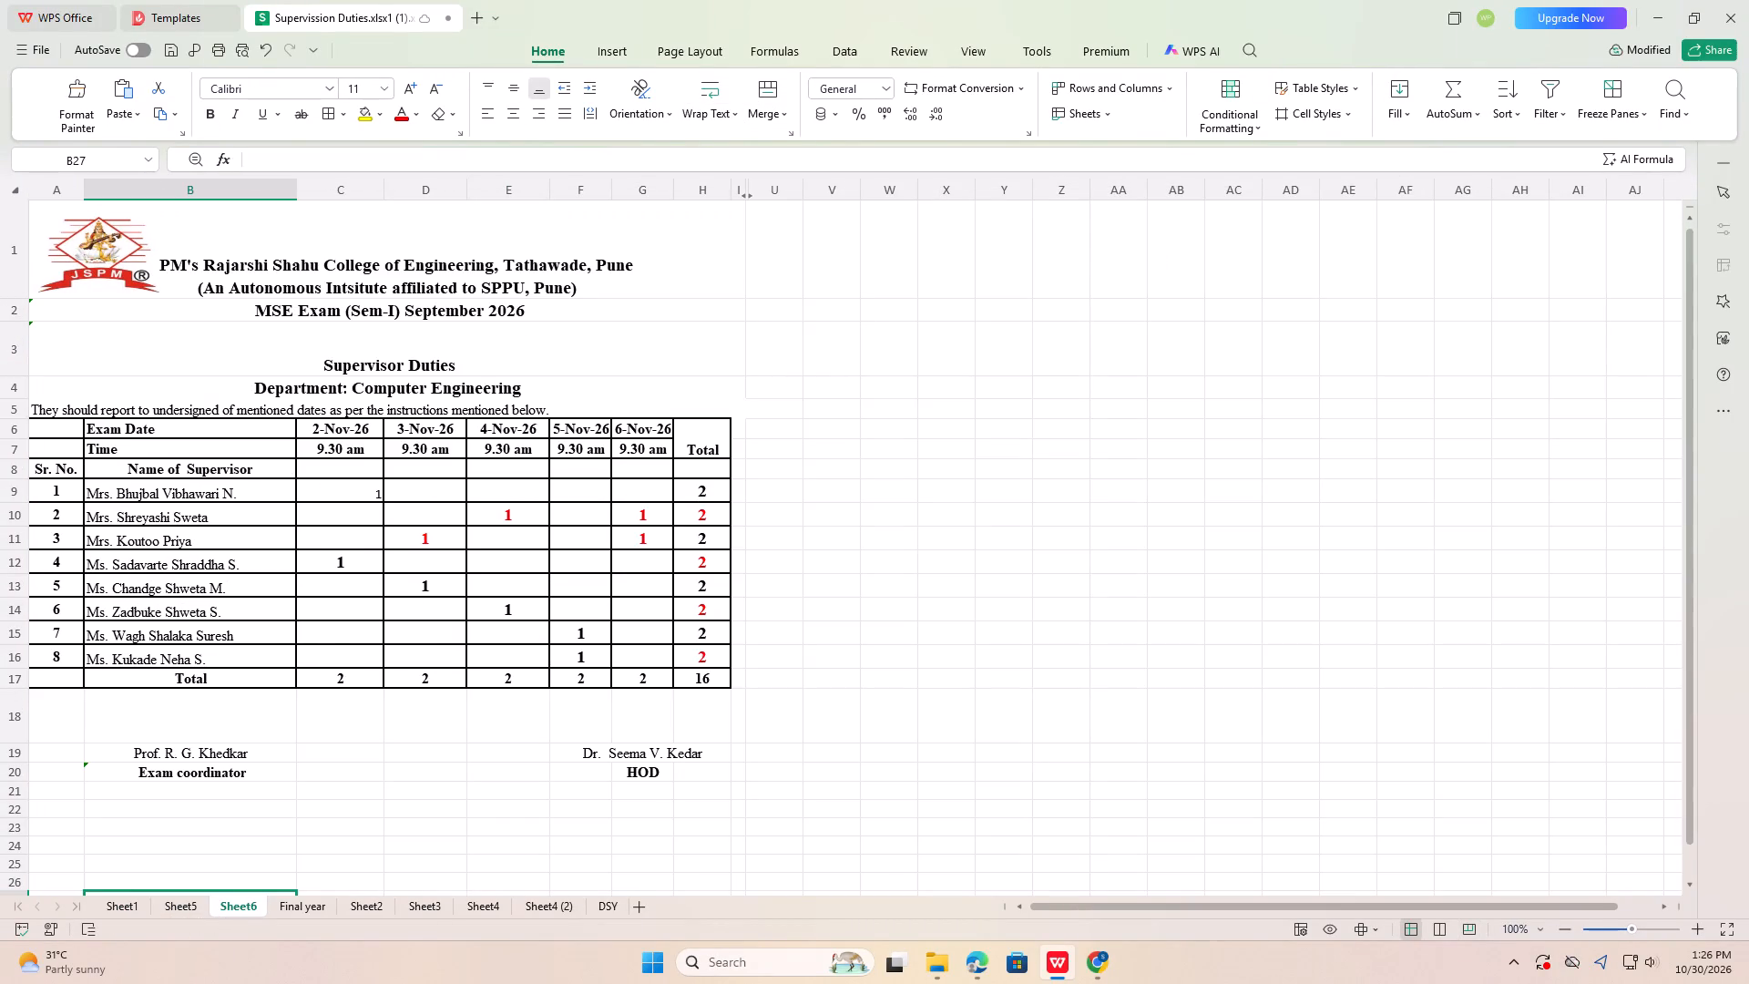
pyautogui.moveTo(23, 375); pyautogui.dragTo(13, 350)
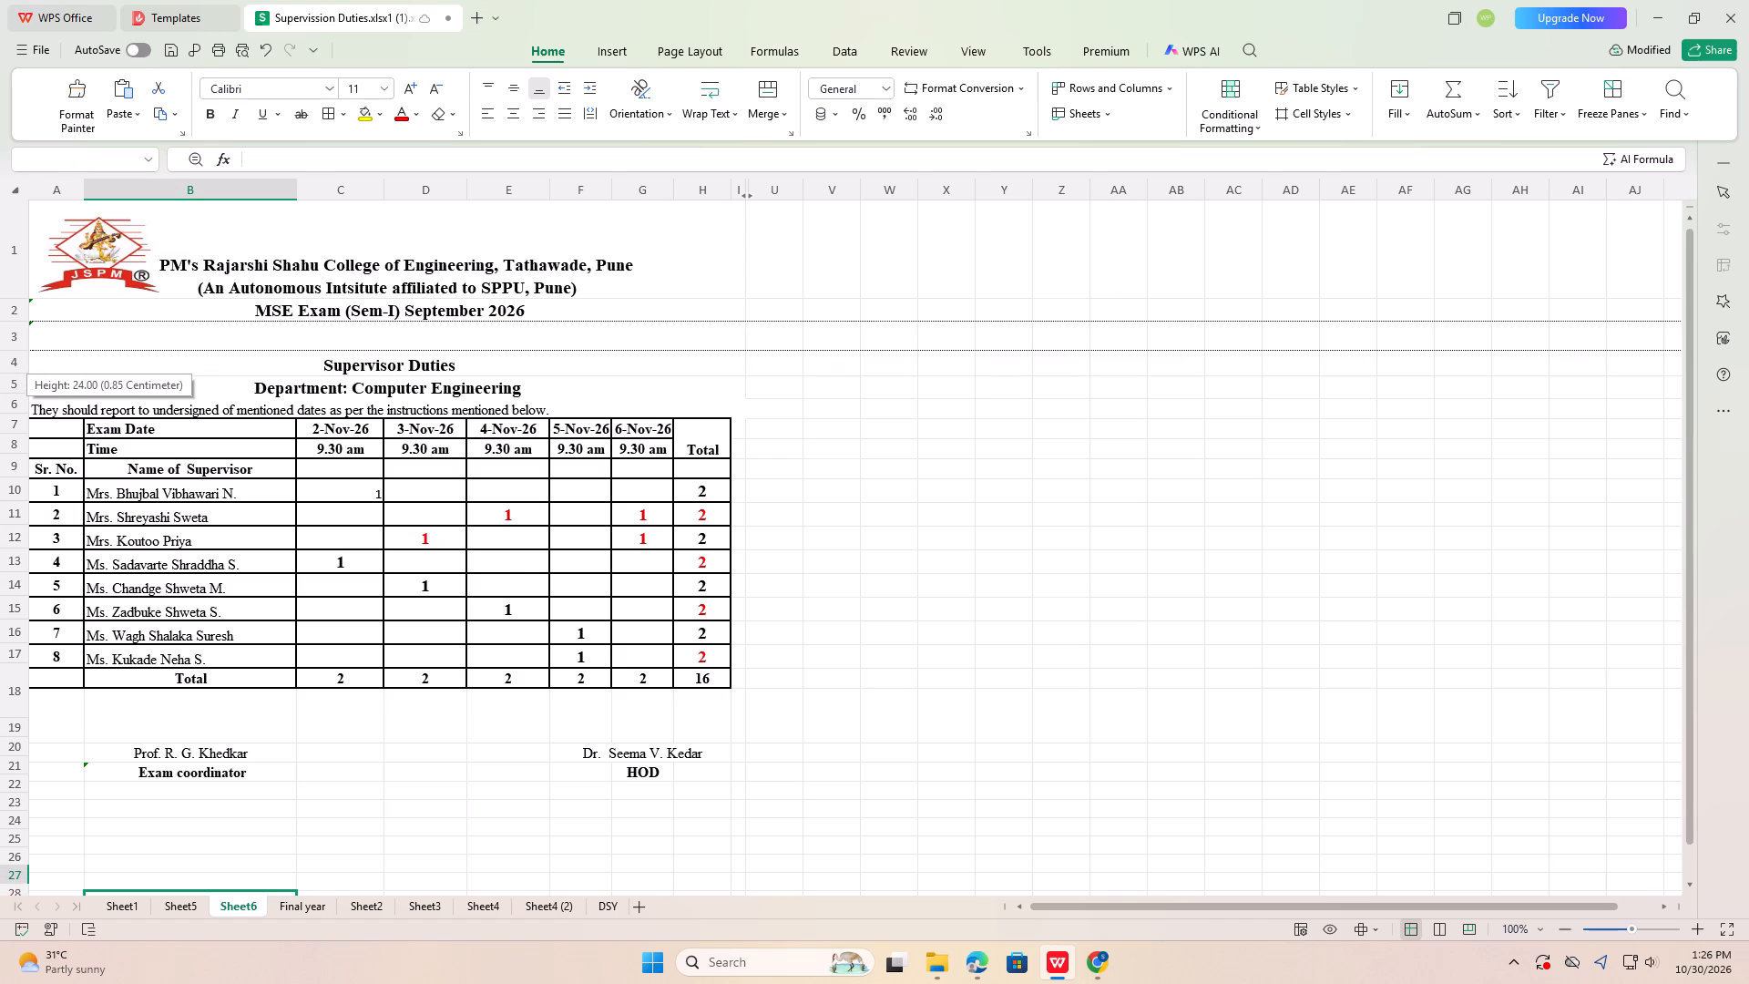
pyautogui.moveTo(13, 350); pyautogui.dragTo(12, 346)
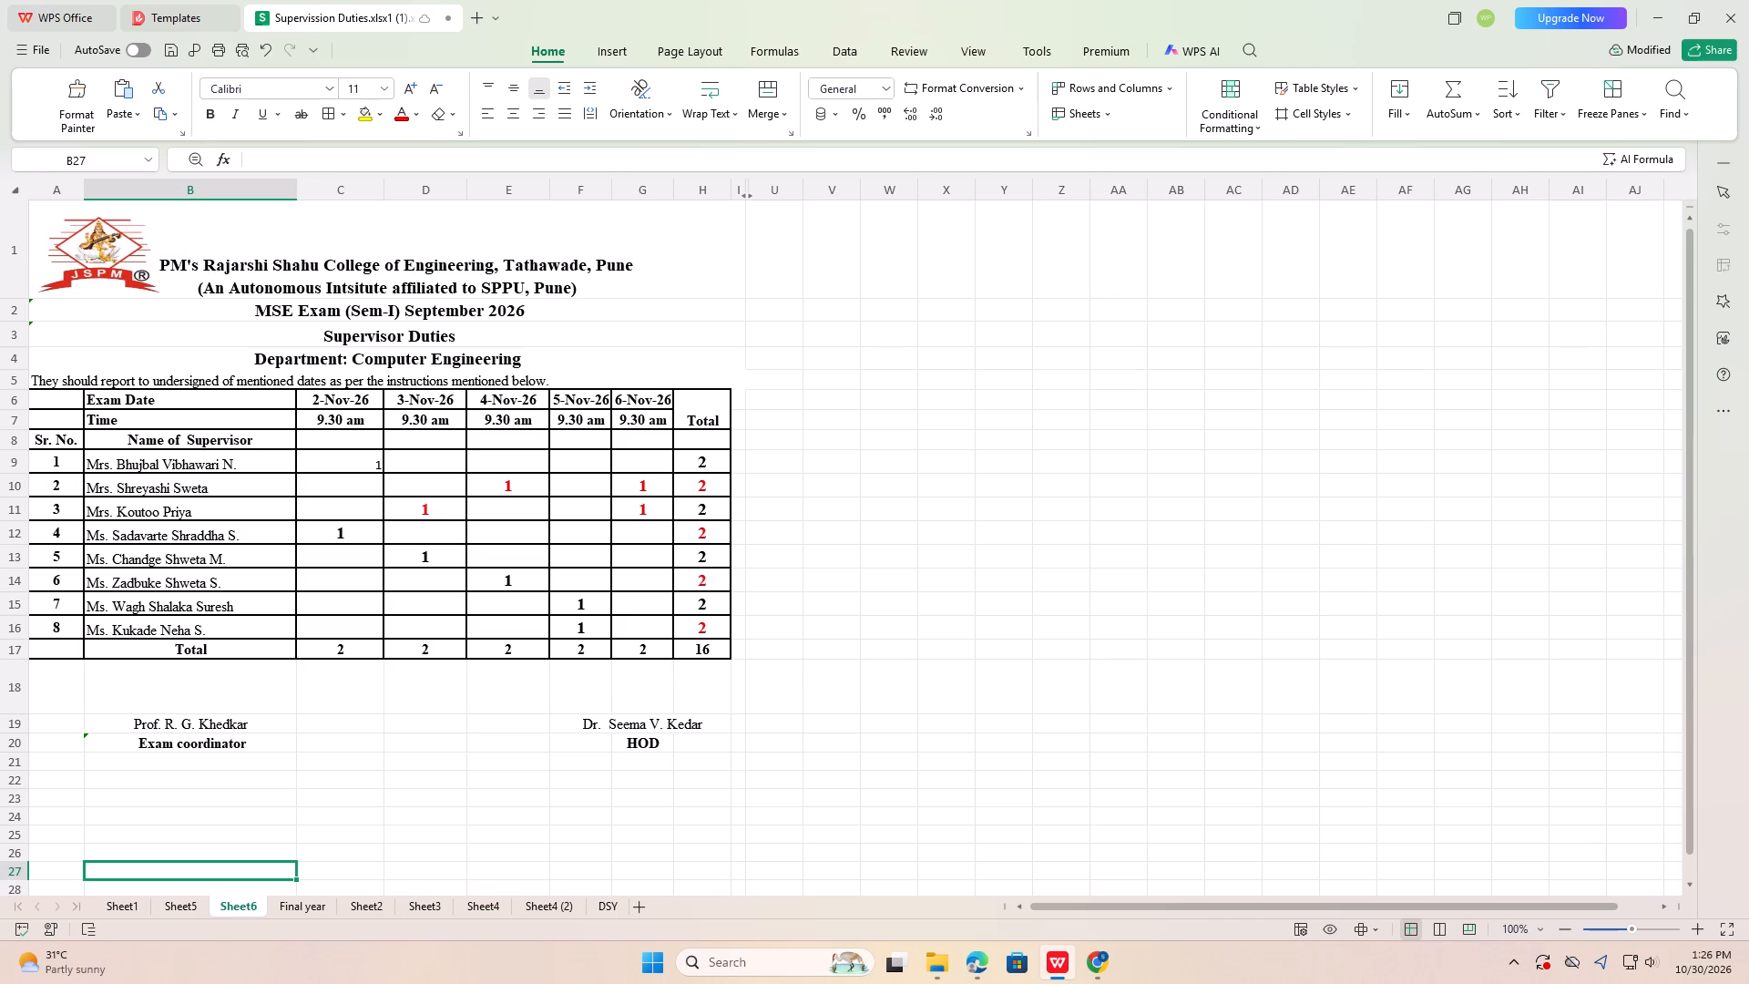
pyautogui.moveTo(27, 300); pyautogui.dragTo(27, 284)
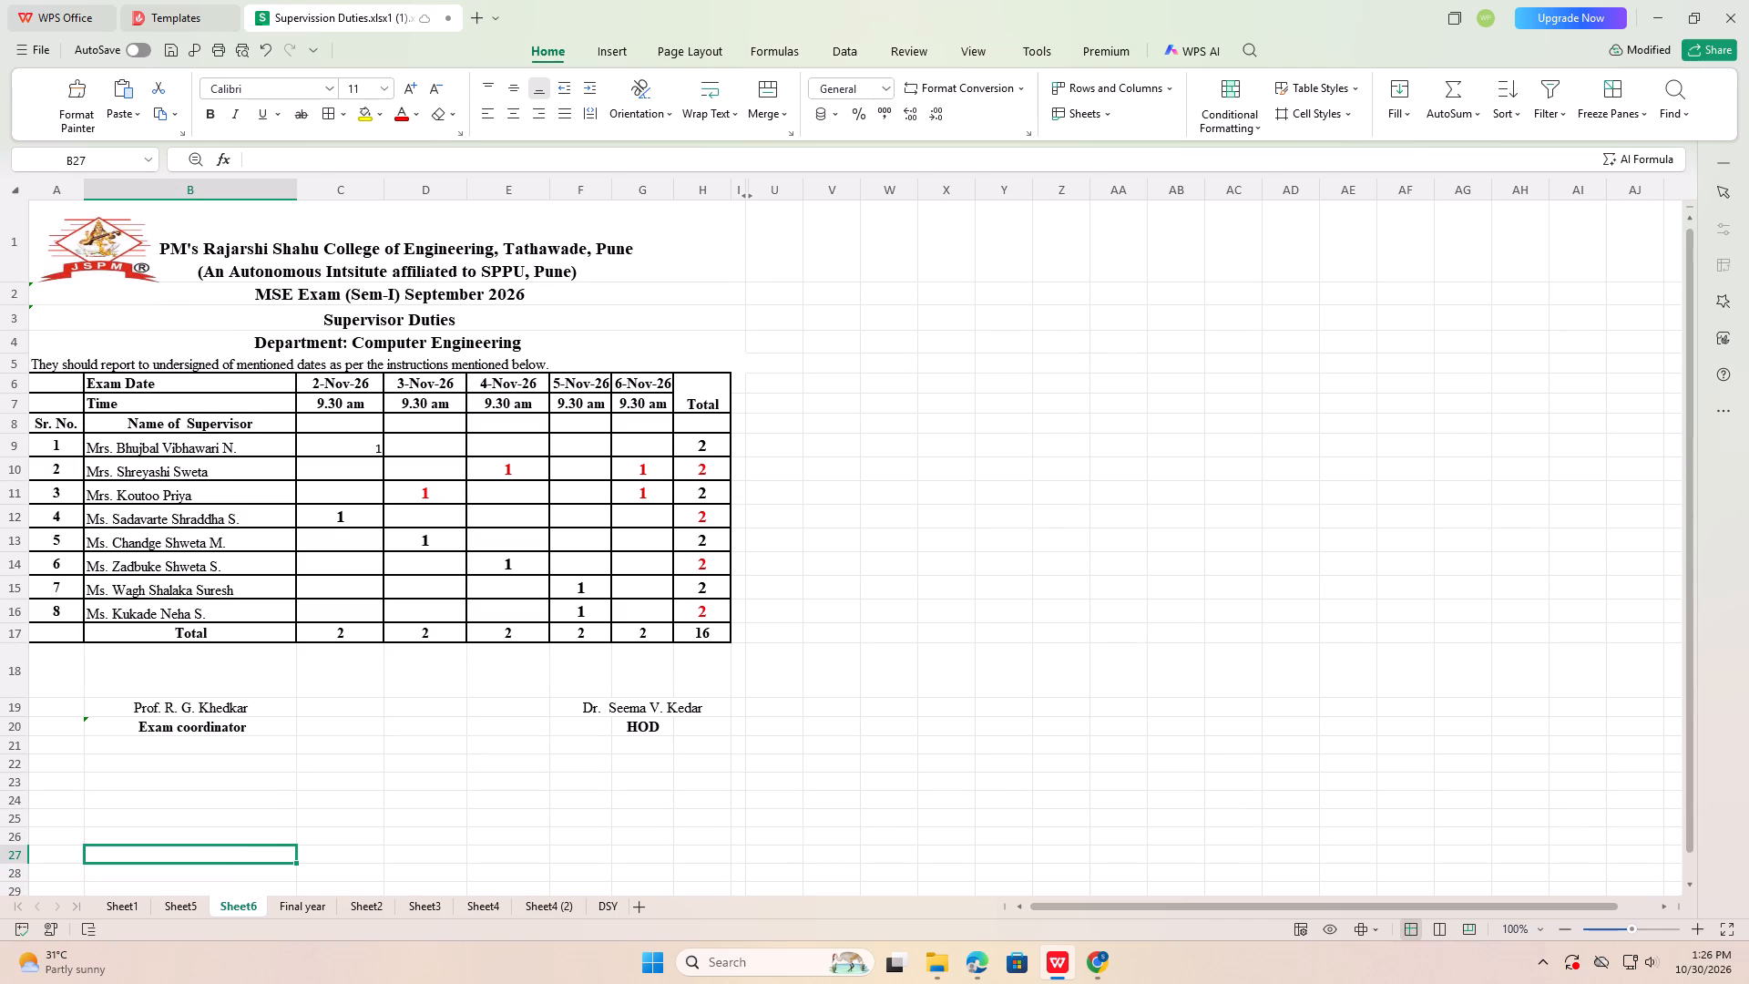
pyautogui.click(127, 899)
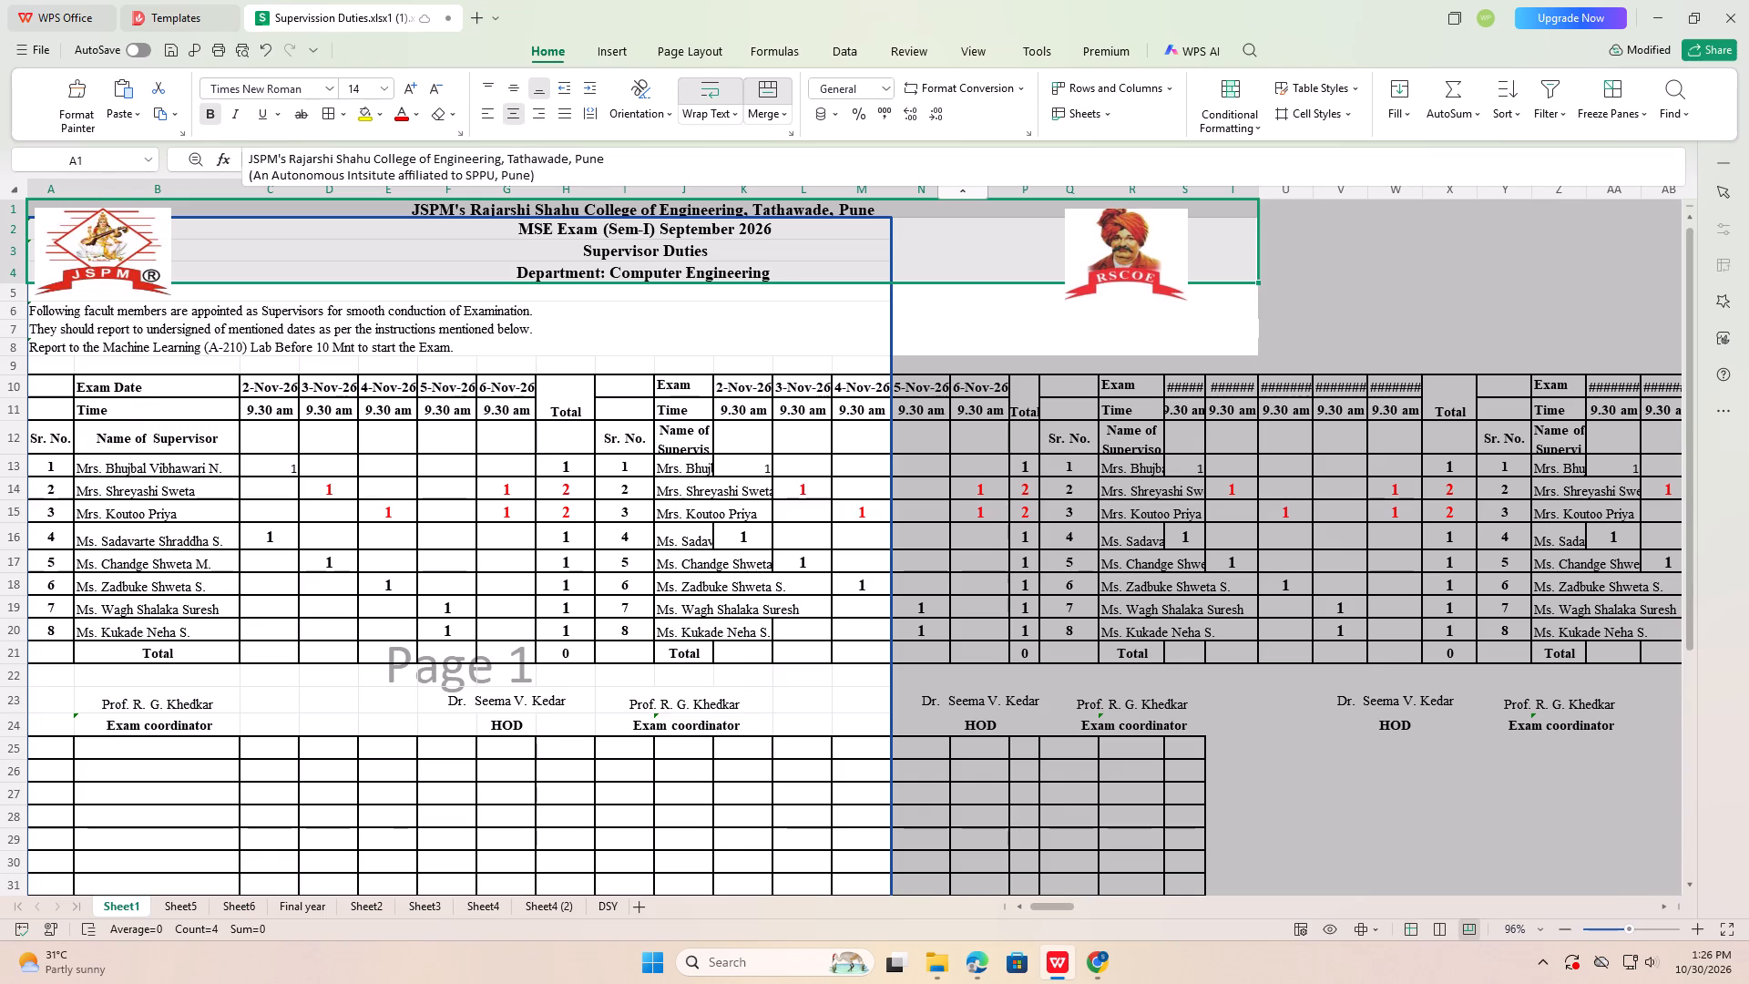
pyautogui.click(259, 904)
# In Sheet6's exam line in row 2, replace MSE so the line reads eESE Exam (Sem-I) September 2026.
pyautogui.click(292, 290)
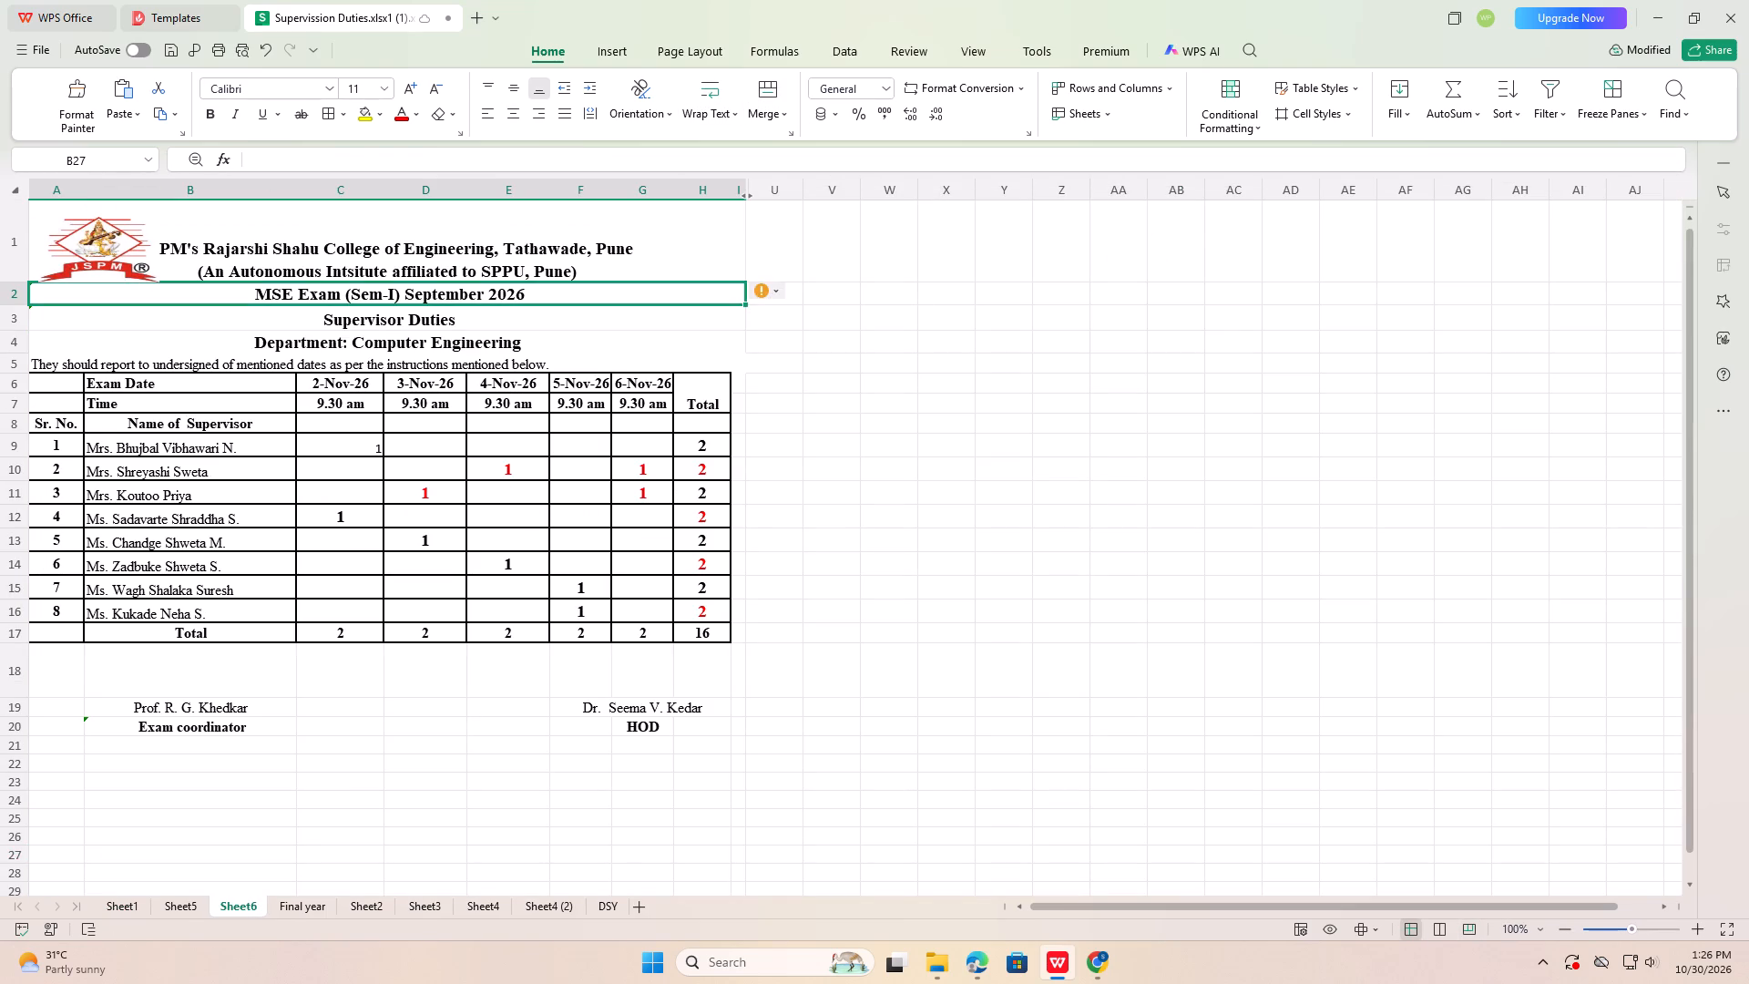
pyautogui.click(292, 290)
pyautogui.moveTo(292, 290); pyautogui.dragTo(251, 299)
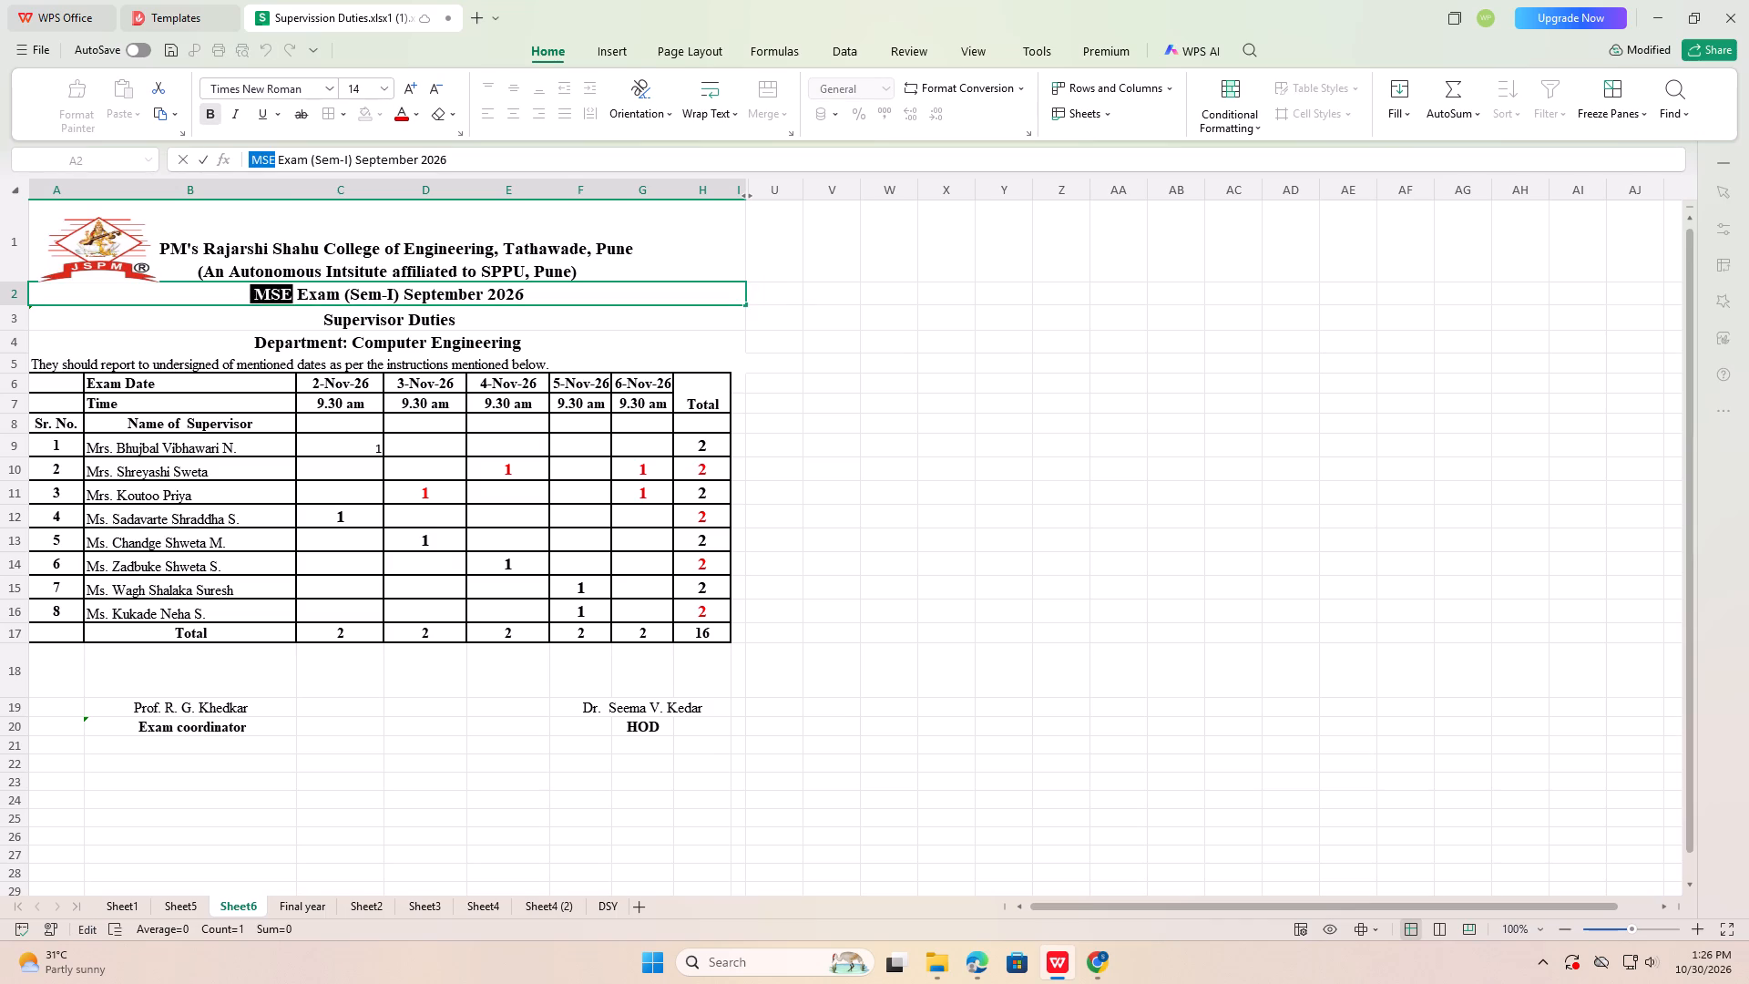
pyautogui.write('ese')
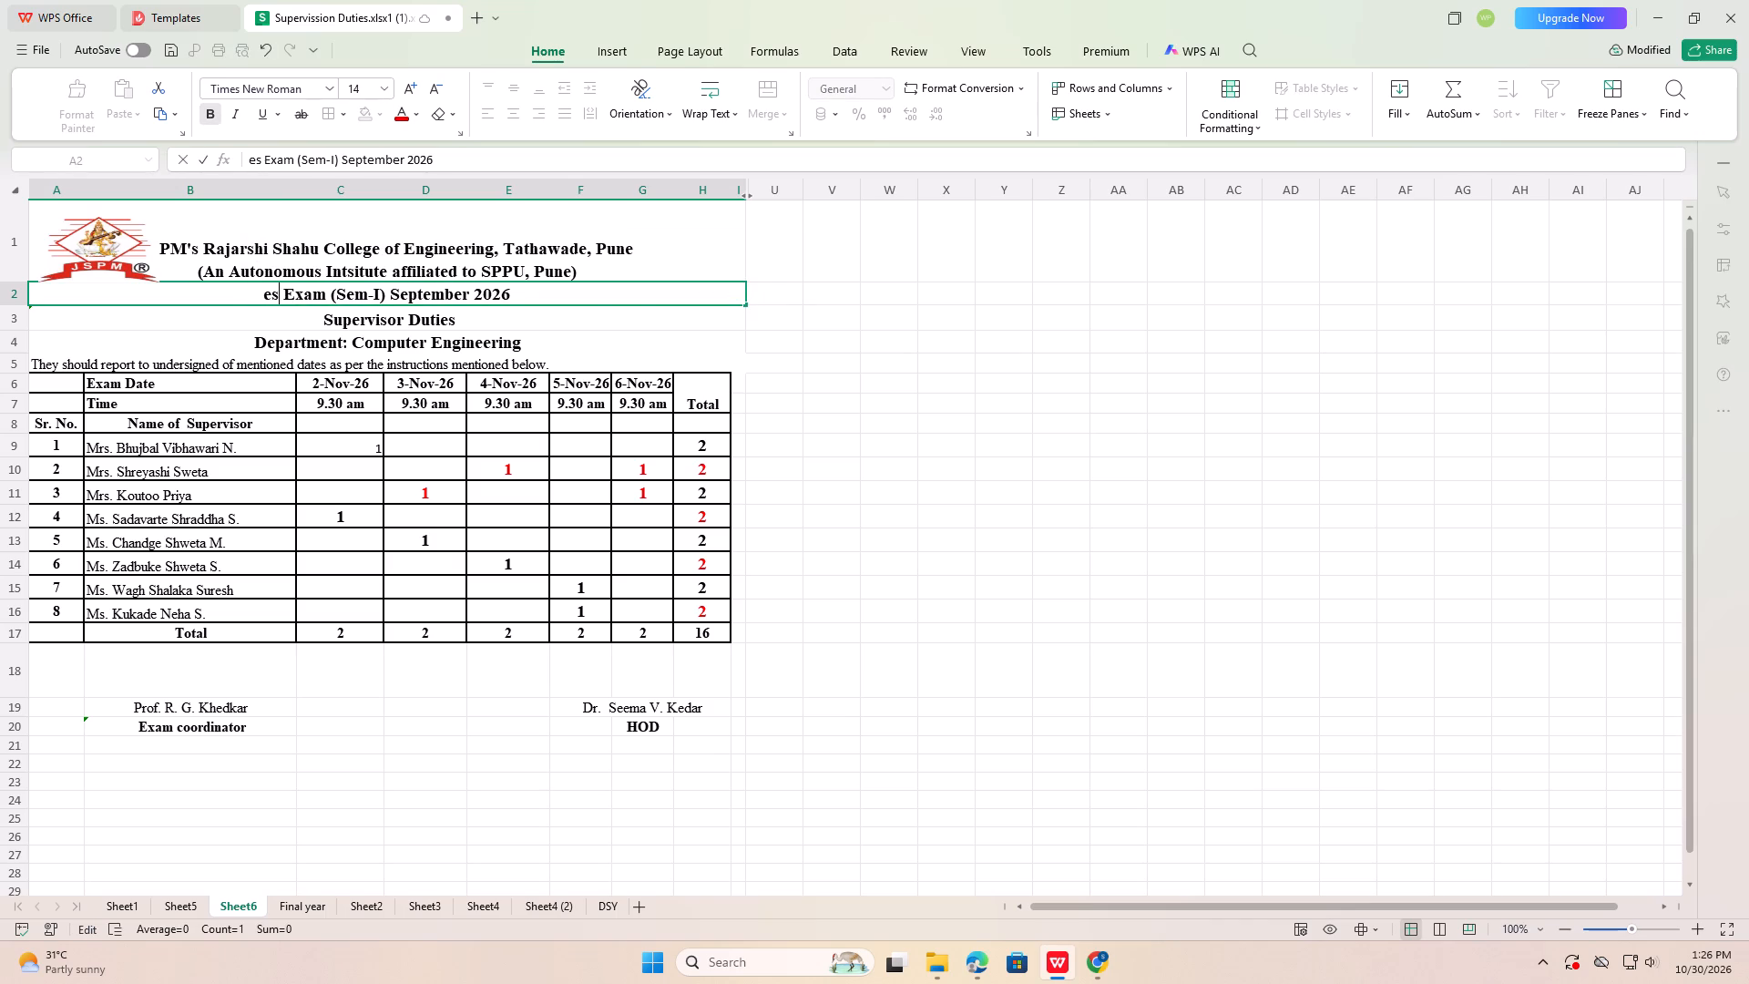
pyautogui.press('BackSpace')
pyautogui.press('BackSpace')
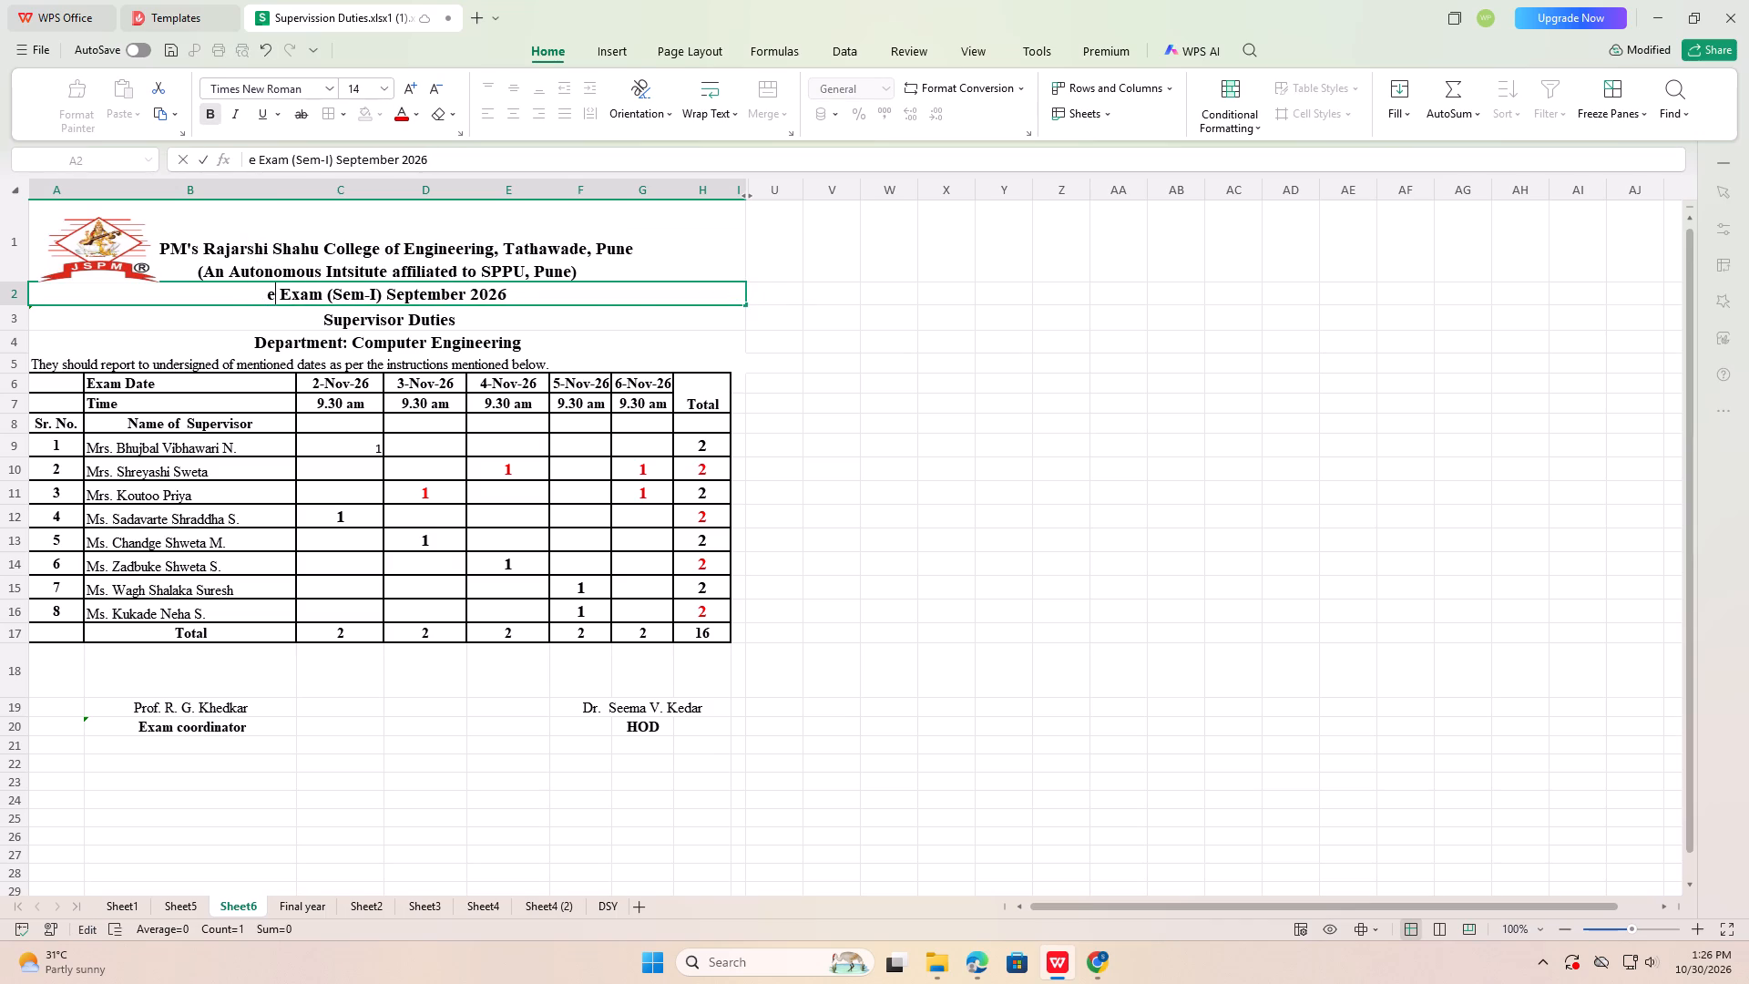
pyautogui.press('BackSpace')
pyautogui.press('e')
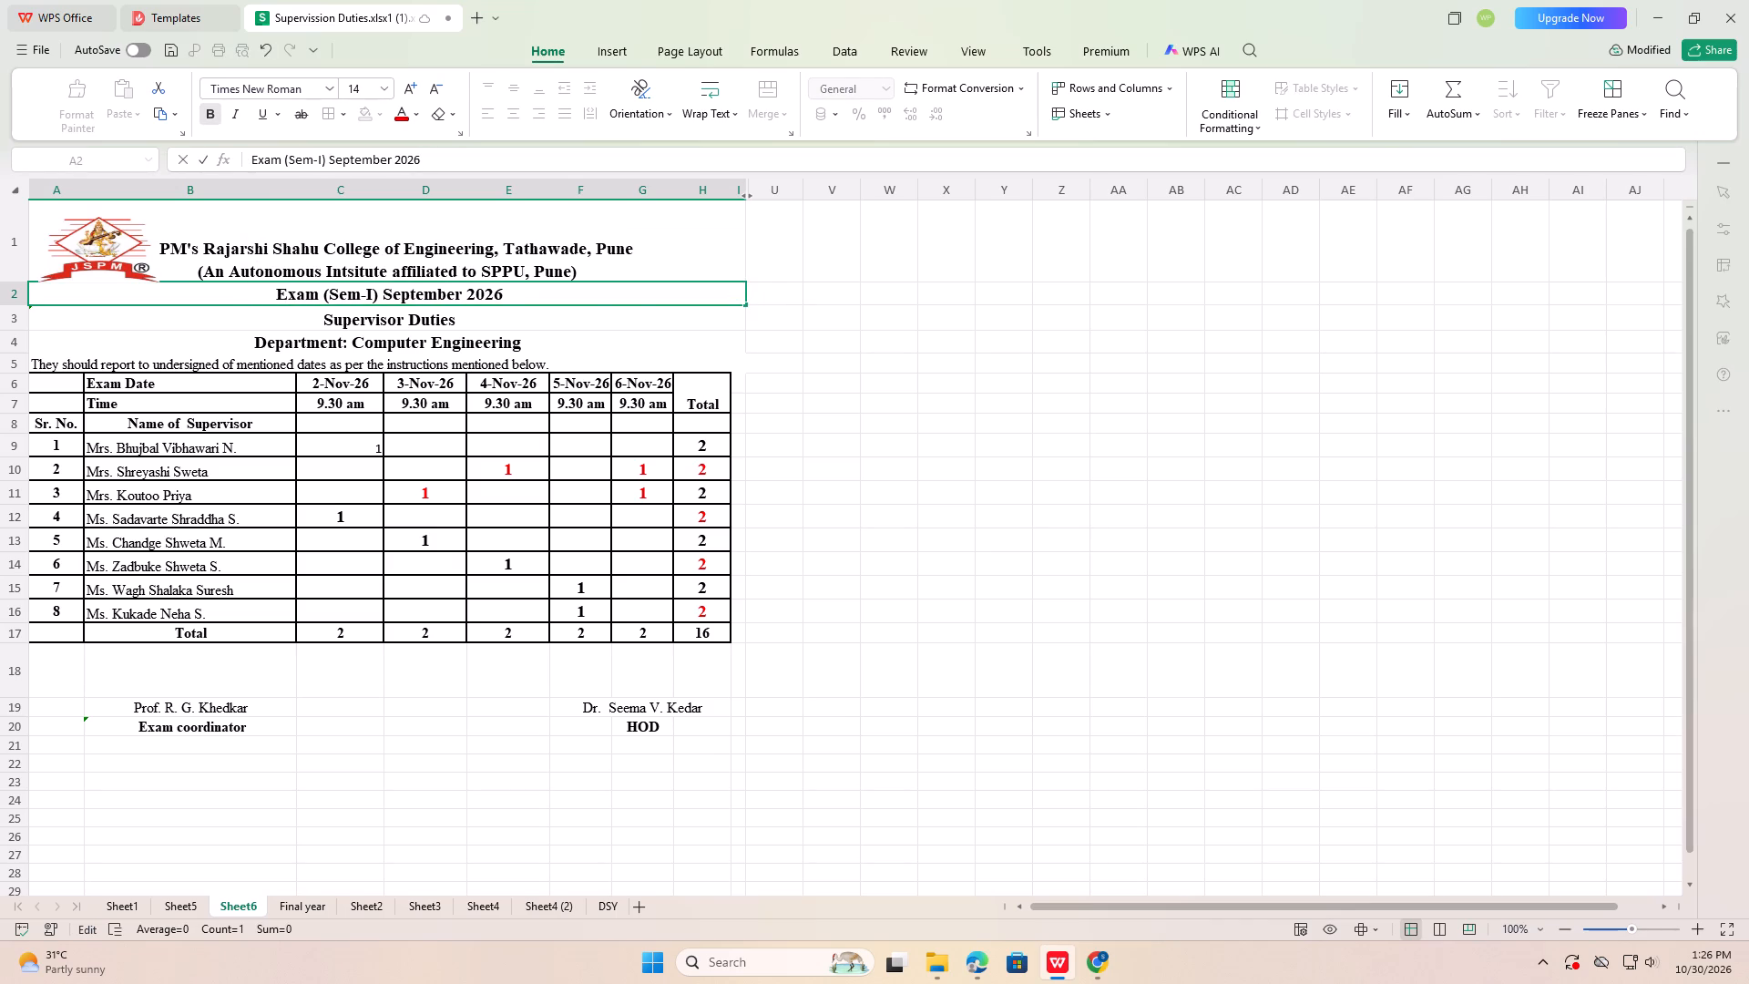
pyautogui.write('se')
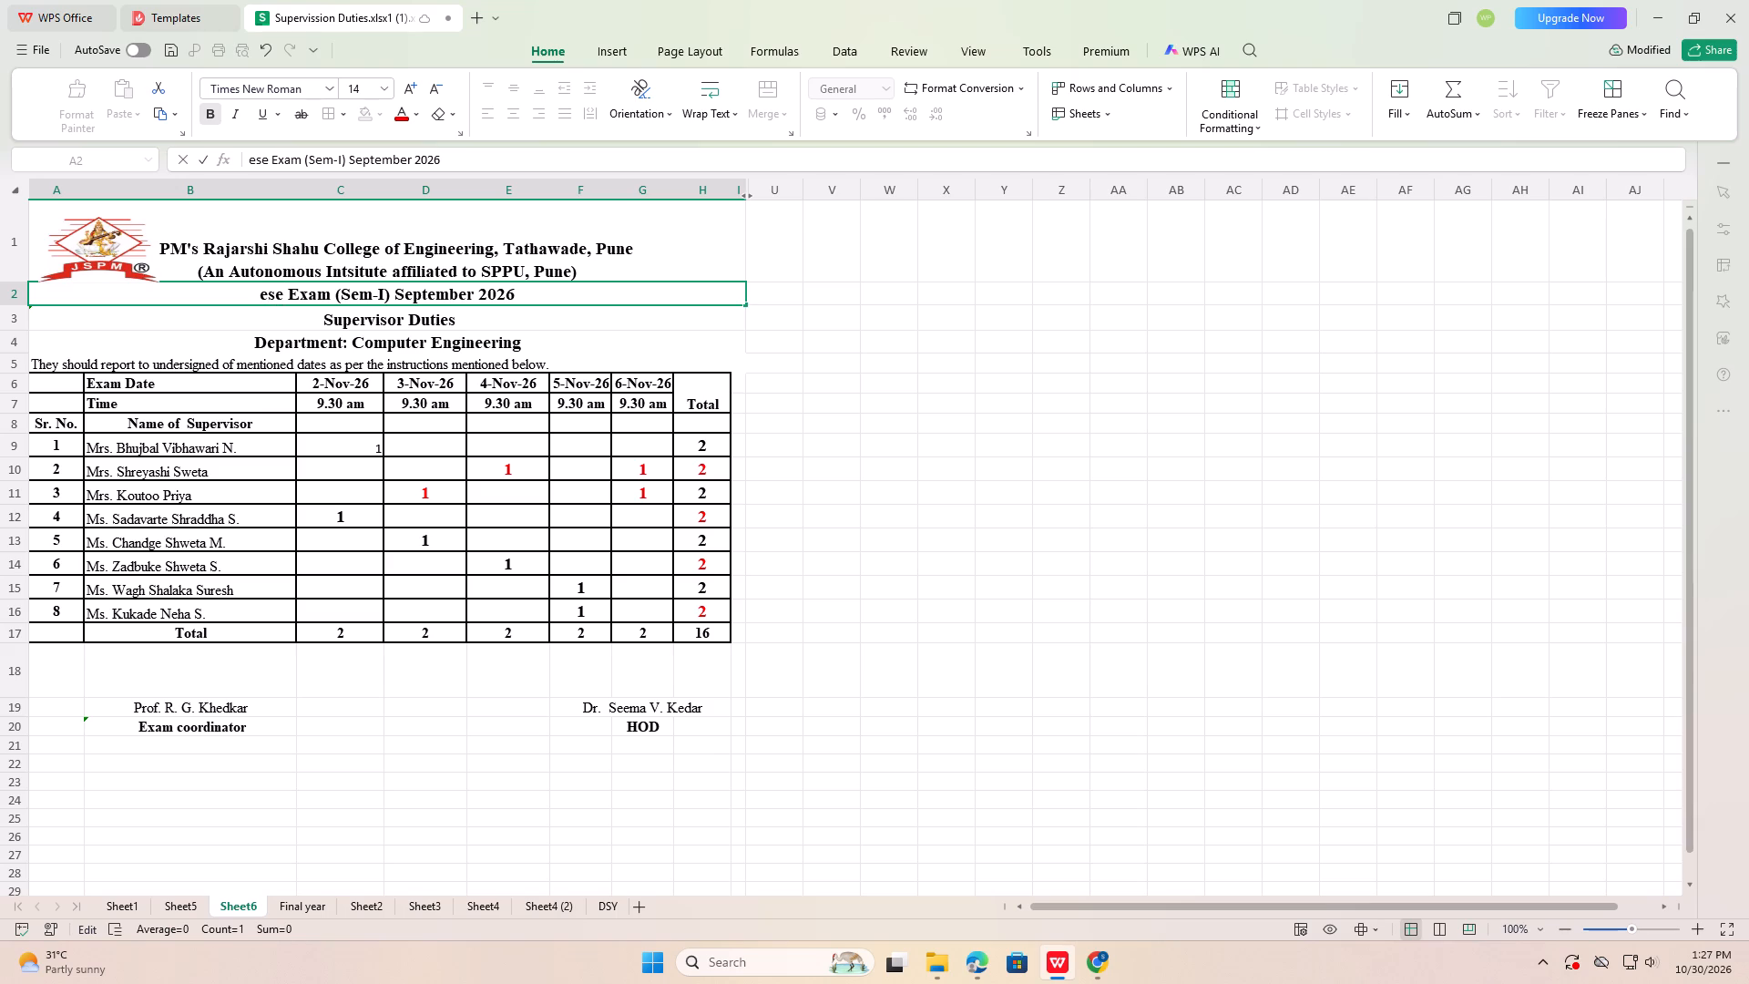
pyautogui.press('BackSpace')
pyautogui.press('BackSpace')
pyautogui.write('ESE')
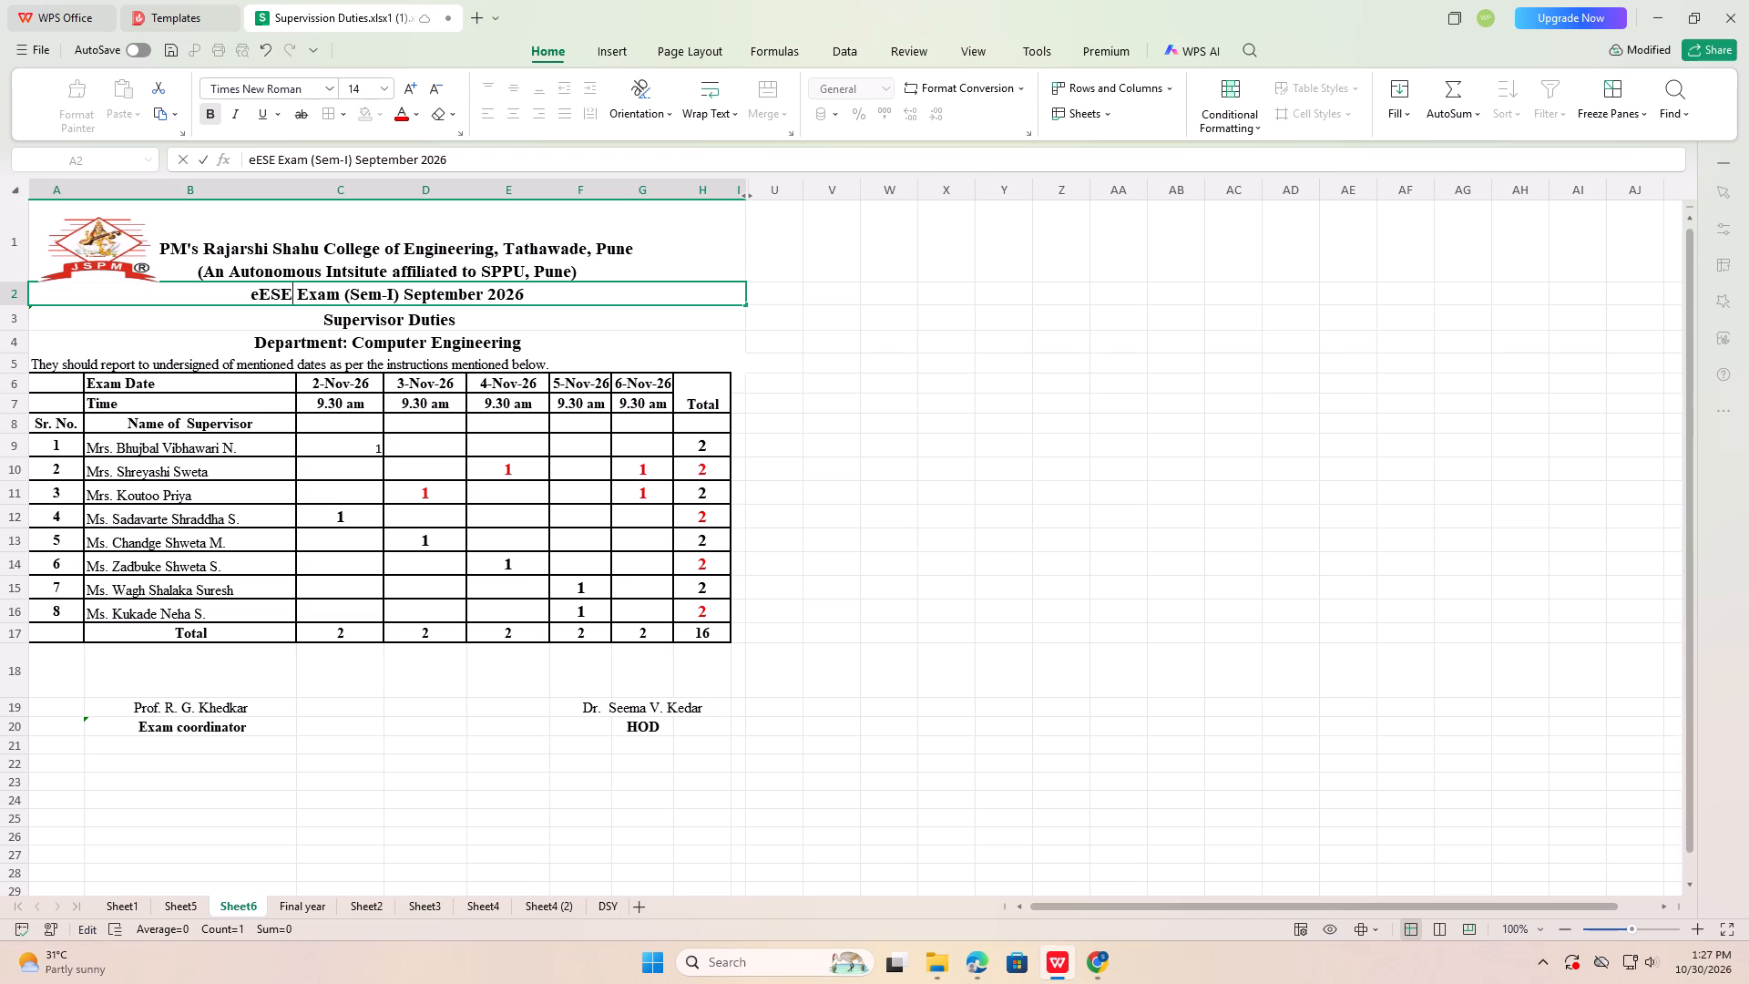
# Resize the JSPM logo in Sheet6's heading to 0.95 in high by 1.08 in wide, clear of the college title.
pyautogui.click(82, 249)
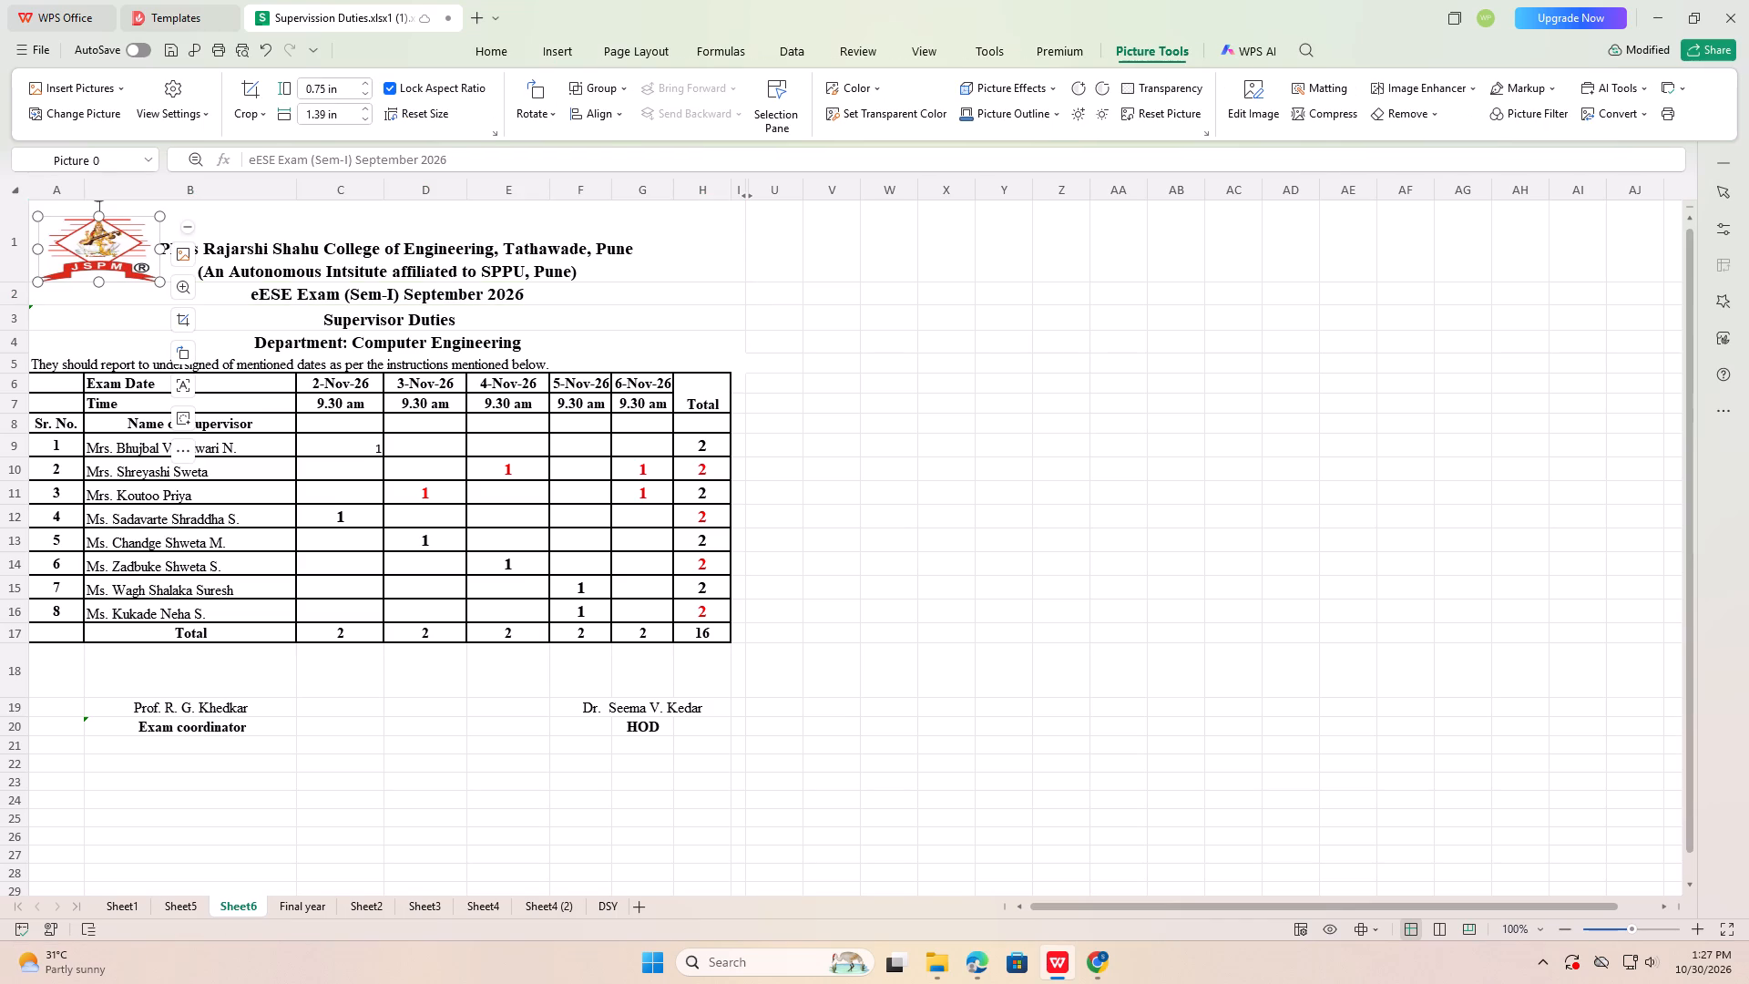
pyautogui.moveTo(98, 280); pyautogui.dragTo(97, 295)
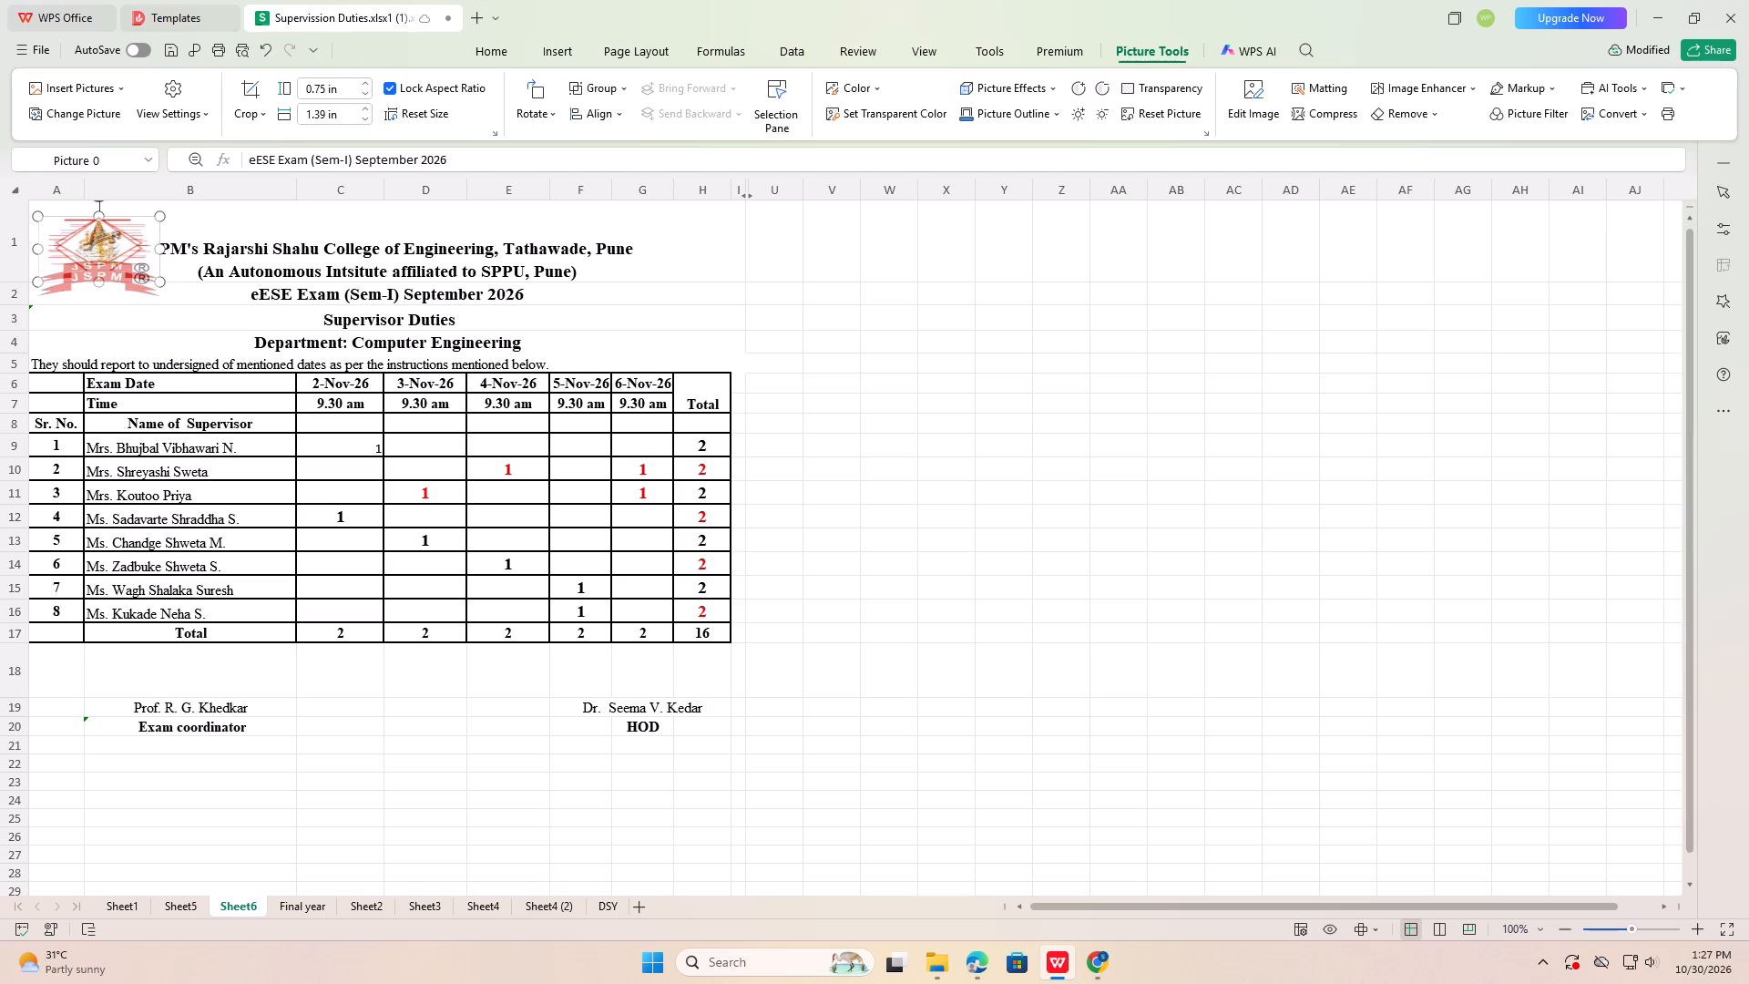
pyautogui.moveTo(97, 295); pyautogui.dragTo(97, 297)
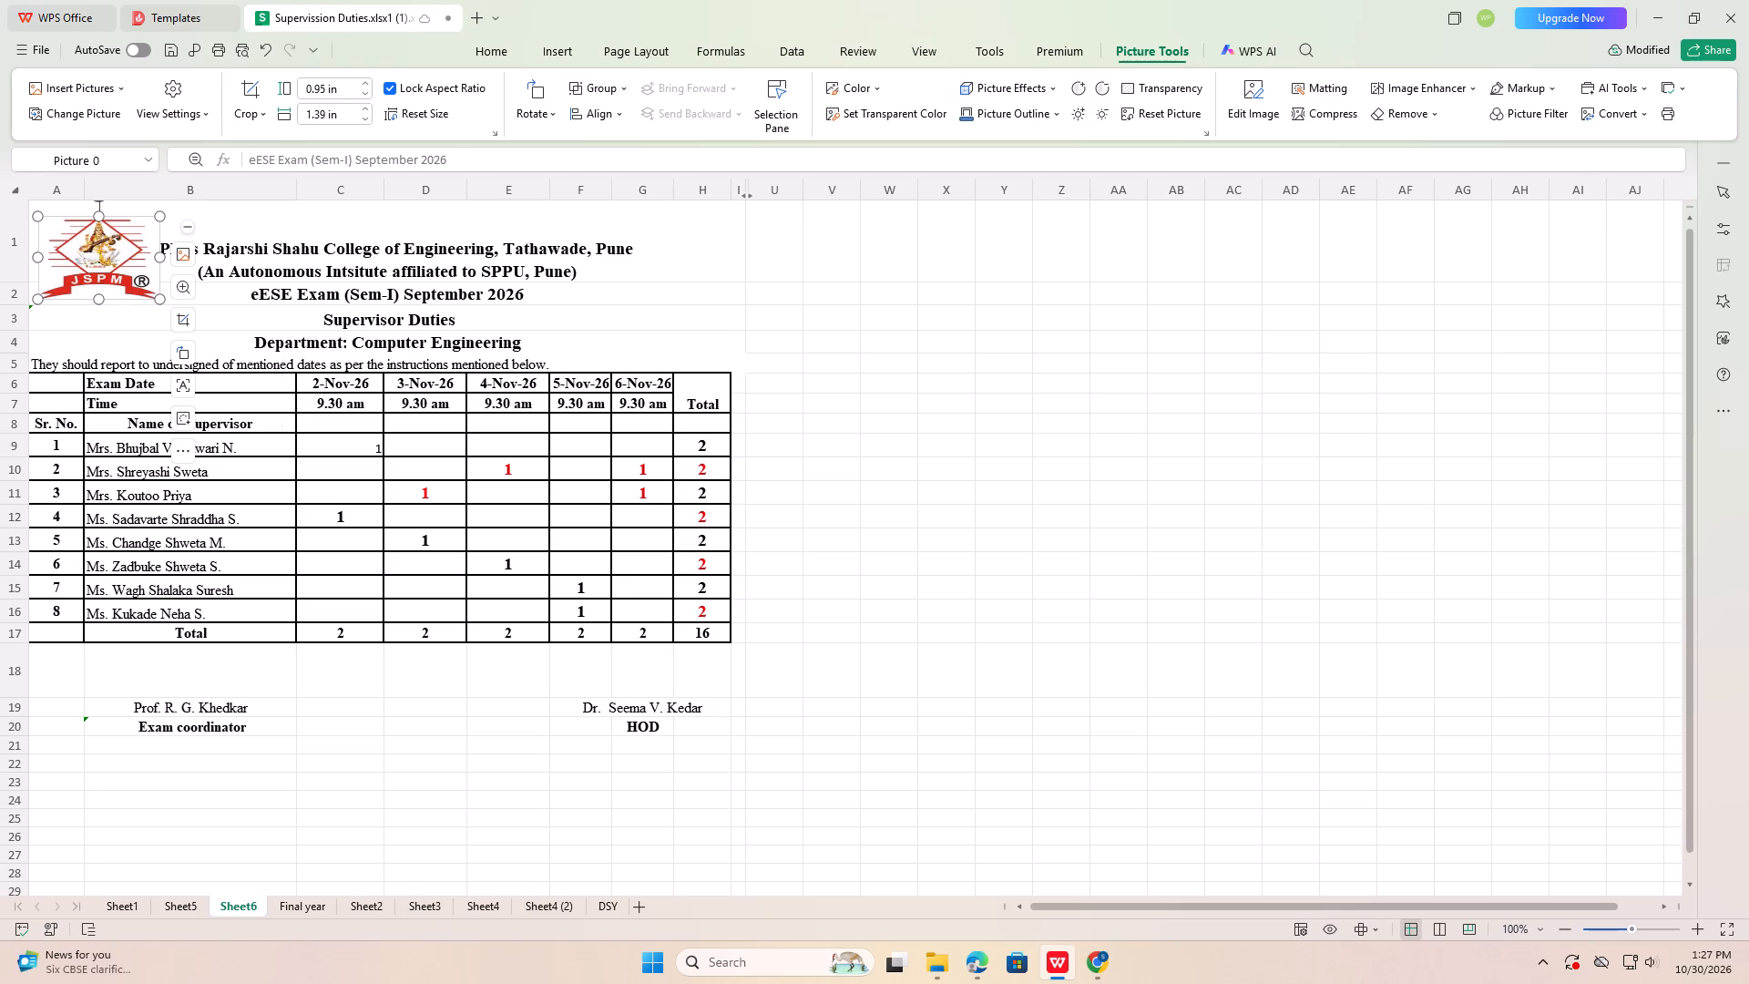
pyautogui.moveTo(159, 256); pyautogui.dragTo(142, 251)
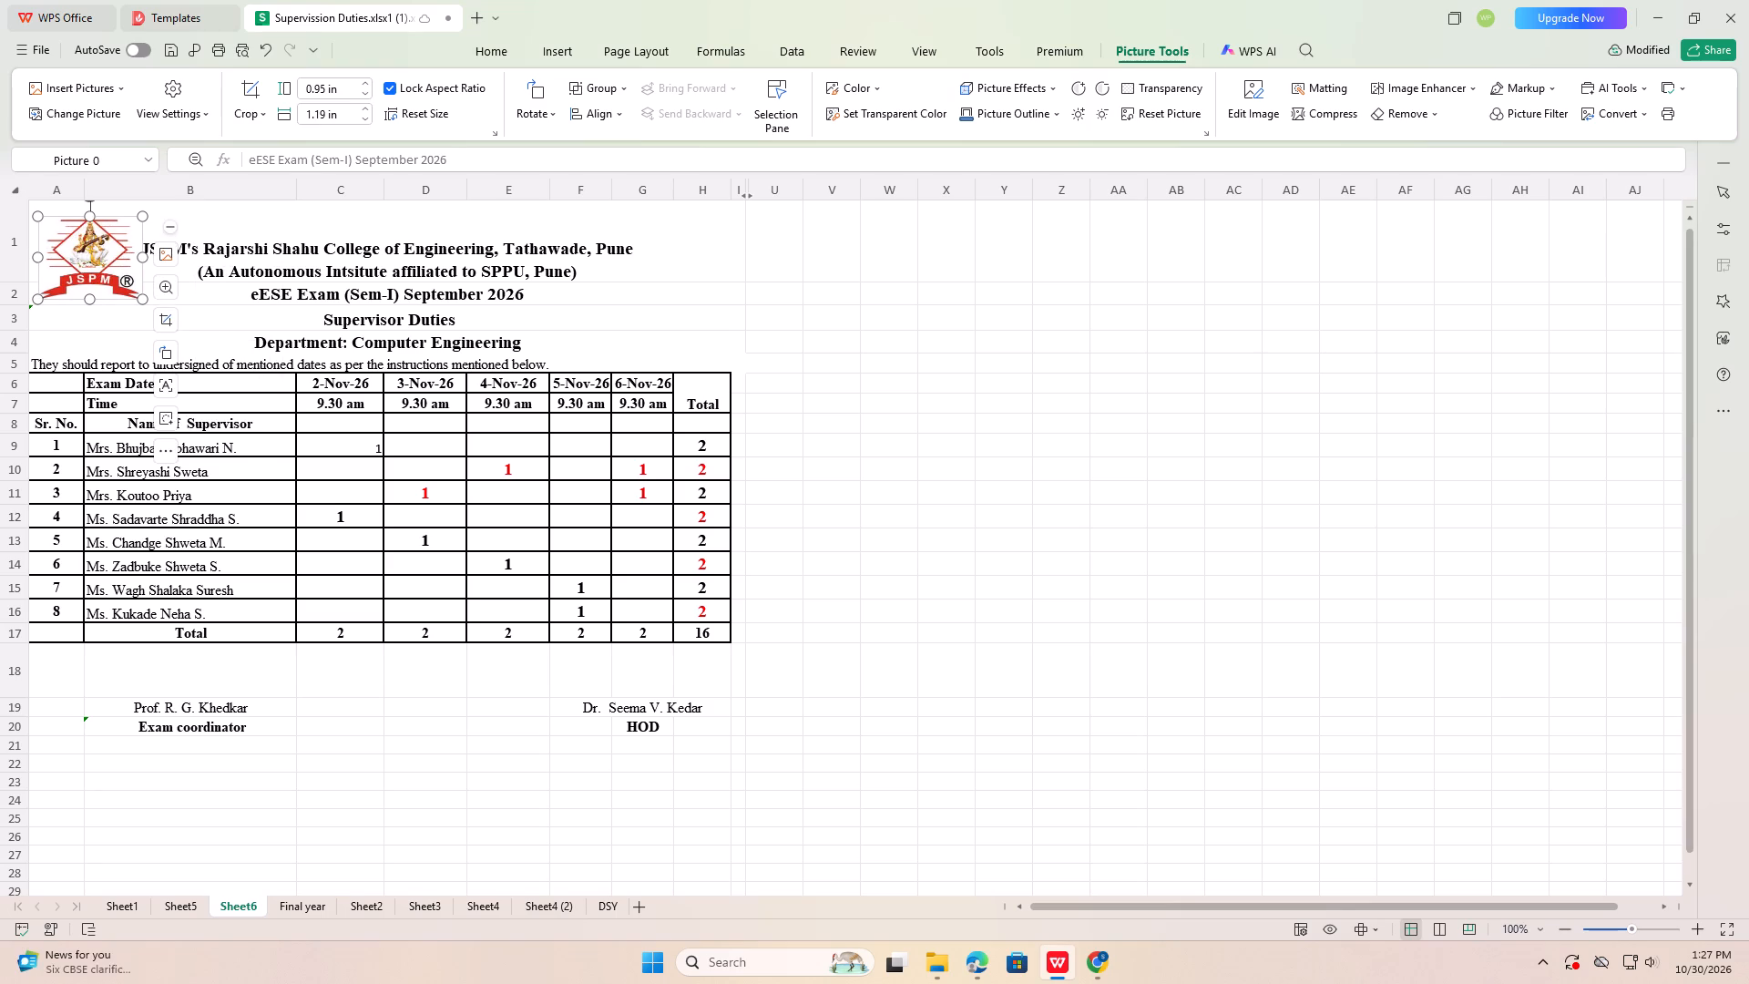
pyautogui.moveTo(142, 255); pyautogui.dragTo(141, 255)
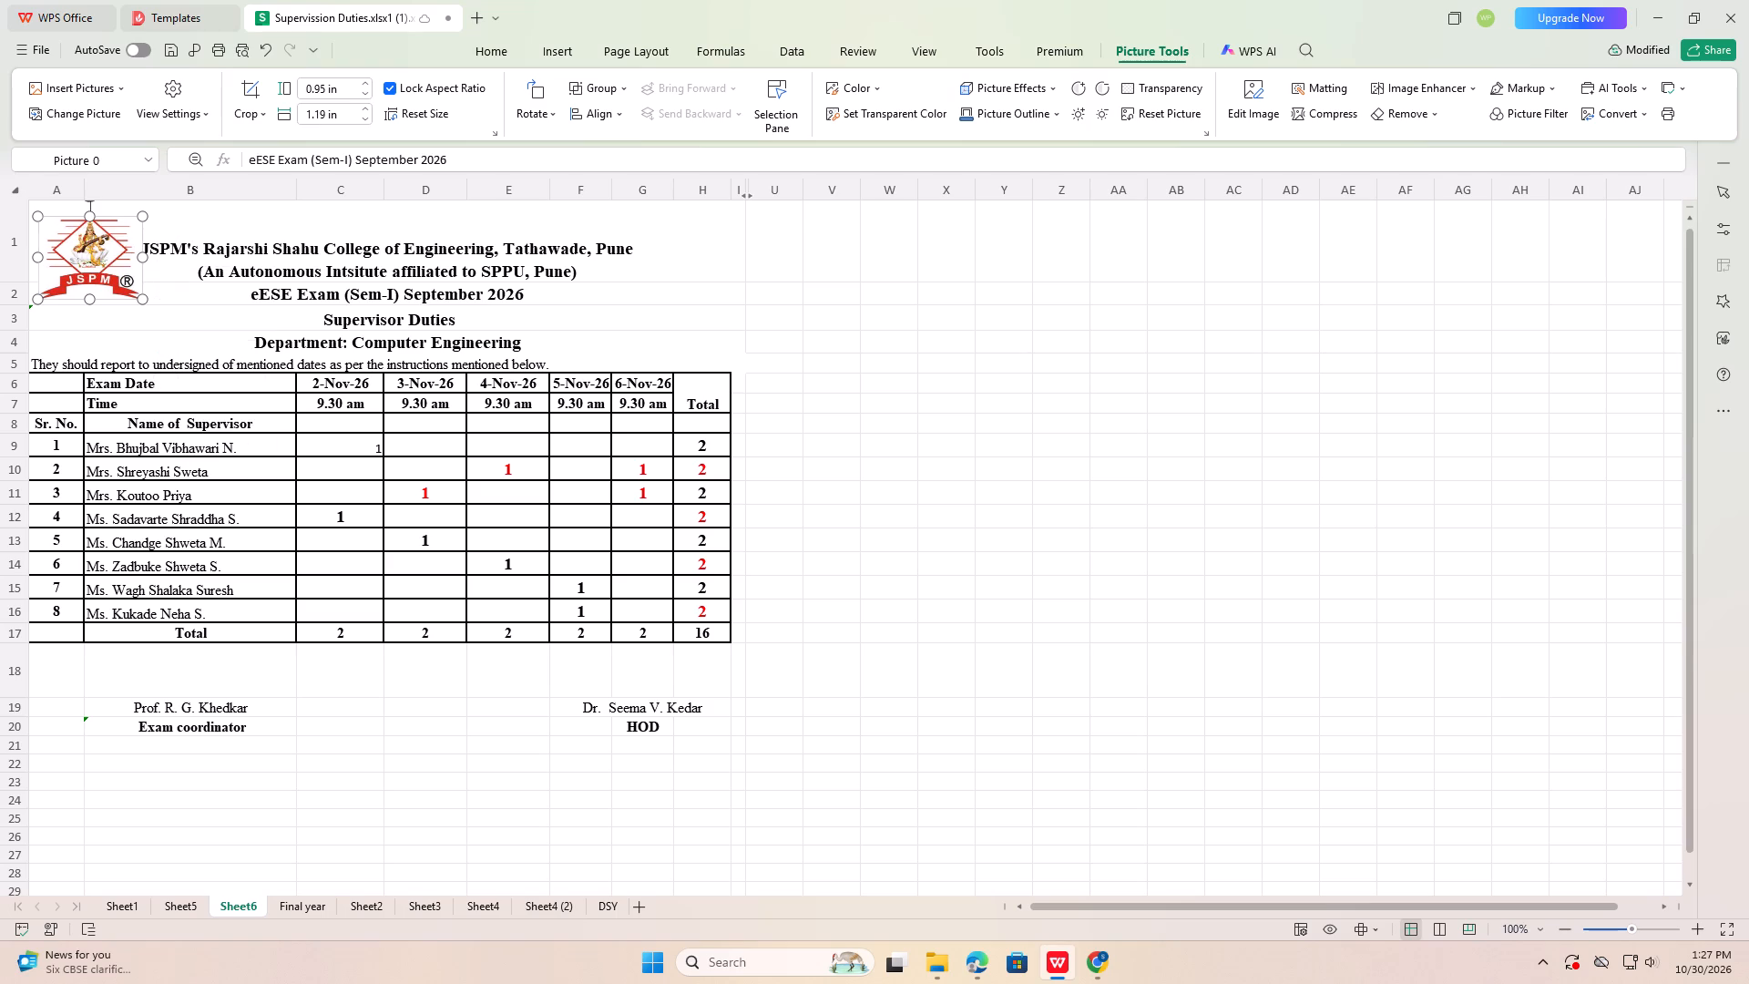
pyautogui.moveTo(141, 255); pyautogui.dragTo(132, 257)
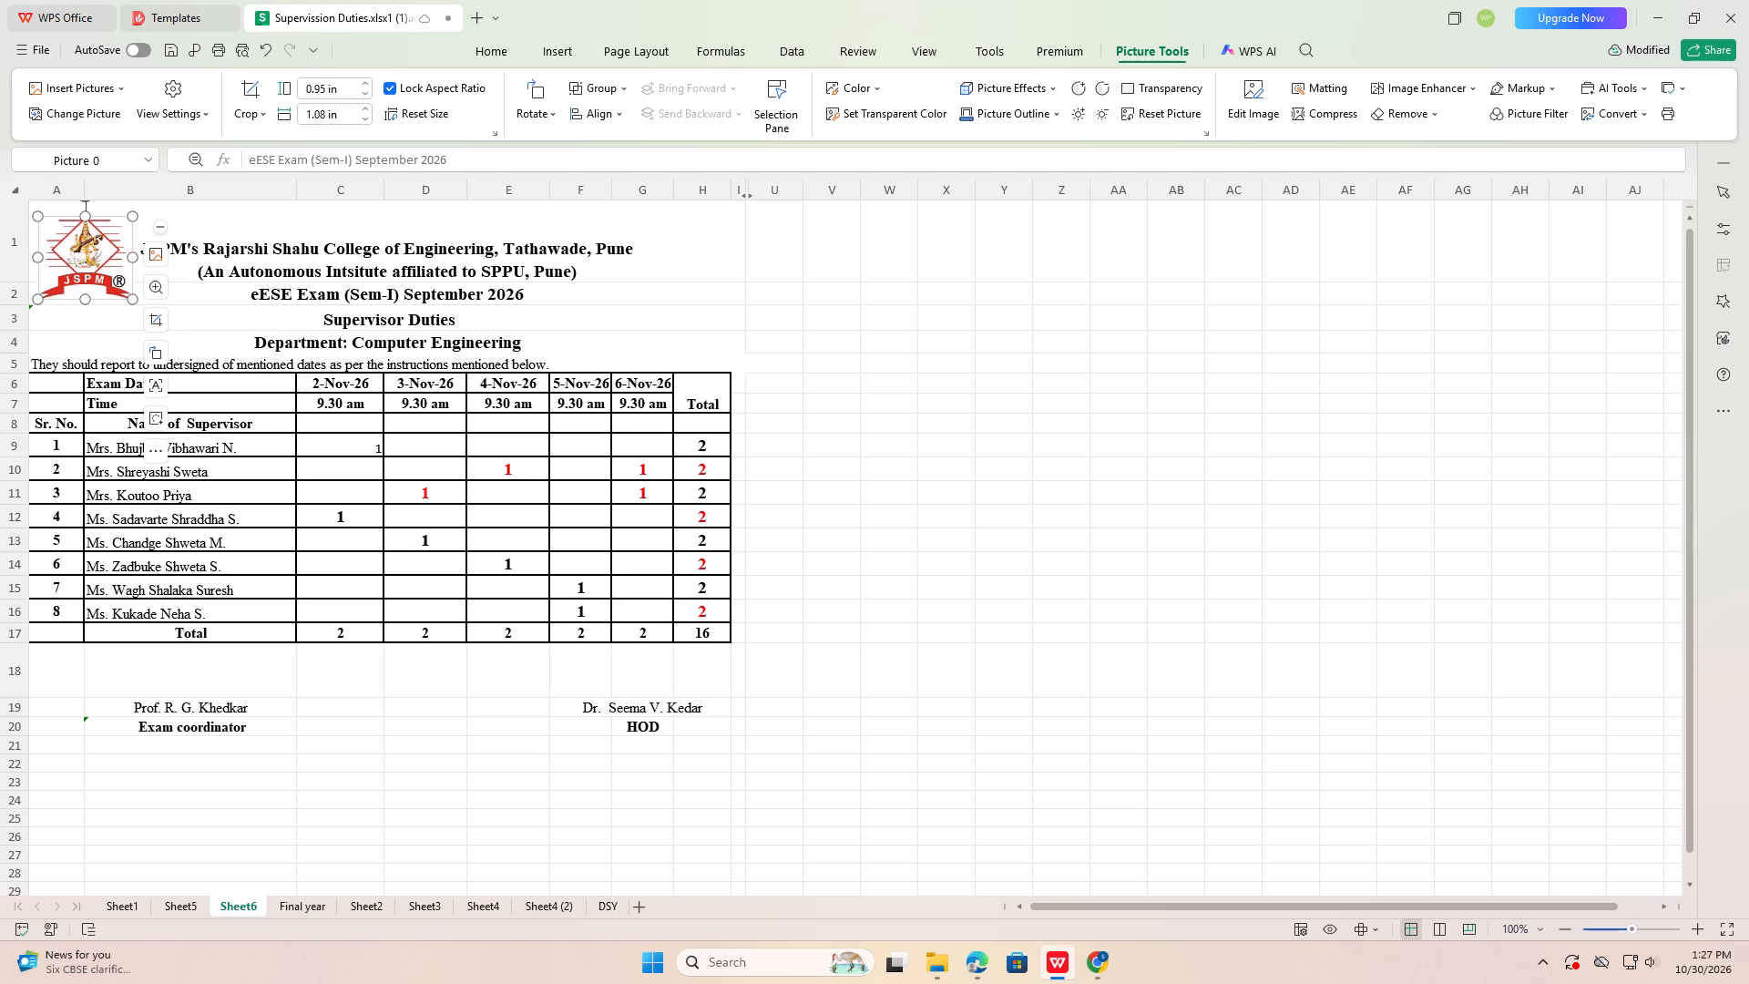
pyautogui.click(742, 323)
# Copy the RSCOE logo from Sheet1's heading, nudging the original slightly down and left, and paste the copy into Sheet6.
pyautogui.click(130, 915)
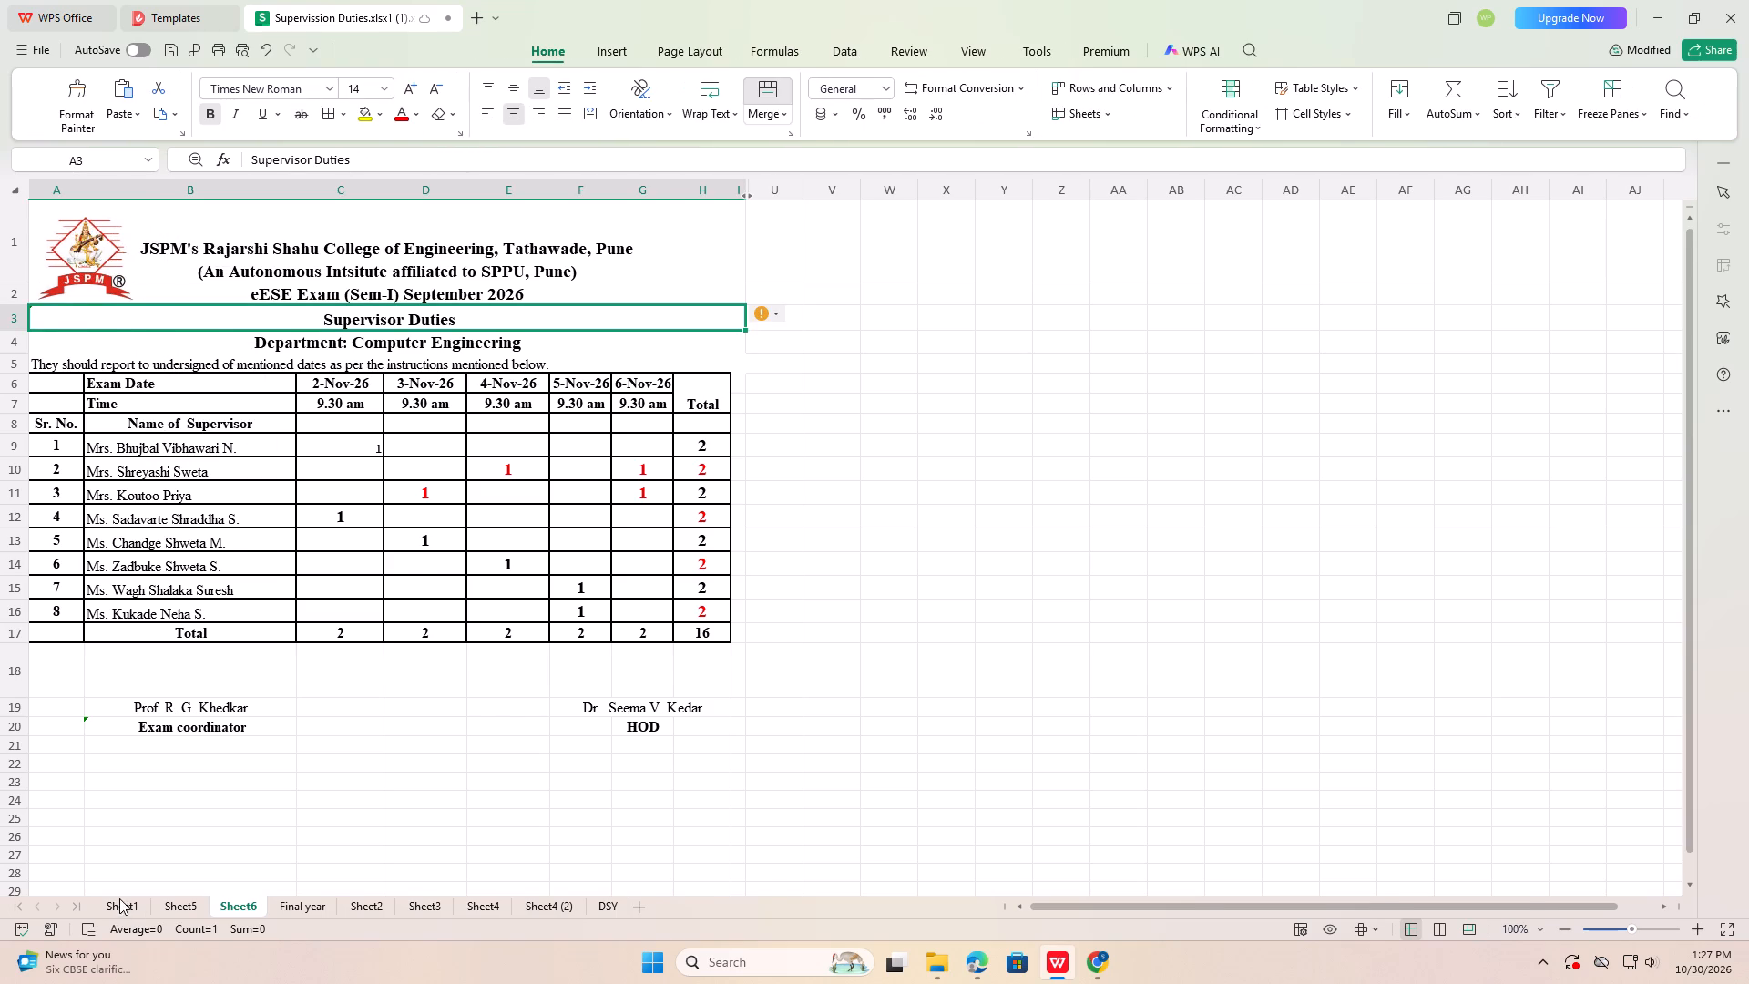
pyautogui.click(1112, 246)
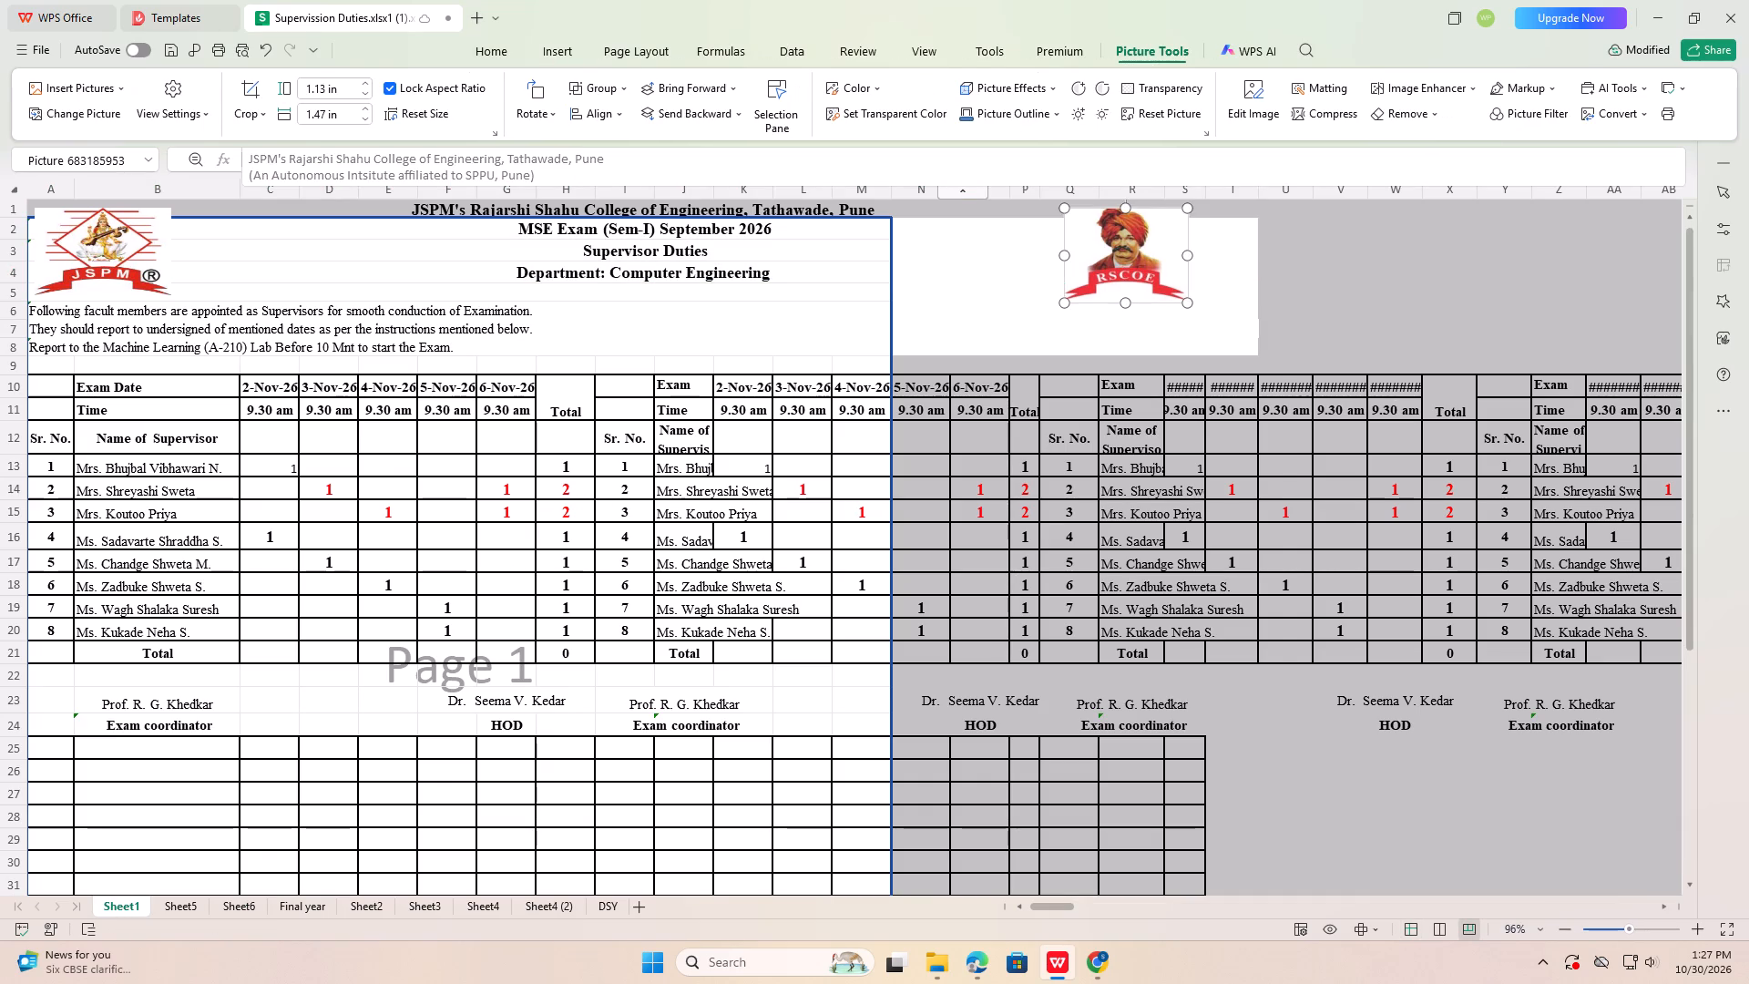
pyautogui.rightClick(1112, 246)
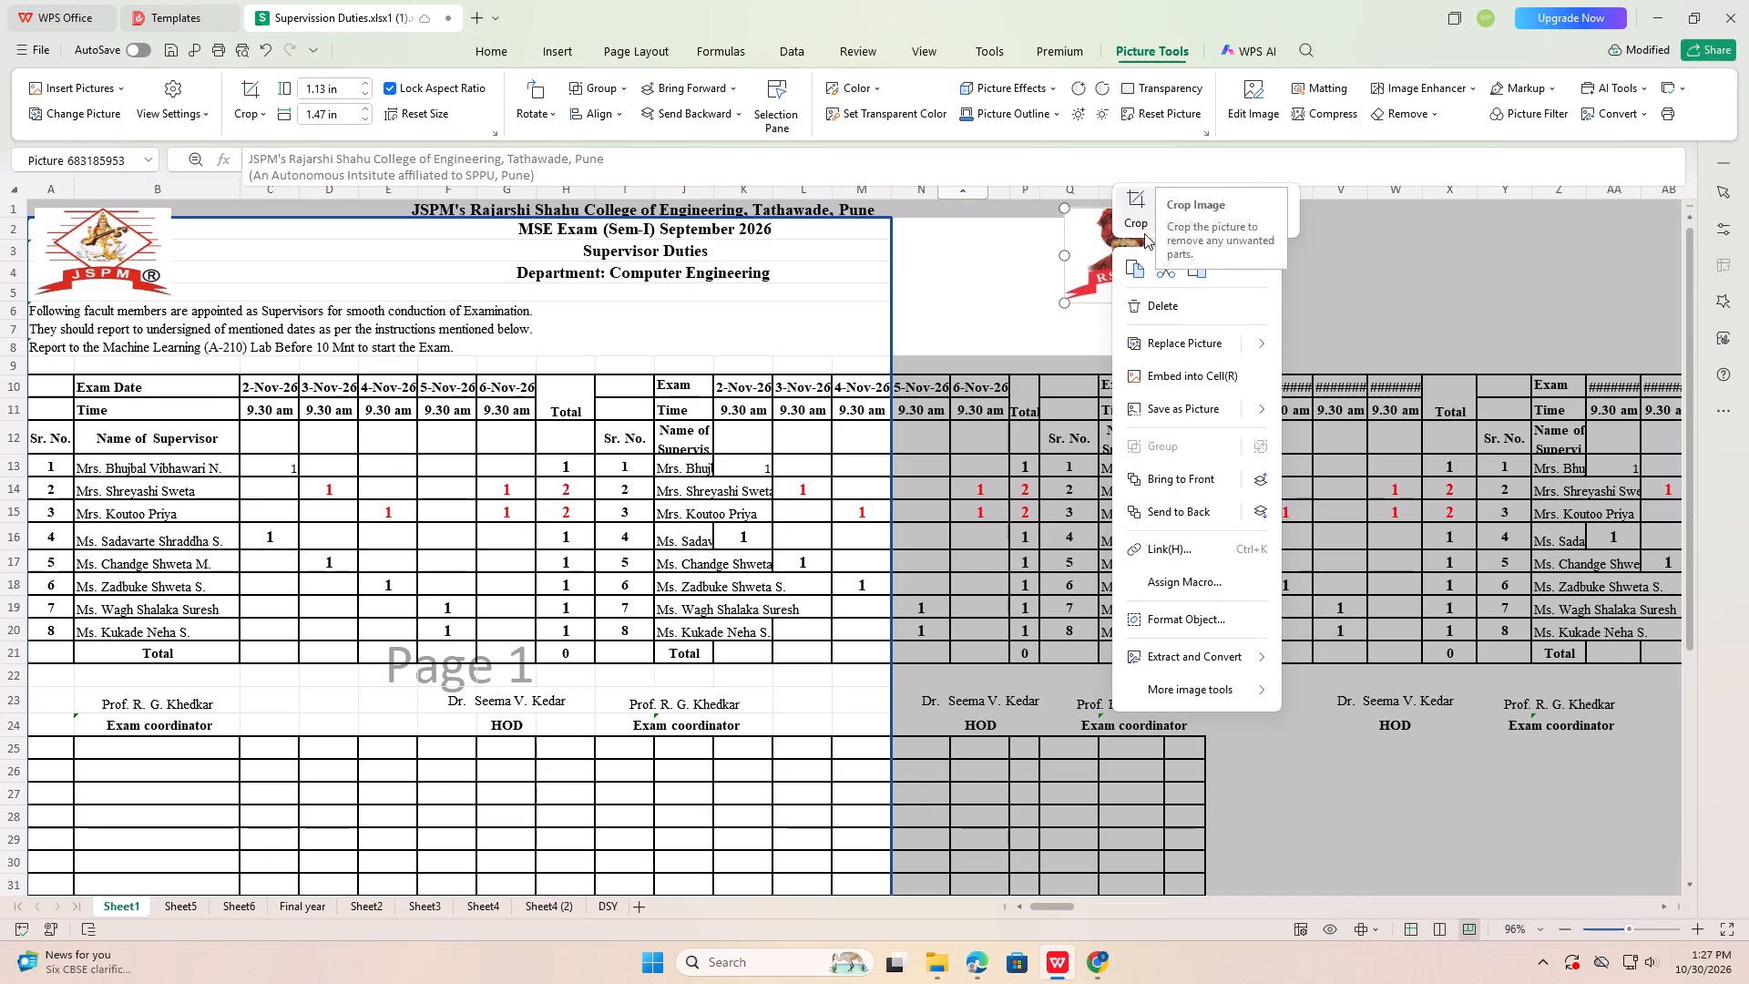
pyautogui.click(1130, 274)
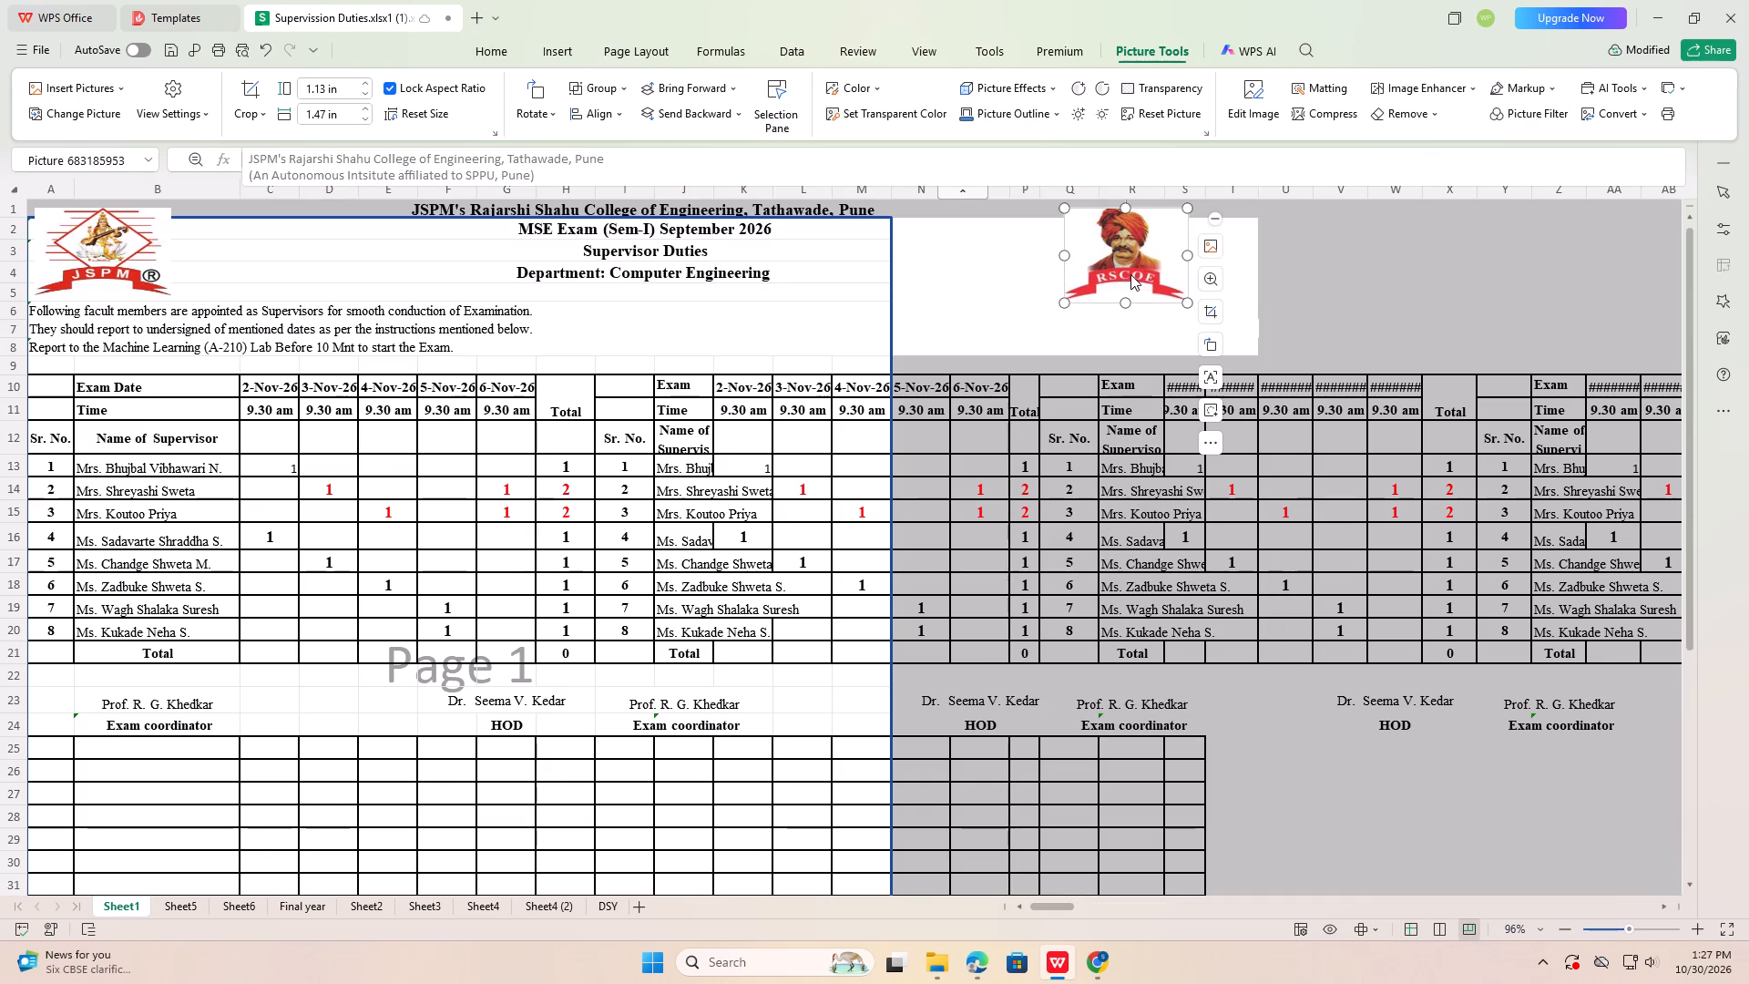
pyautogui.moveTo(1120, 272); pyautogui.dragTo(1095, 307)
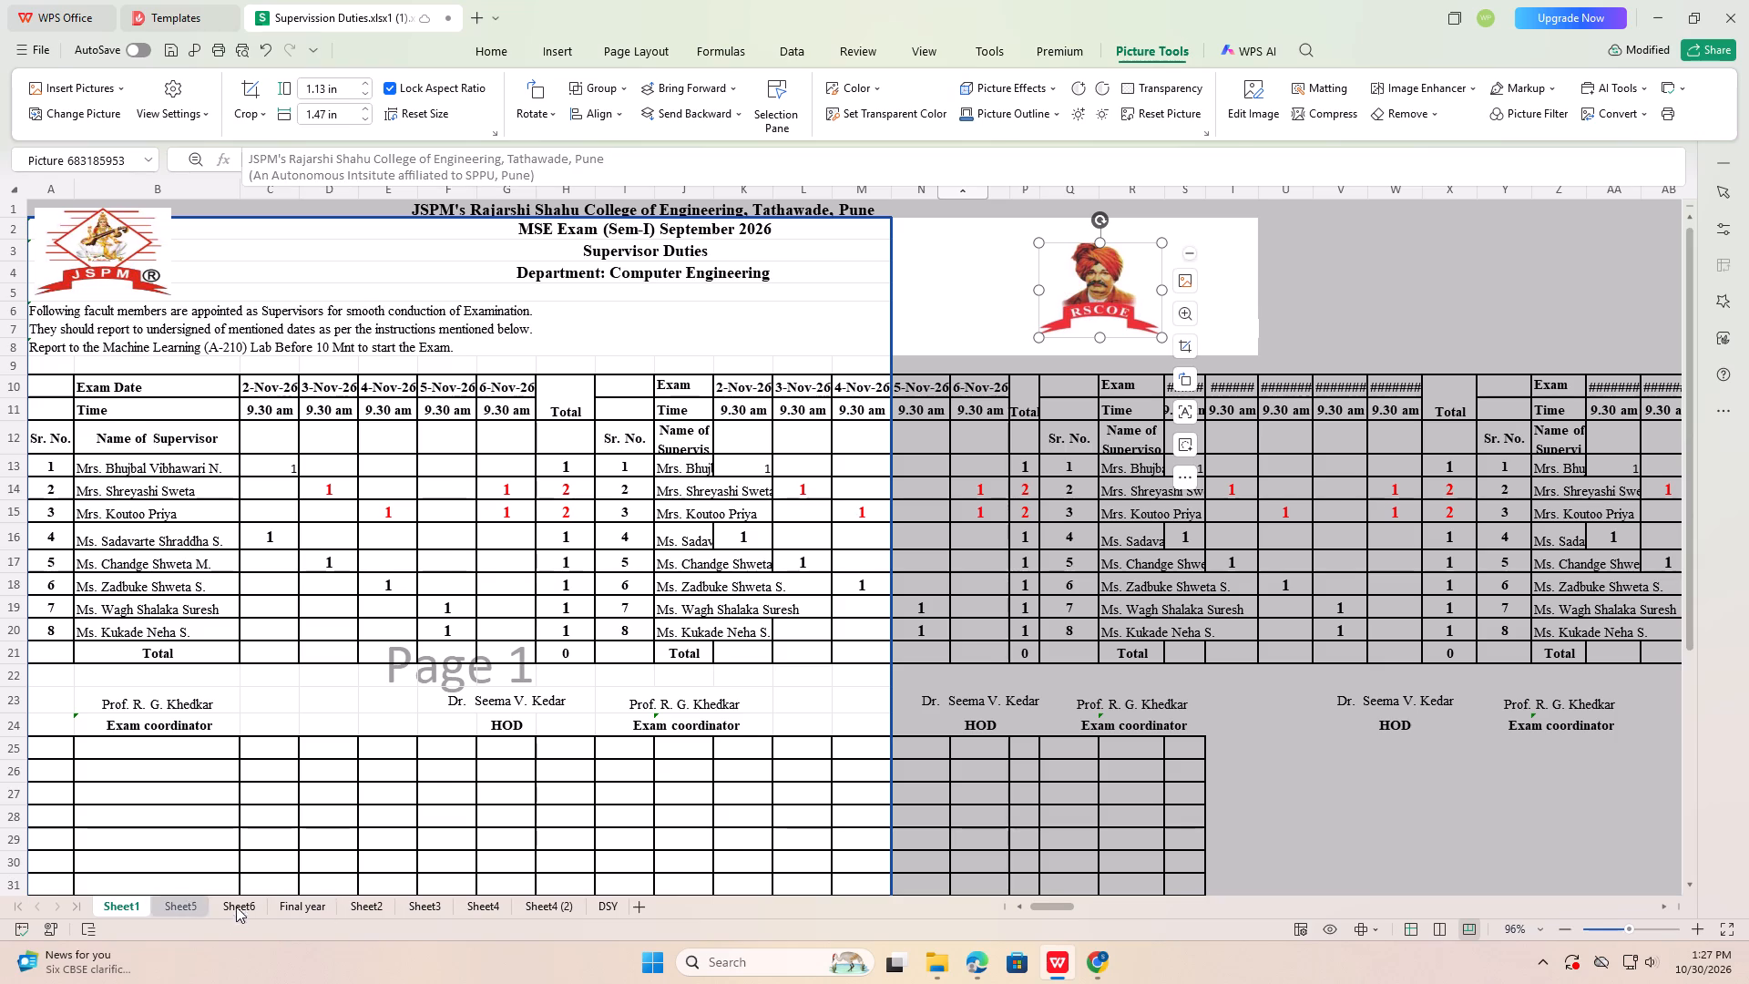
pyautogui.click(236, 903)
pyautogui.rightClick(683, 265)
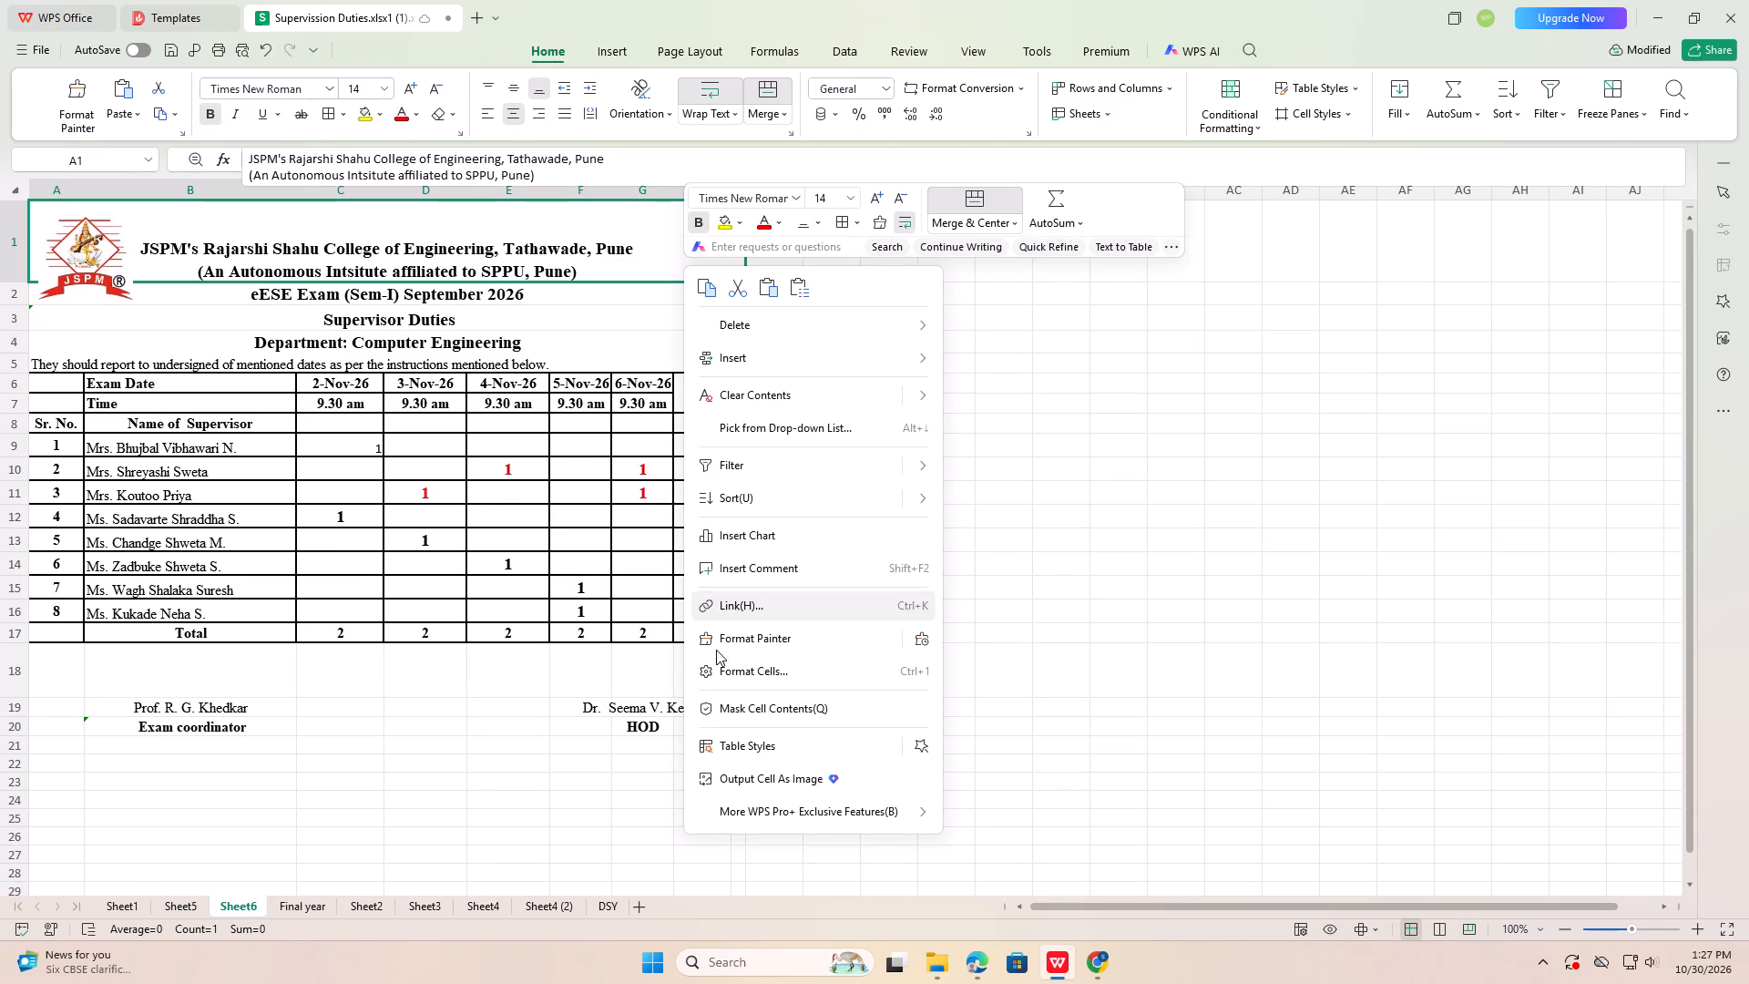
pyautogui.hotkey('ctrl', 'v')
pyautogui.click(649, 219)
pyautogui.click(671, 243)
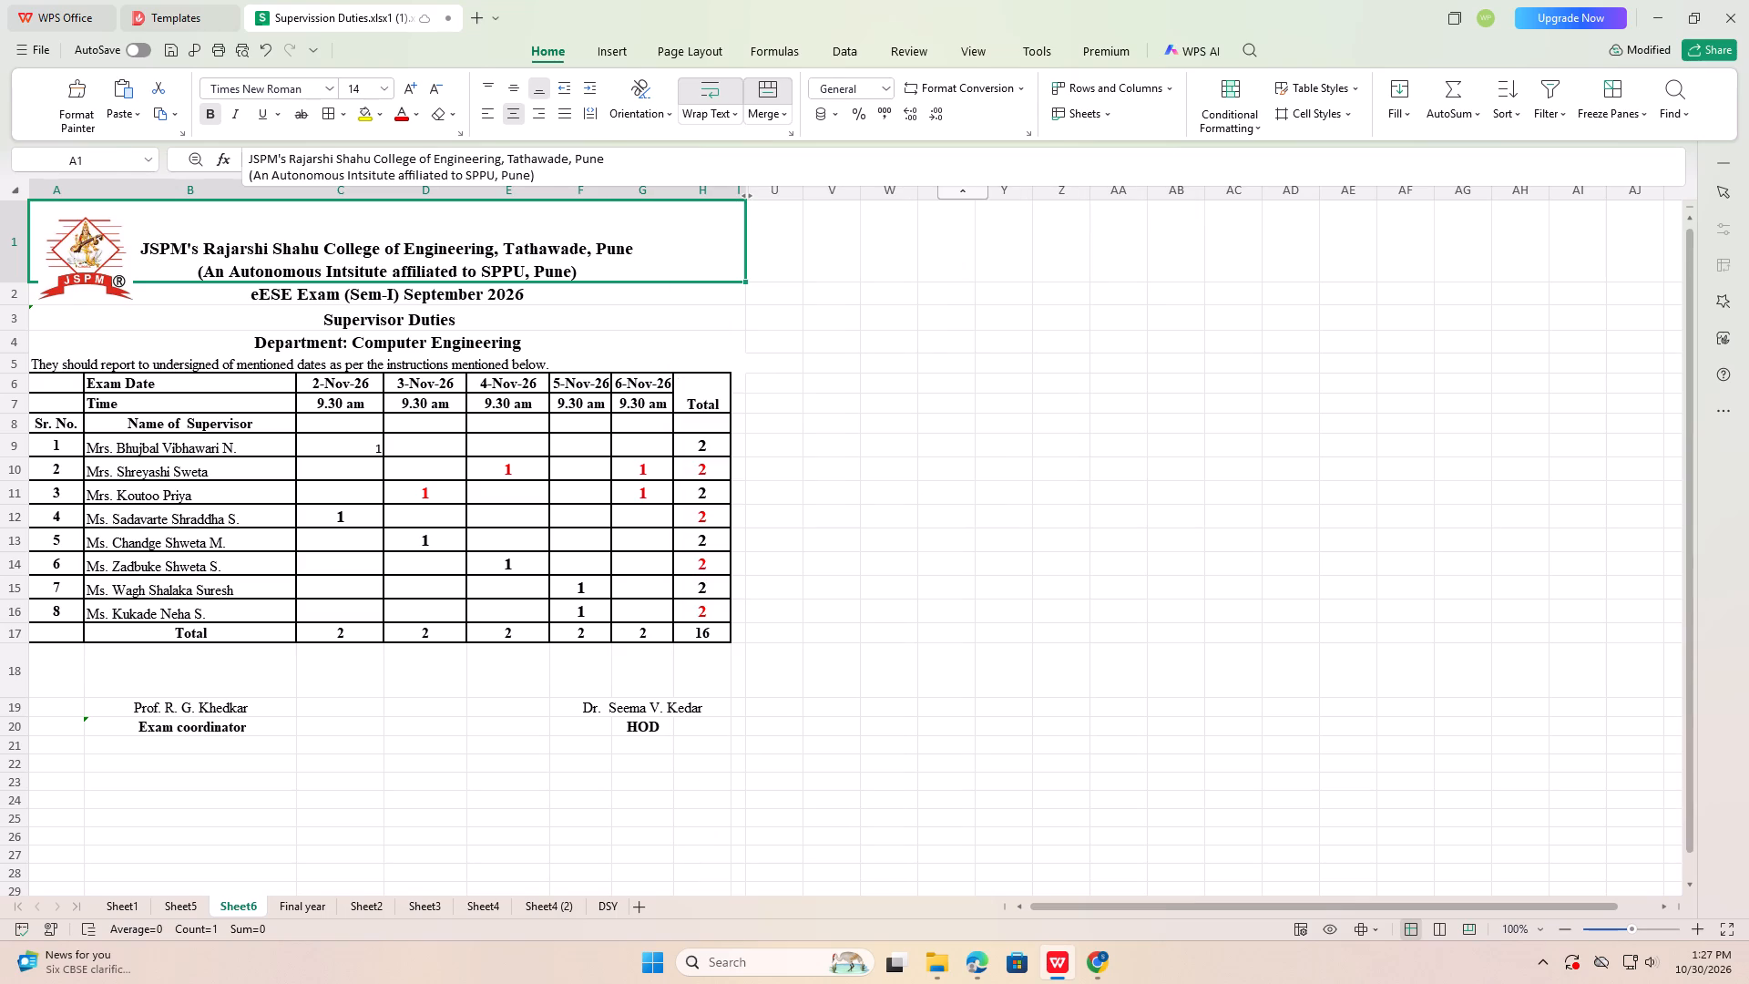
pyautogui.hotkey('ctrl', 'v')
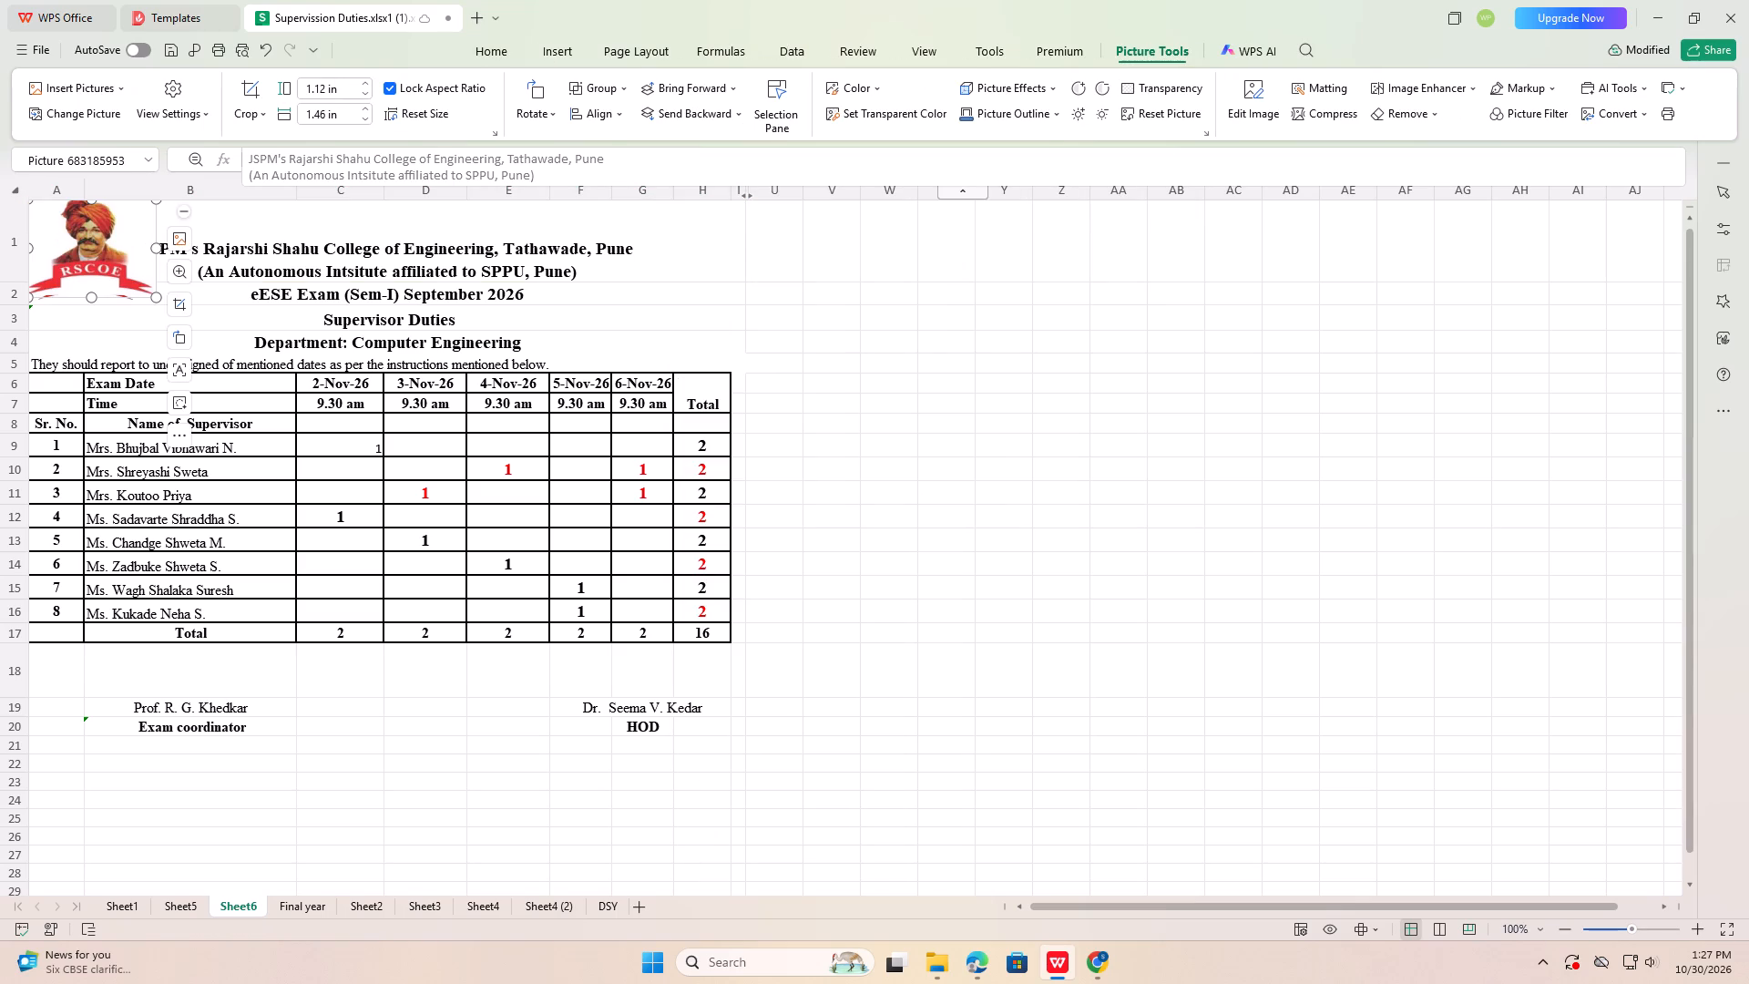
# Move the pasted RSCOE logo to the right end of Sheet6's heading and shrink its width and height to fit beside the college title.
pyautogui.moveTo(118, 234); pyautogui.dragTo(685, 247)
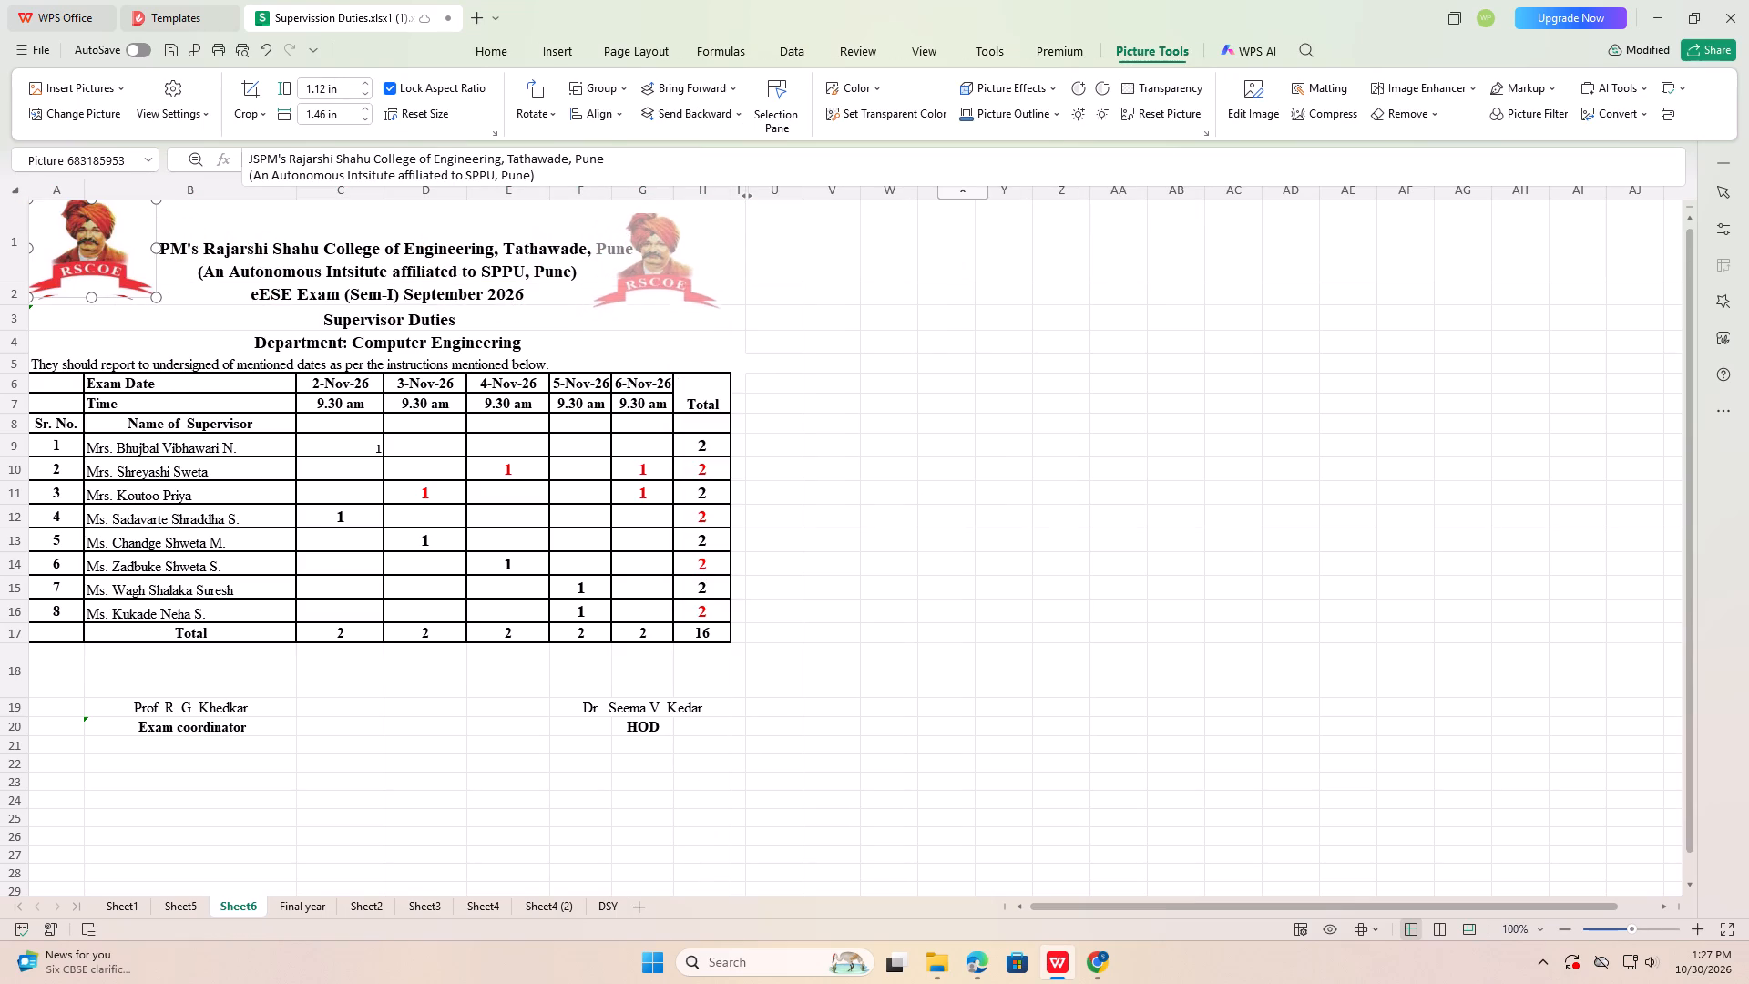
pyautogui.moveTo(685, 247); pyautogui.dragTo(728, 240)
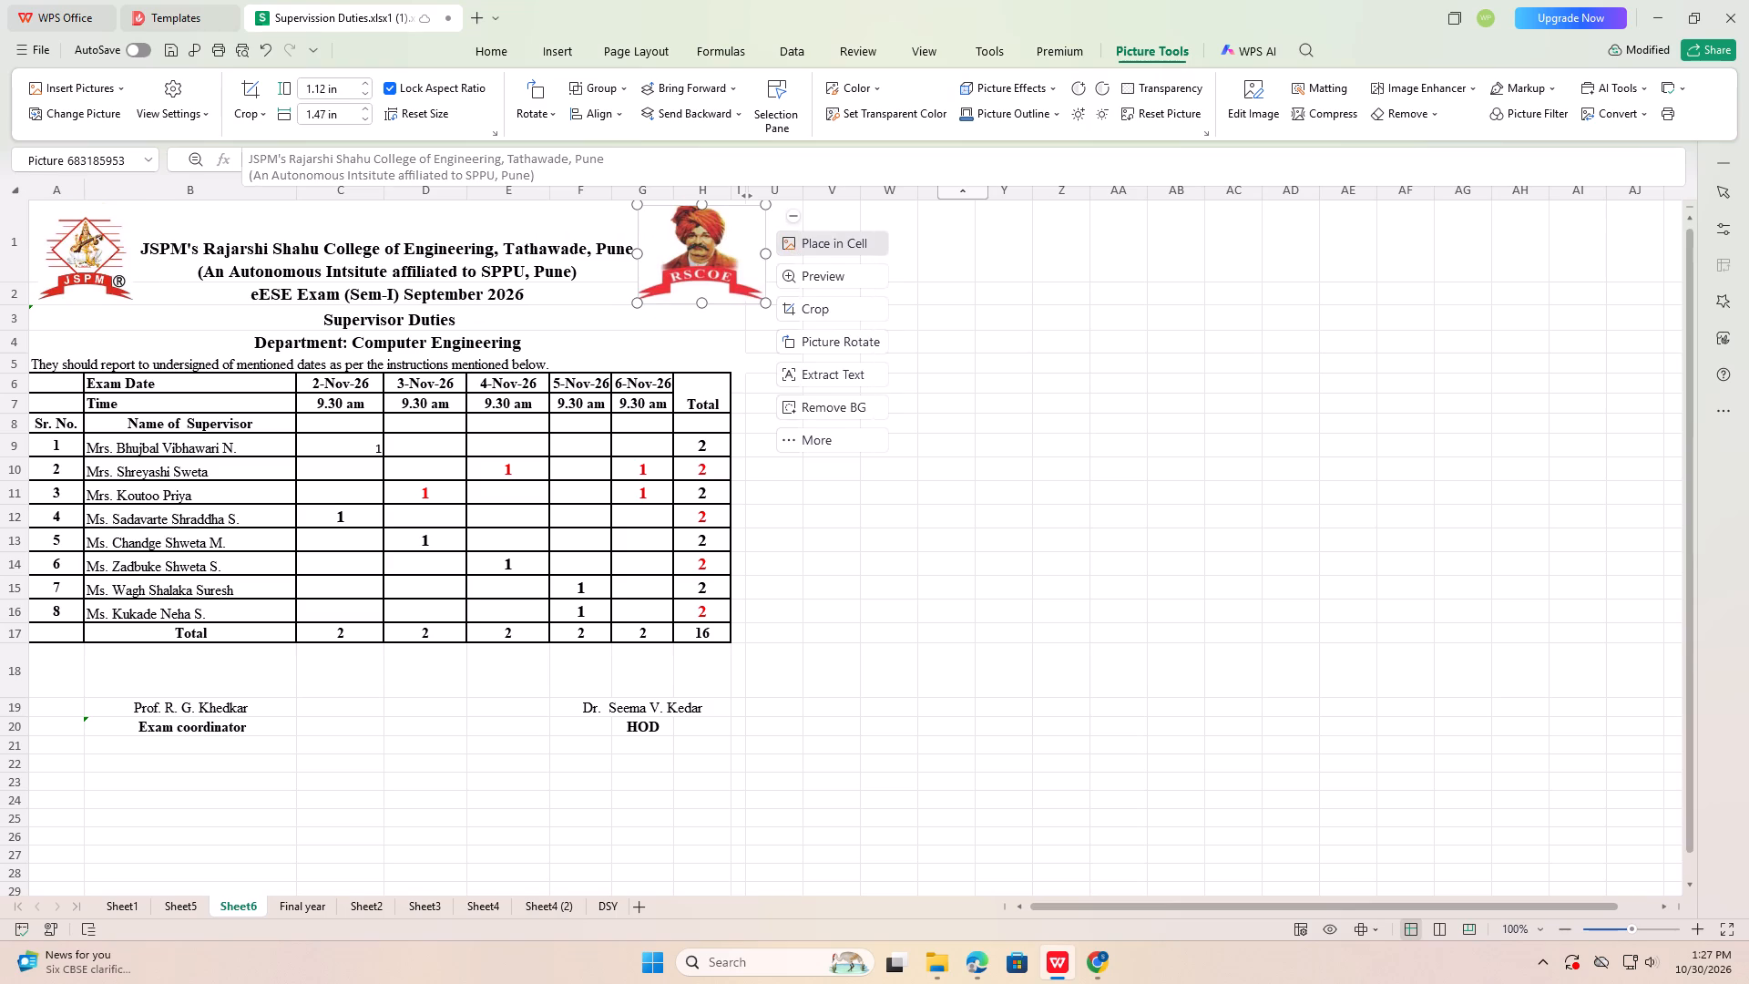
pyautogui.moveTo(768, 253); pyautogui.dragTo(744, 263)
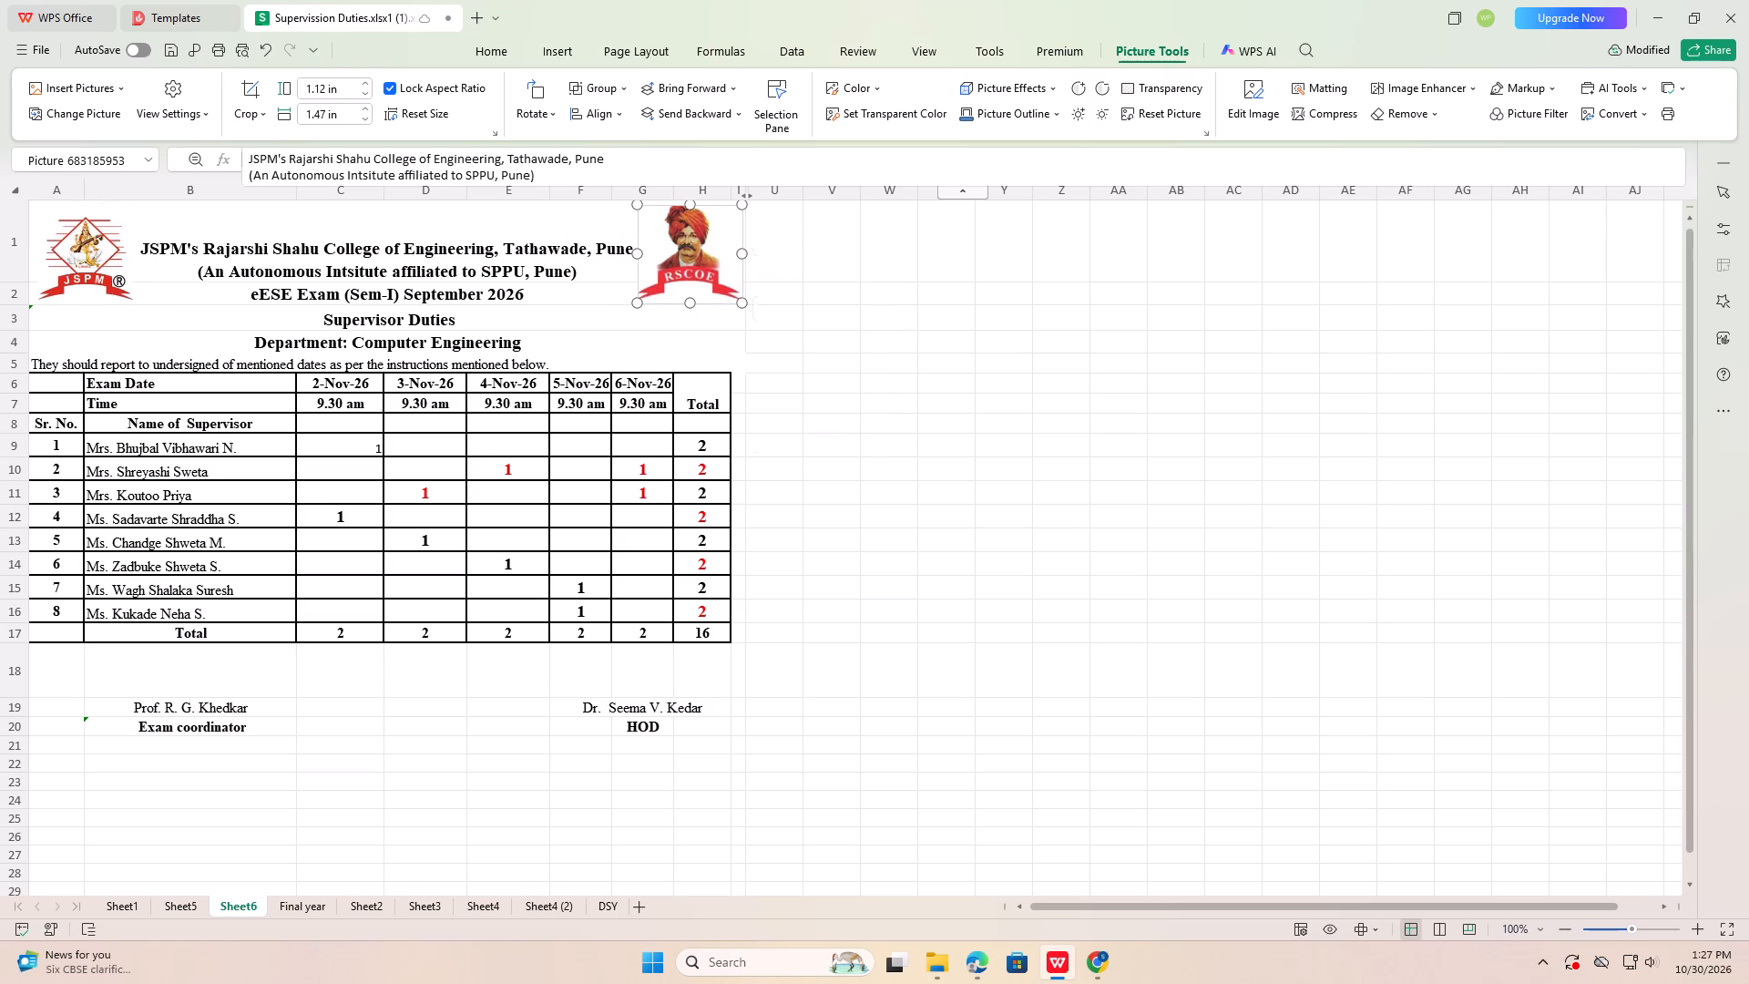
pyautogui.click(652, 258)
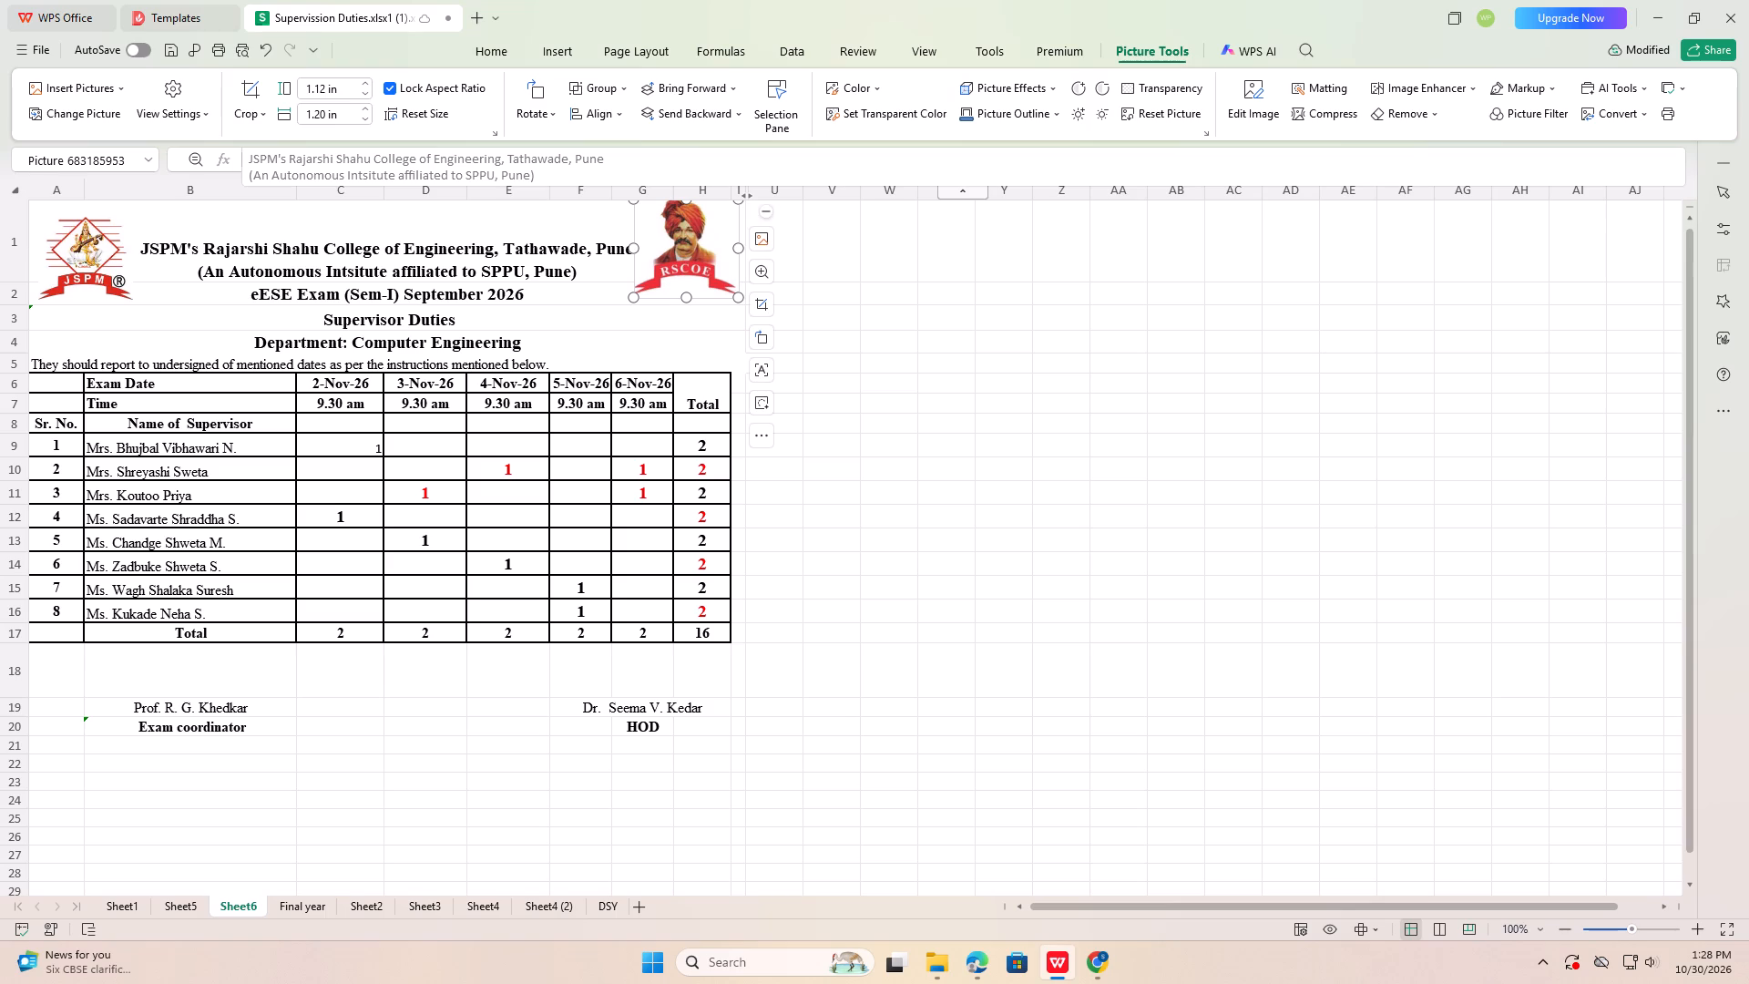
pyautogui.moveTo(664, 248); pyautogui.dragTo(664, 250)
pyautogui.moveTo(664, 250); pyautogui.dragTo(663, 267)
pyautogui.moveTo(630, 269); pyautogui.dragTo(632, 269)
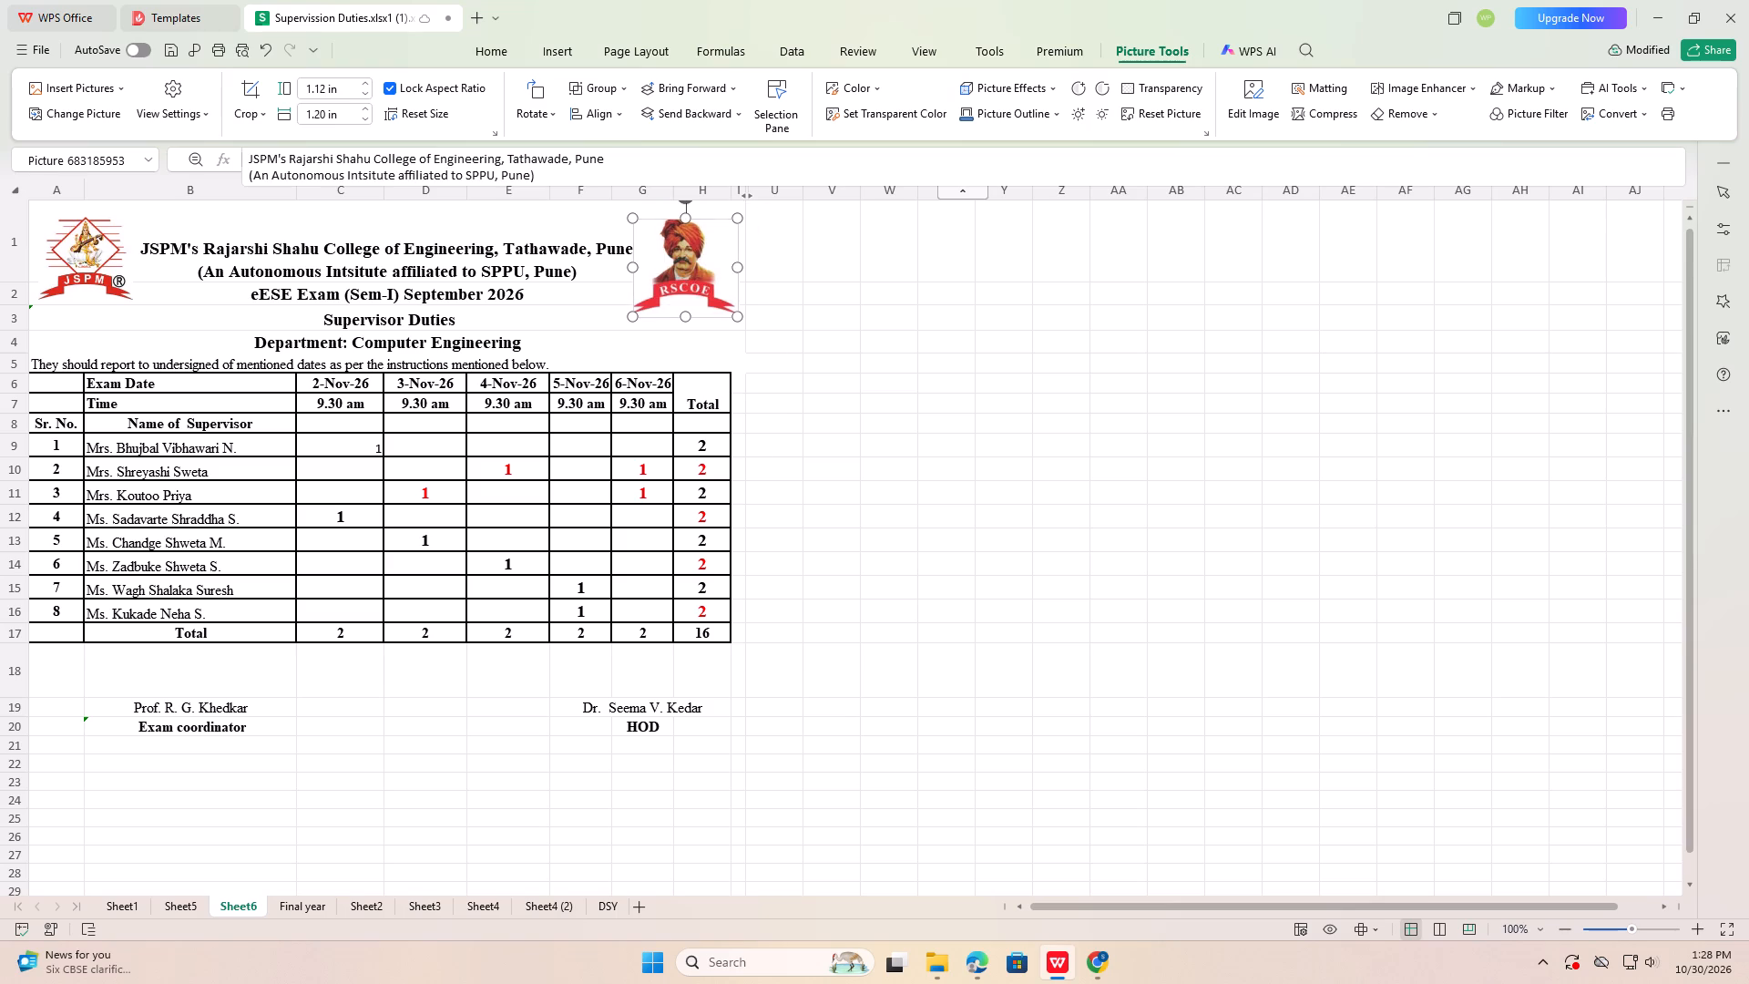
pyautogui.moveTo(632, 269); pyautogui.dragTo(639, 269)
pyautogui.moveTo(690, 315); pyautogui.dragTo(693, 292)
pyautogui.click(876, 347)
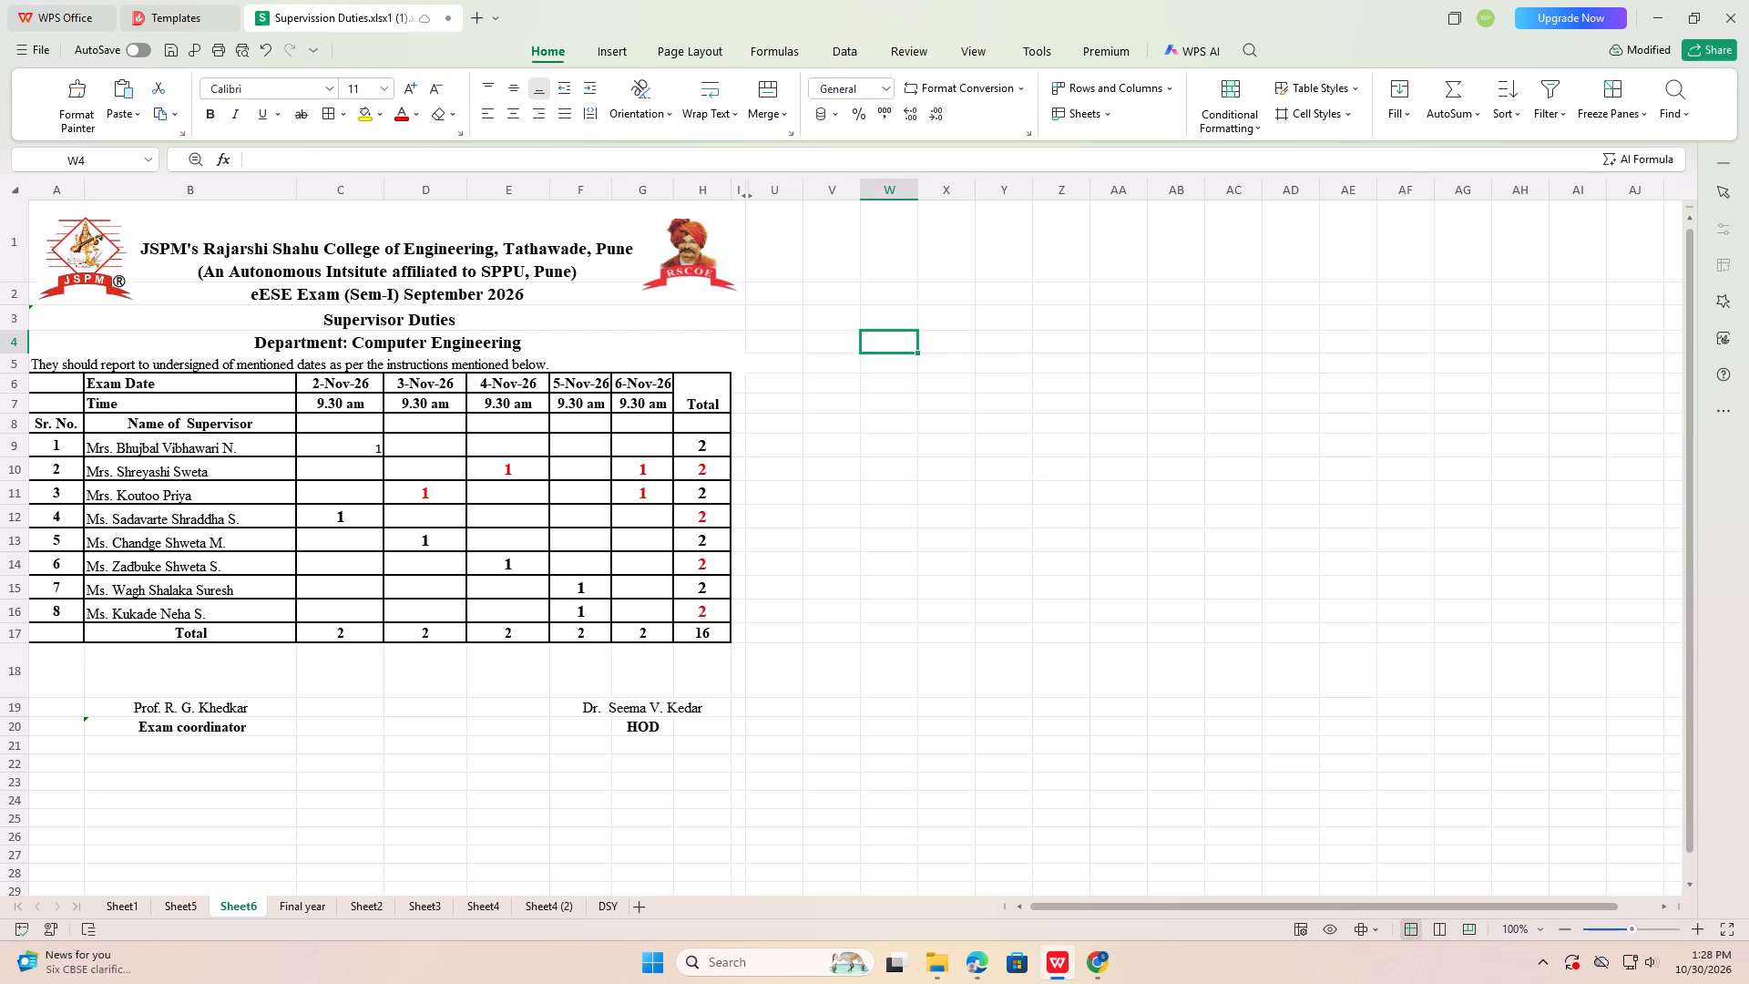
# Save the Supervision Duties workbook.
pyautogui.hotkey('ctrl', 's')
pyautogui.hotkey('ctrl', 's')
pyautogui.hotkey('ctrl', 's')
pyautogui.hotkey('ctrl', 's')
pyautogui.hotkey('ctrl', 's')
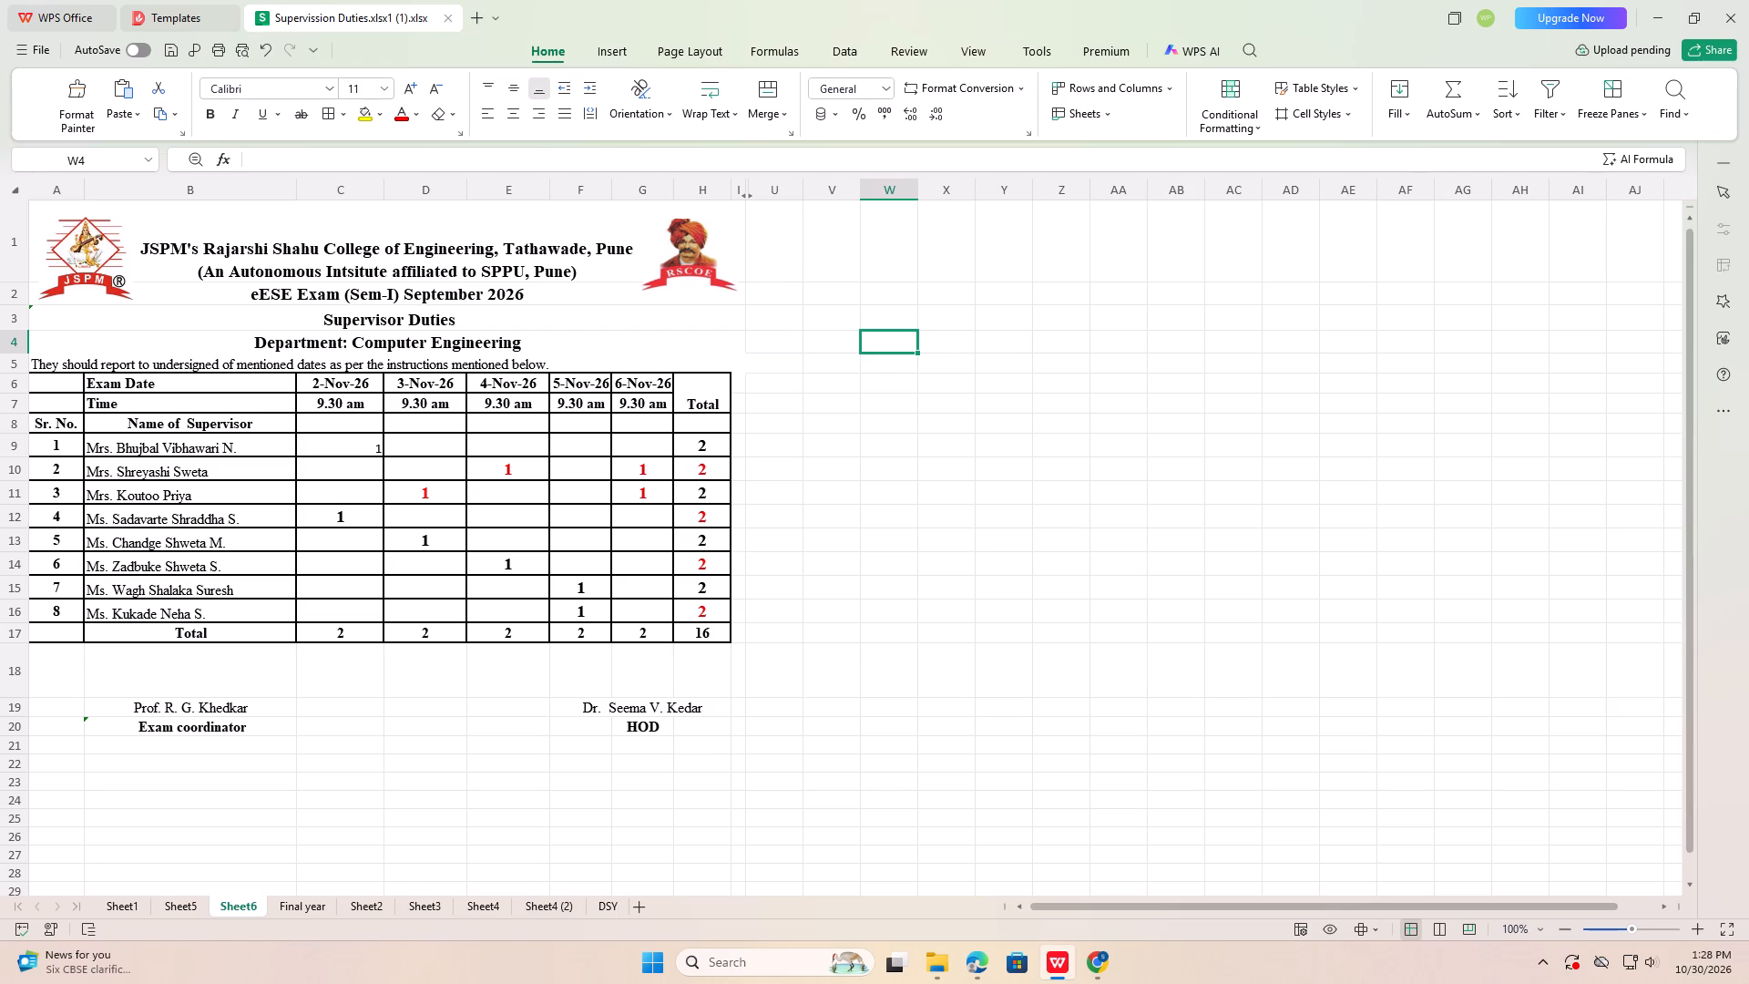
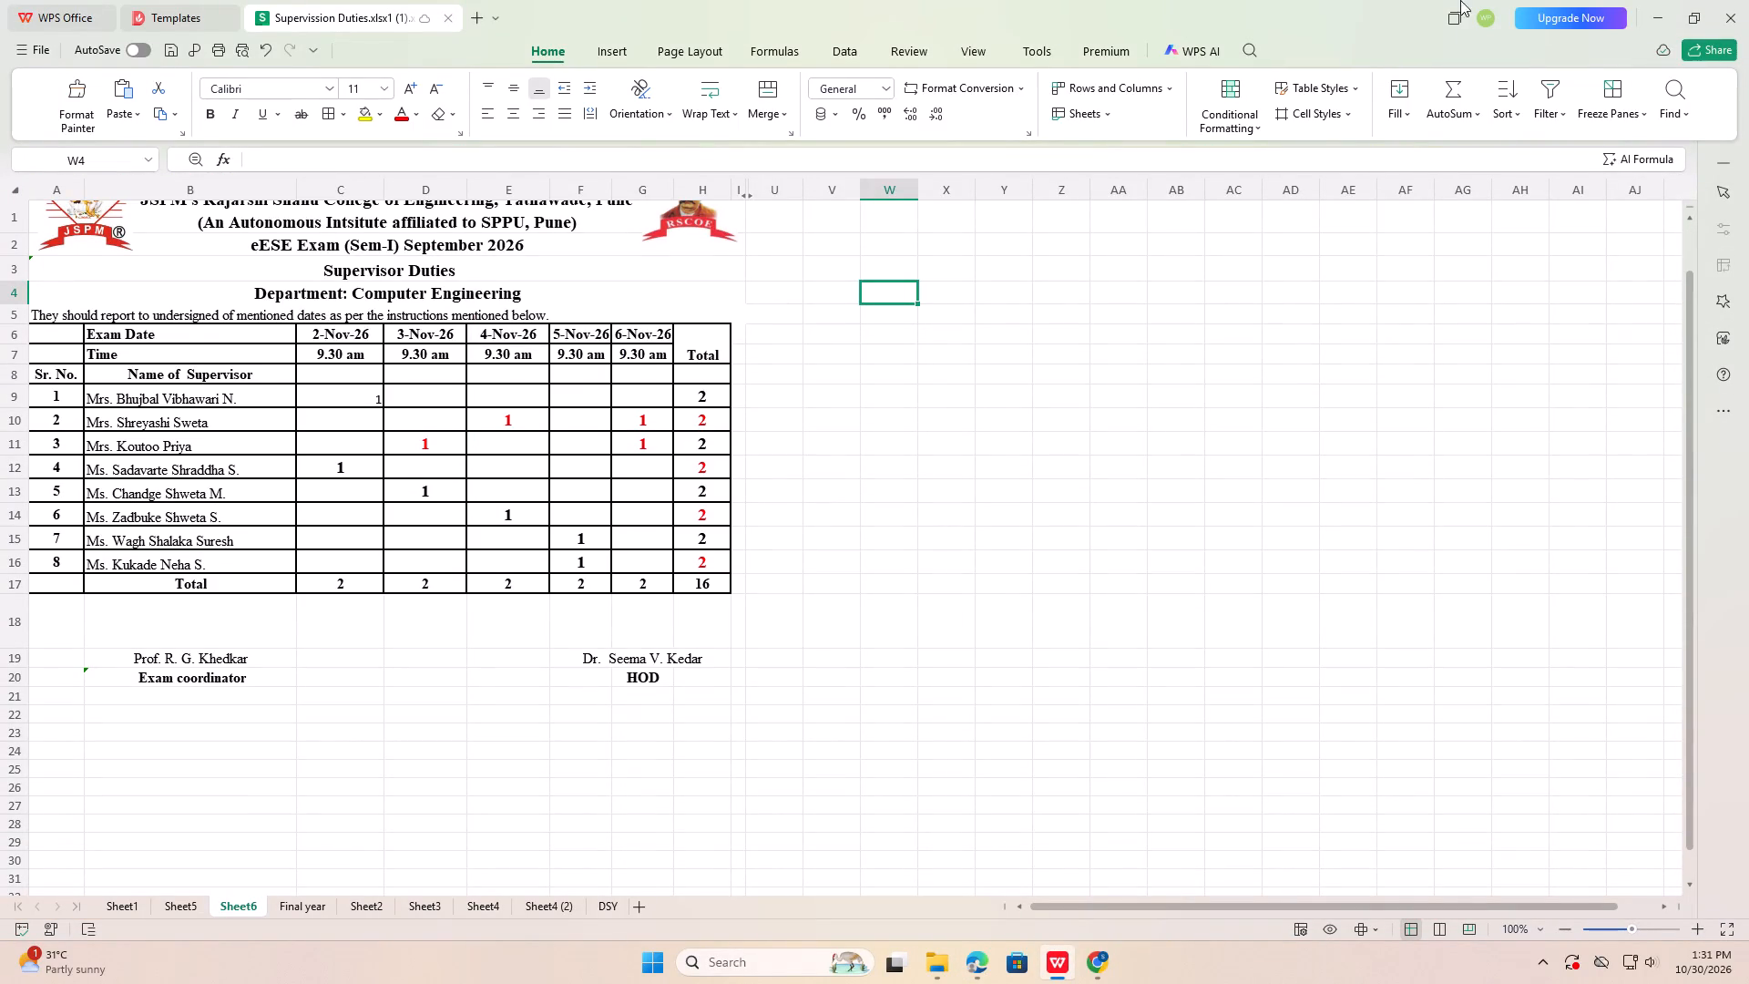
# Return to the WPS Office home page, dismiss the upgrade offer, and look through the recent documents for an index file.
pyautogui.click(168, 8)
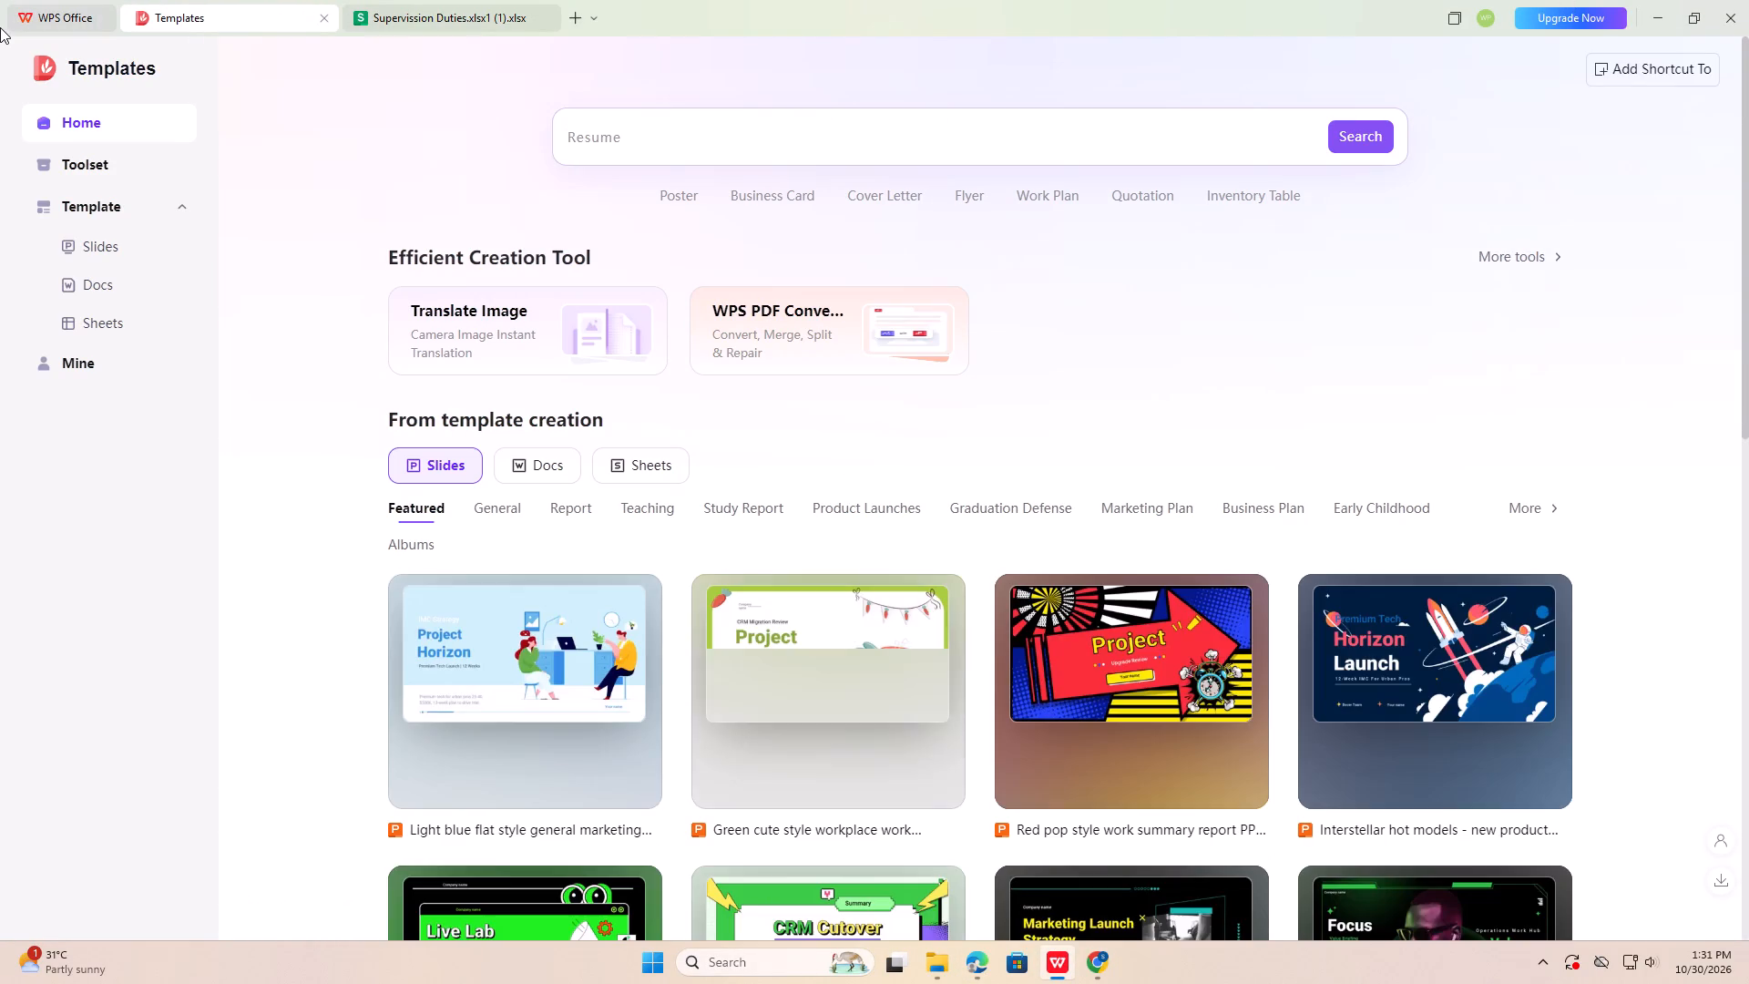
pyautogui.click(77, 15)
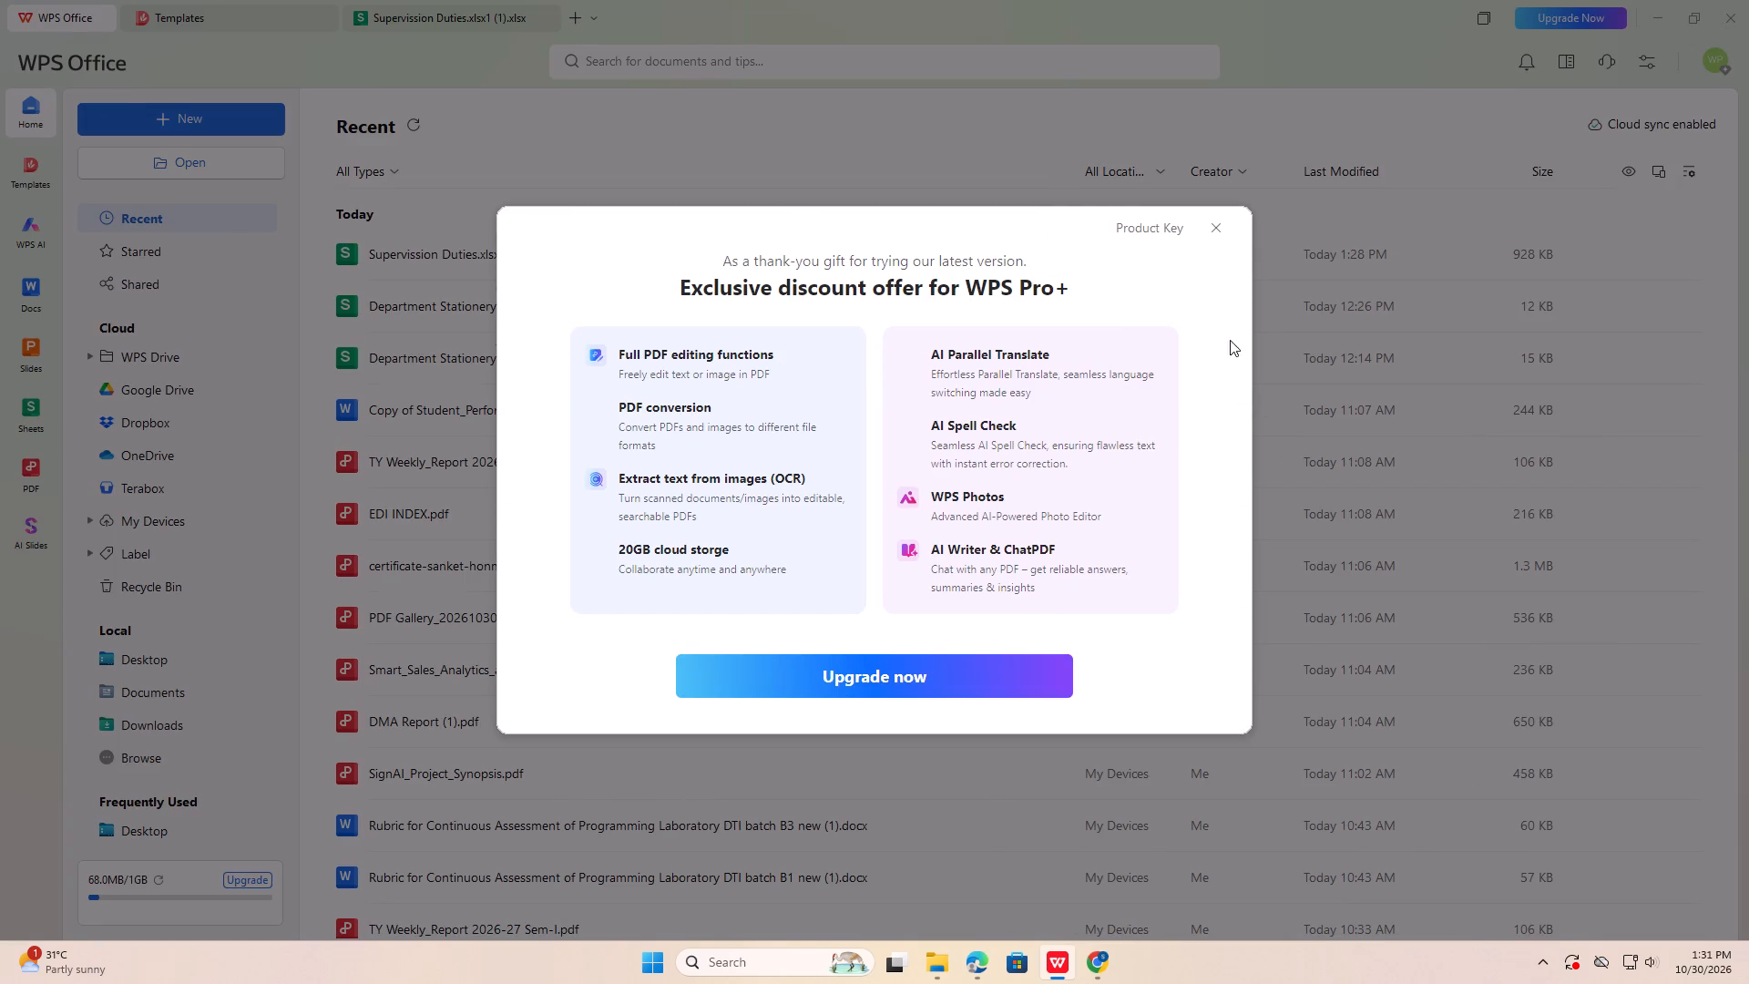
pyautogui.click(1208, 222)
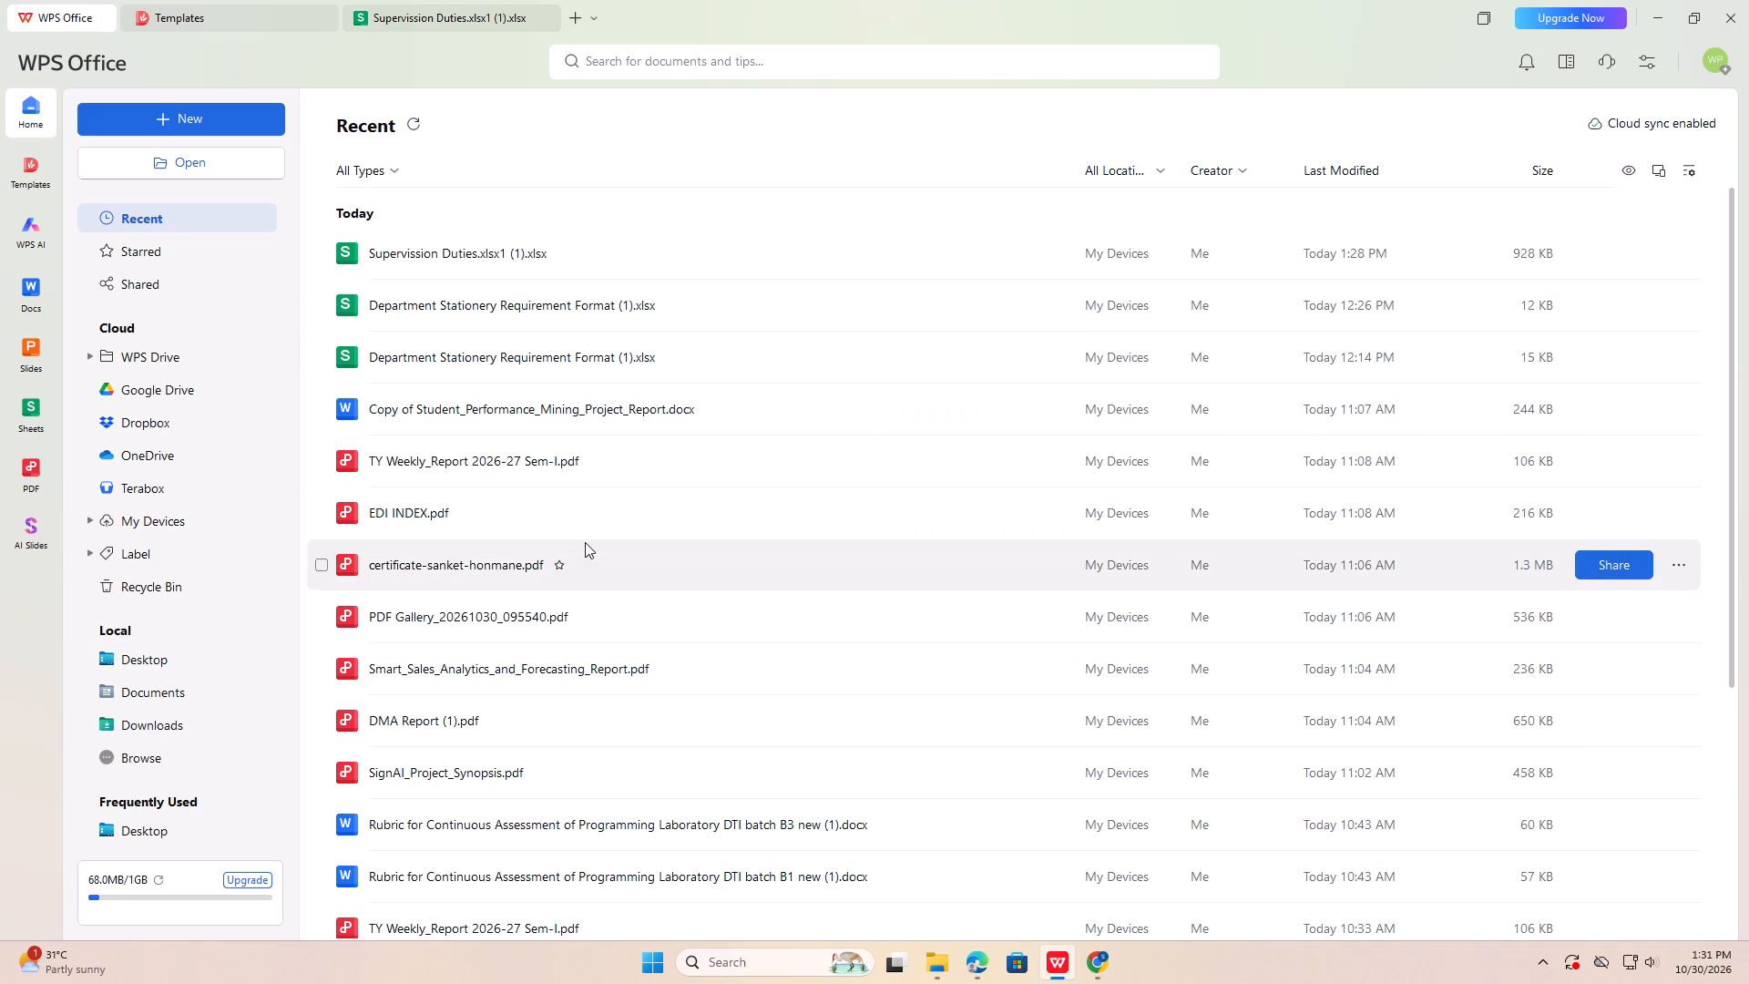
pyautogui.scroll(-2, 585, 542)
pyautogui.scroll(2, 585, 542)
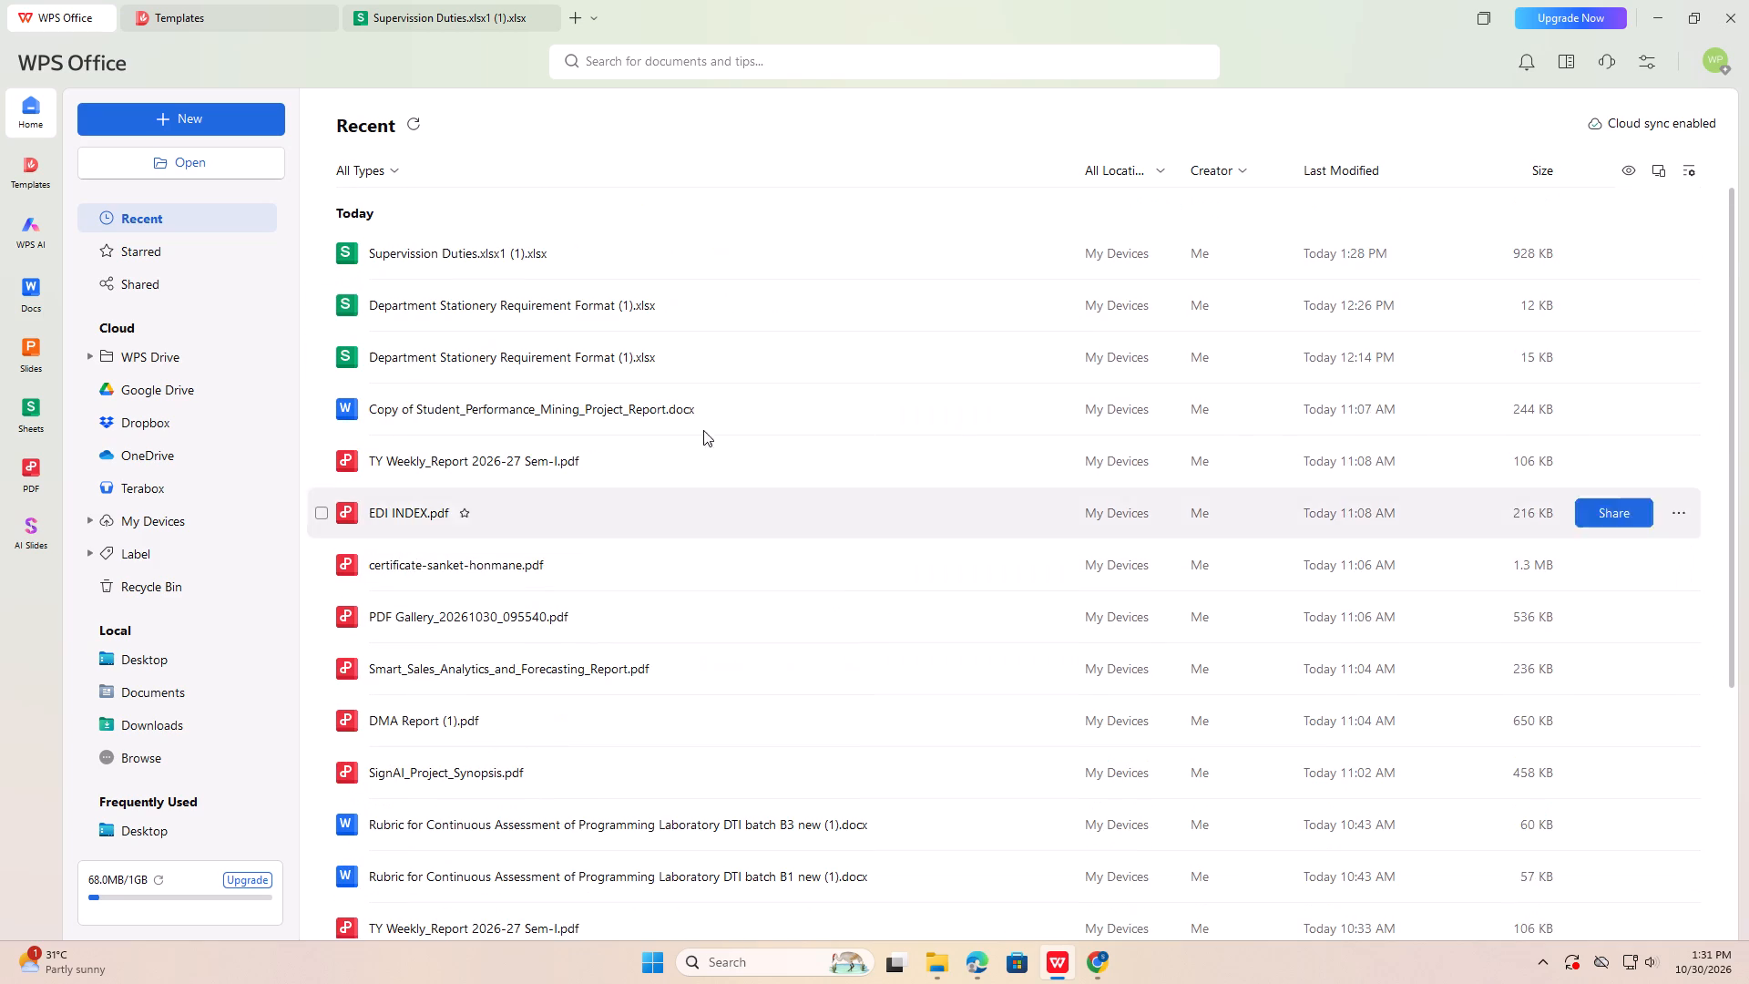
pyautogui.scroll(-1, 729, 395)
pyautogui.scroll(-1, 885, 436)
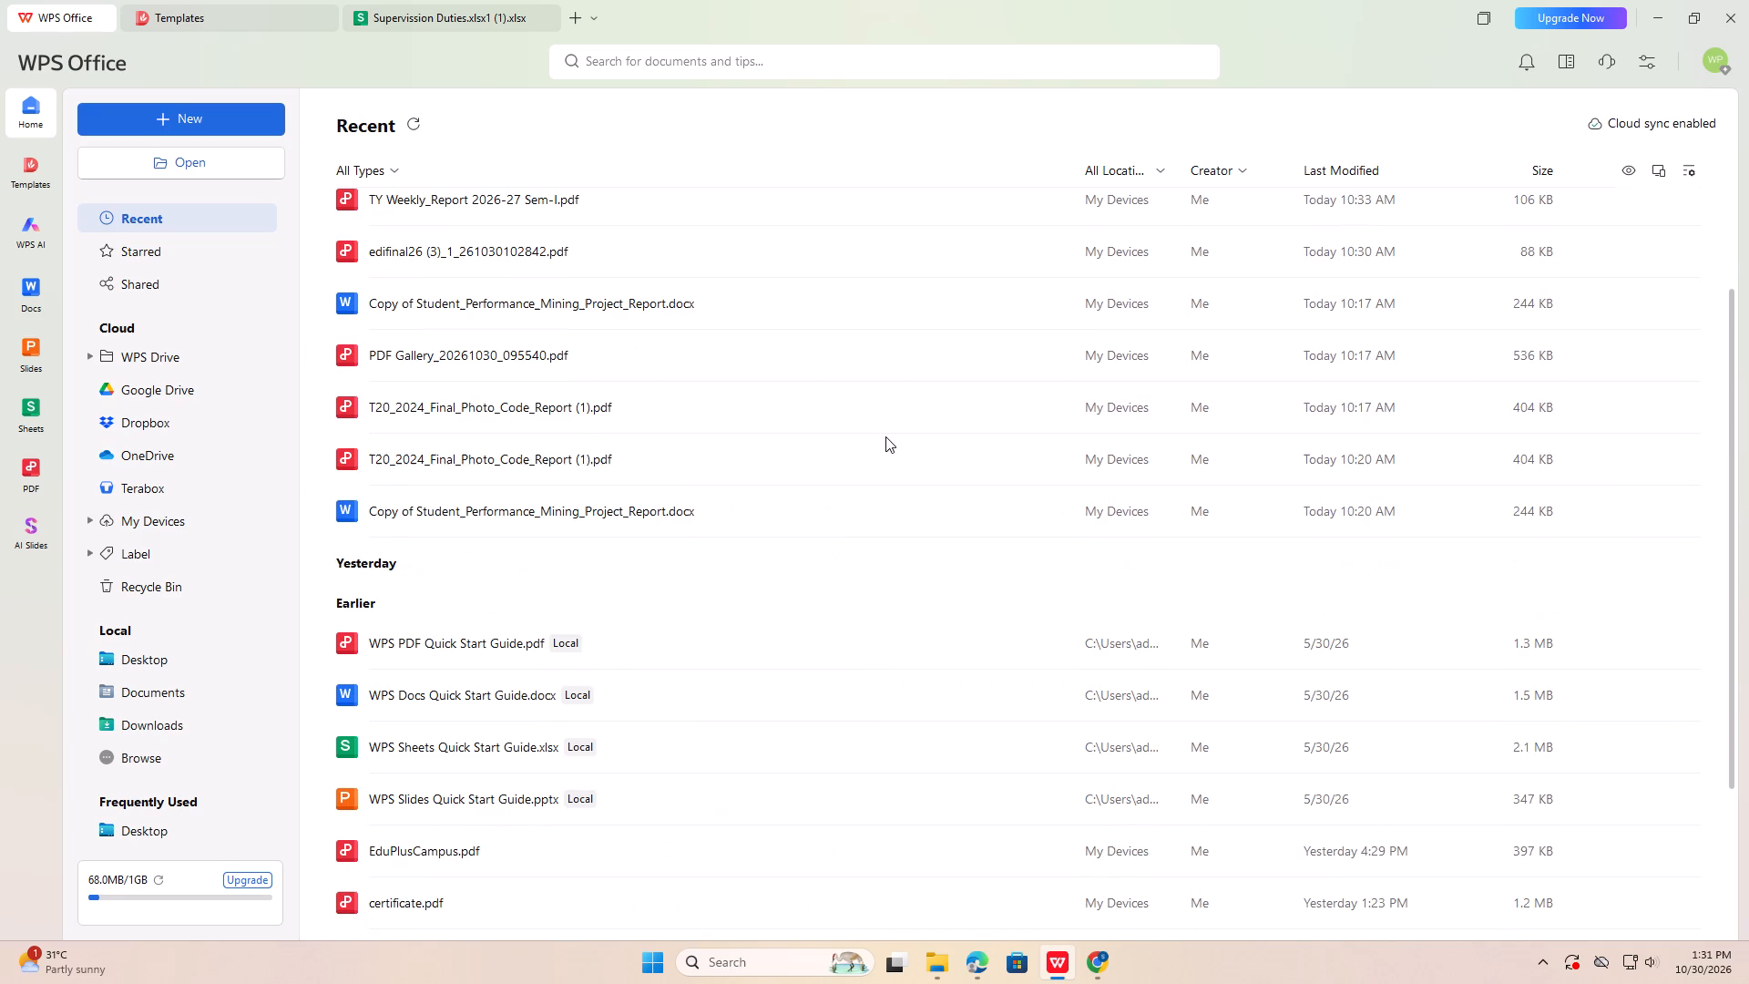
pyautogui.scroll(-2, 904, 470)
pyautogui.scroll(6, 904, 470)
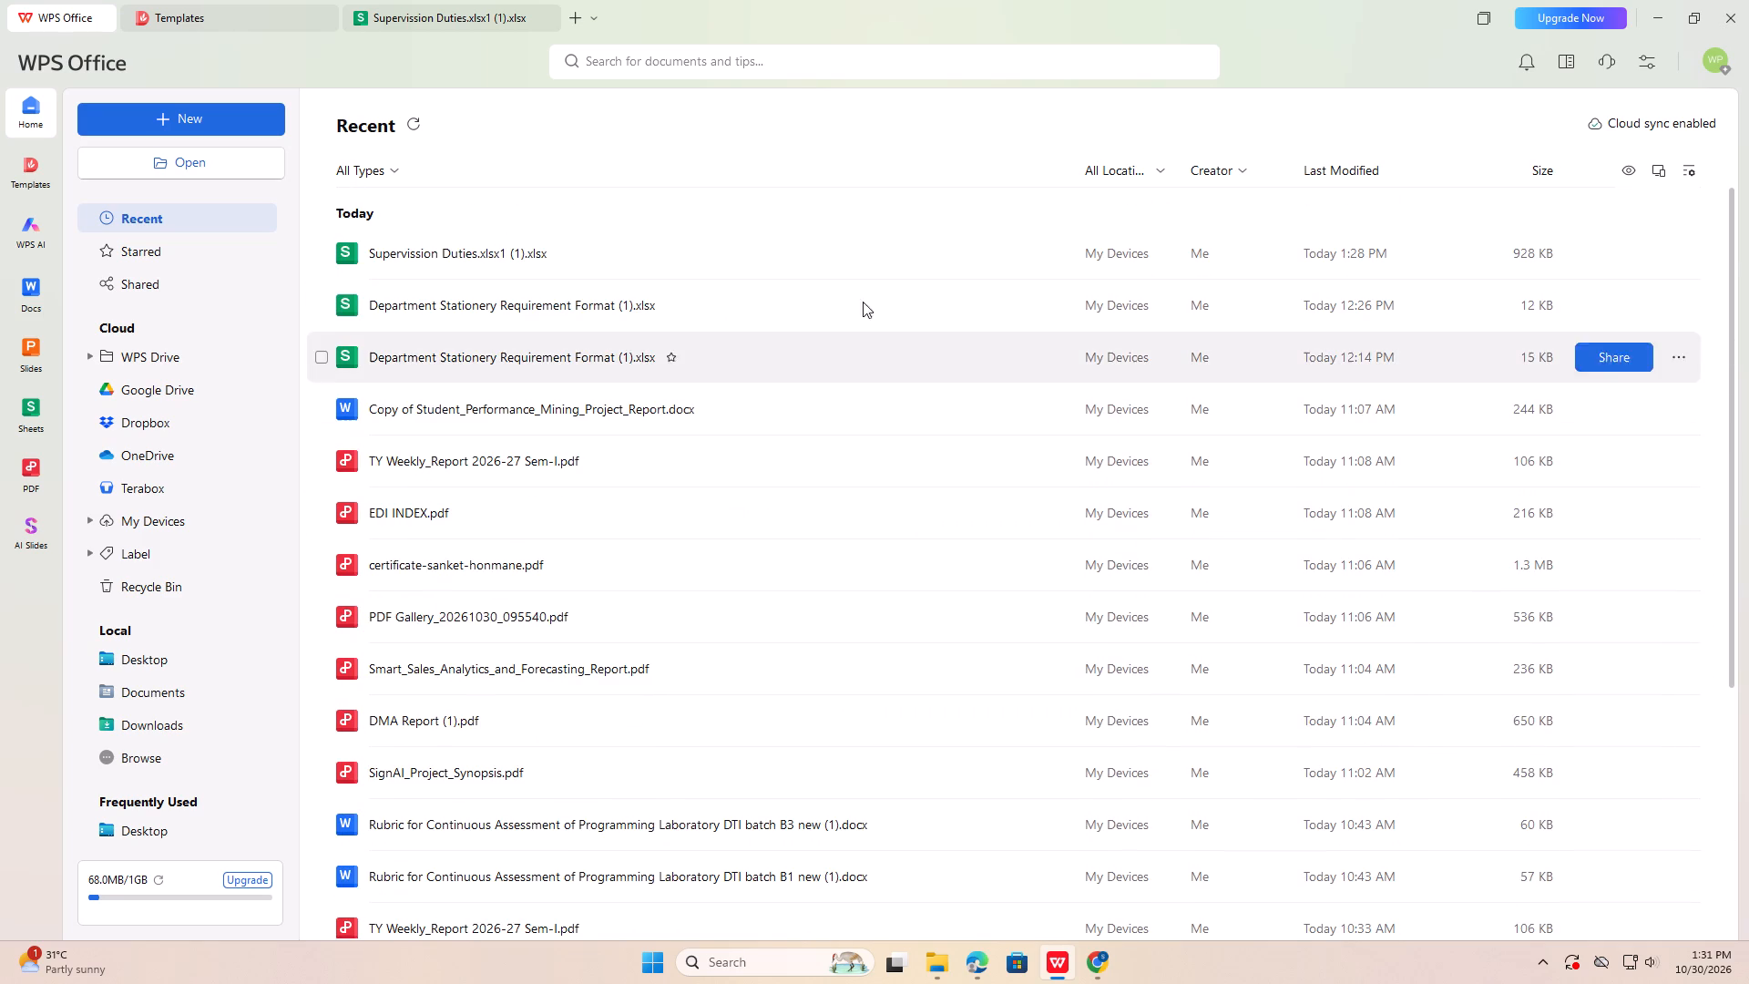
# Search all documents for INDE and open Index GFM.docx.
pyautogui.click(926, 68)
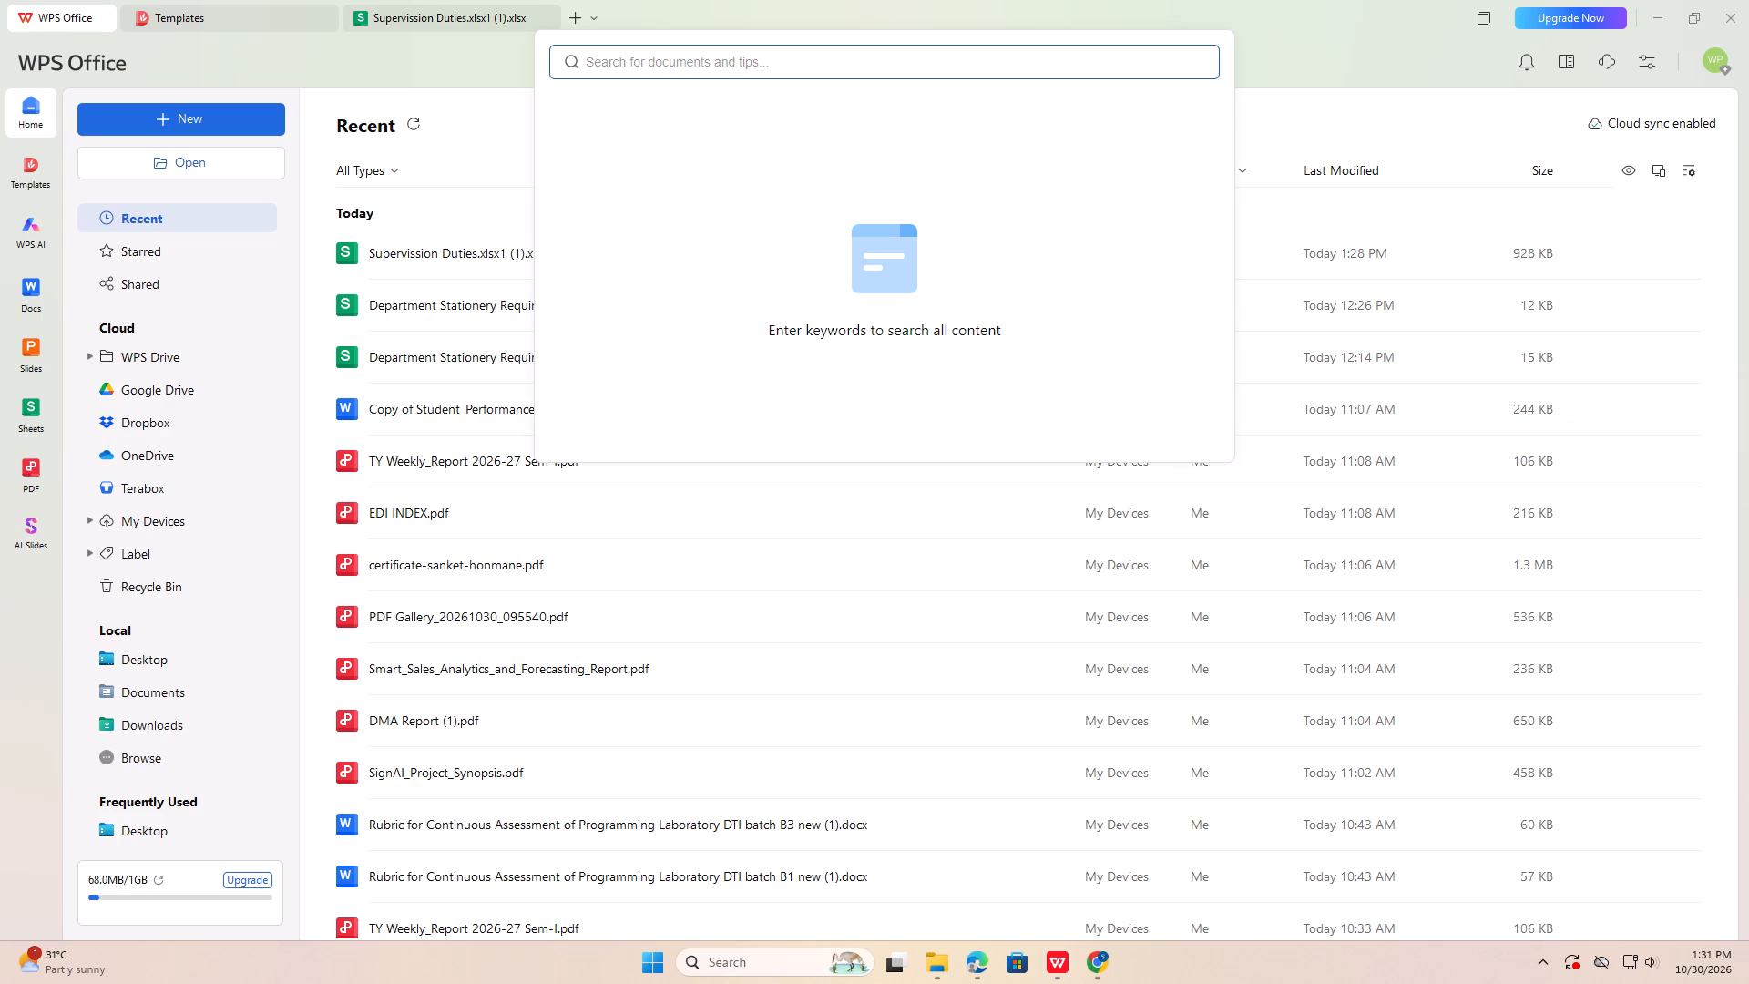
pyautogui.write('INDE')
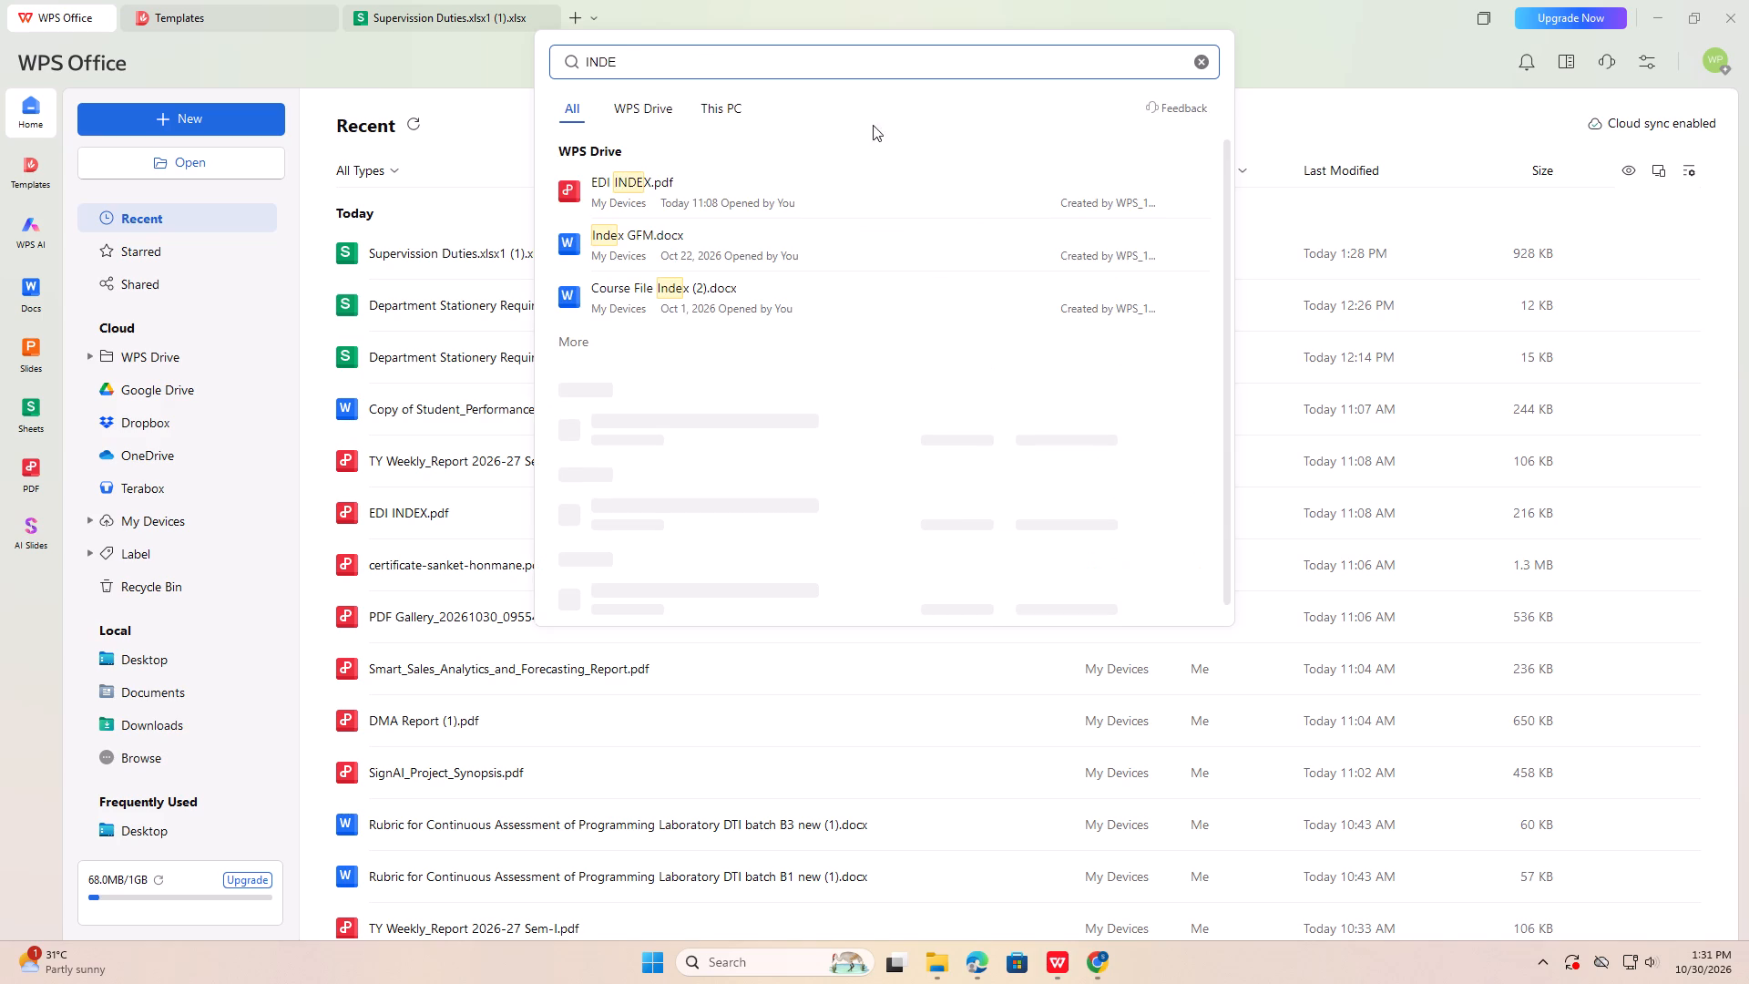
pyautogui.click(745, 241)
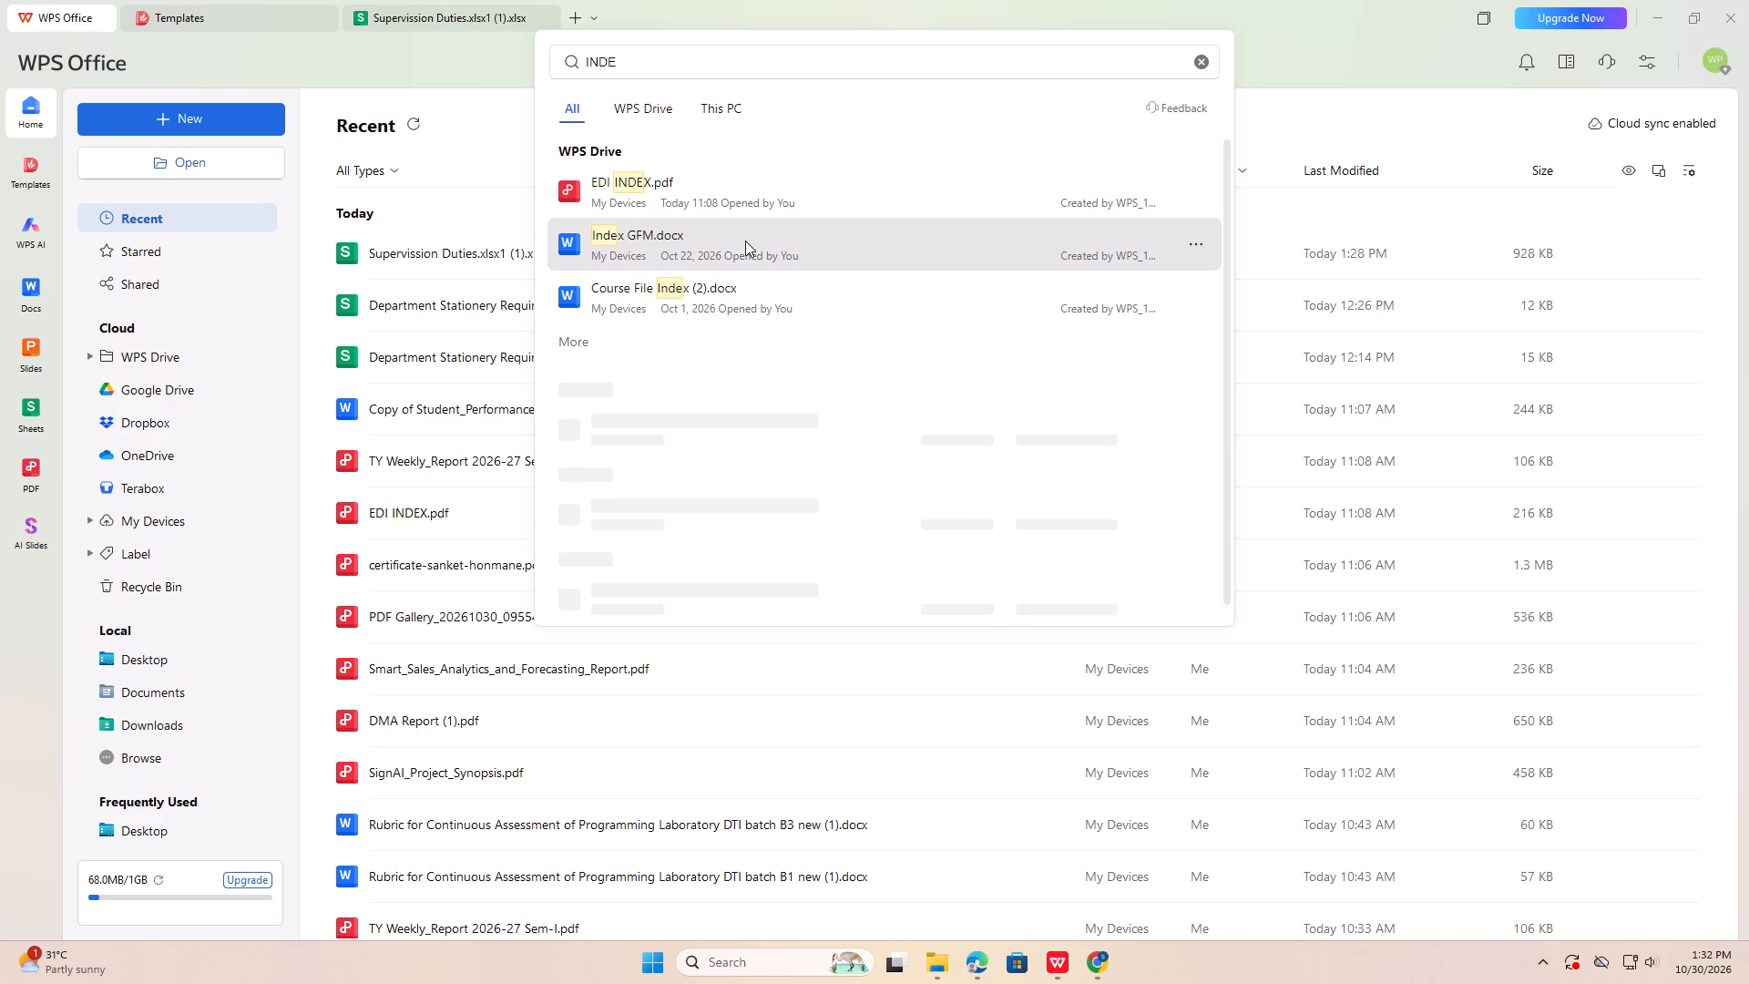
pyautogui.doubleClick(745, 241)
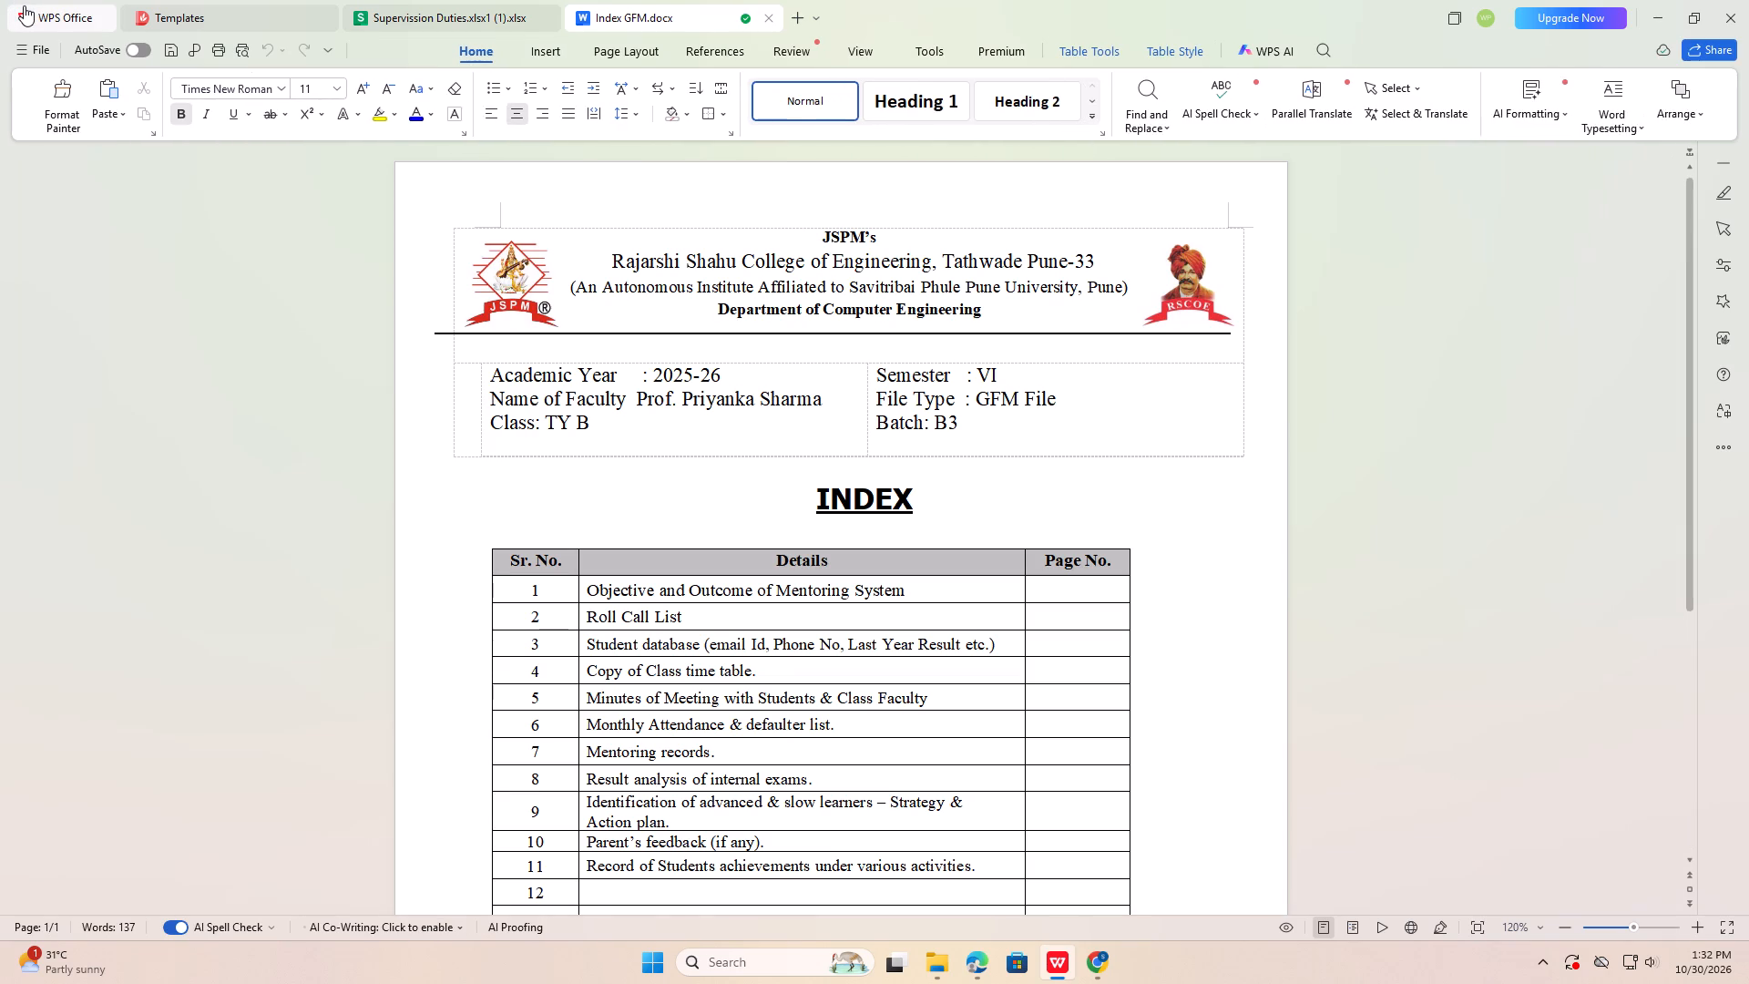
# Search all documents for INDEX, open Course File Index (2).docx, and look over its particulars table.
pyautogui.click(24, 5)
pyautogui.click(671, 63)
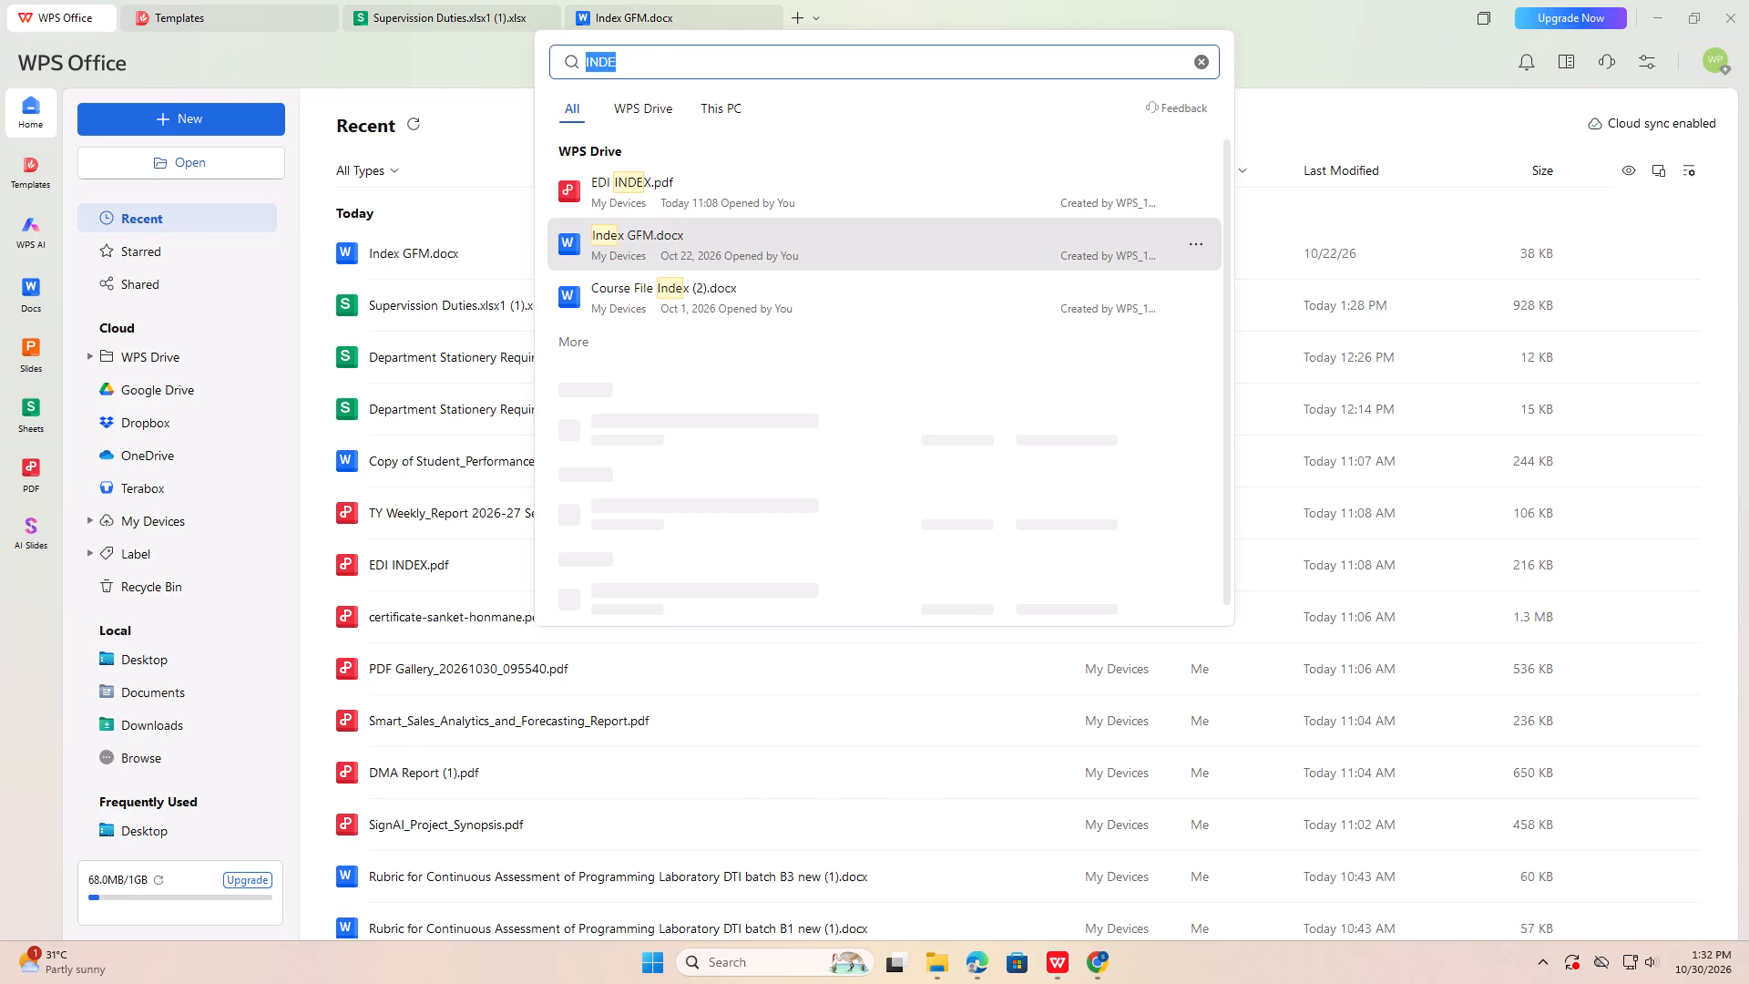
pyautogui.press('BackSpace')
pyautogui.write('INDE')
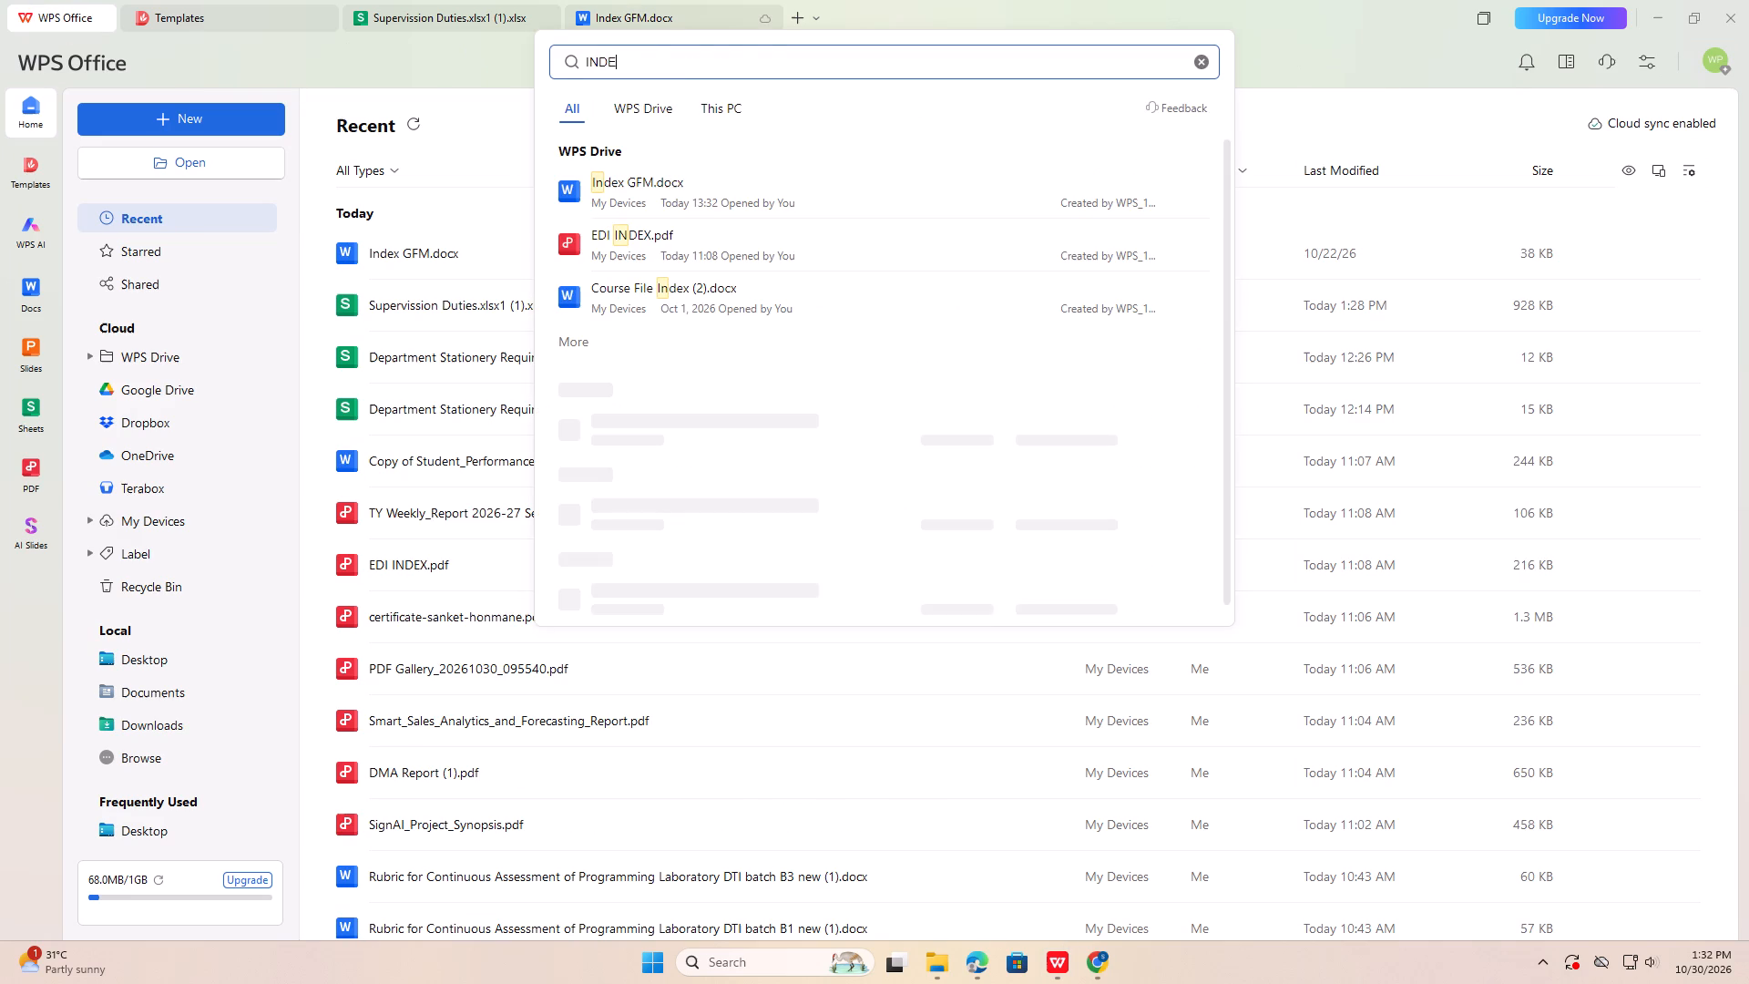
pyautogui.press('x')
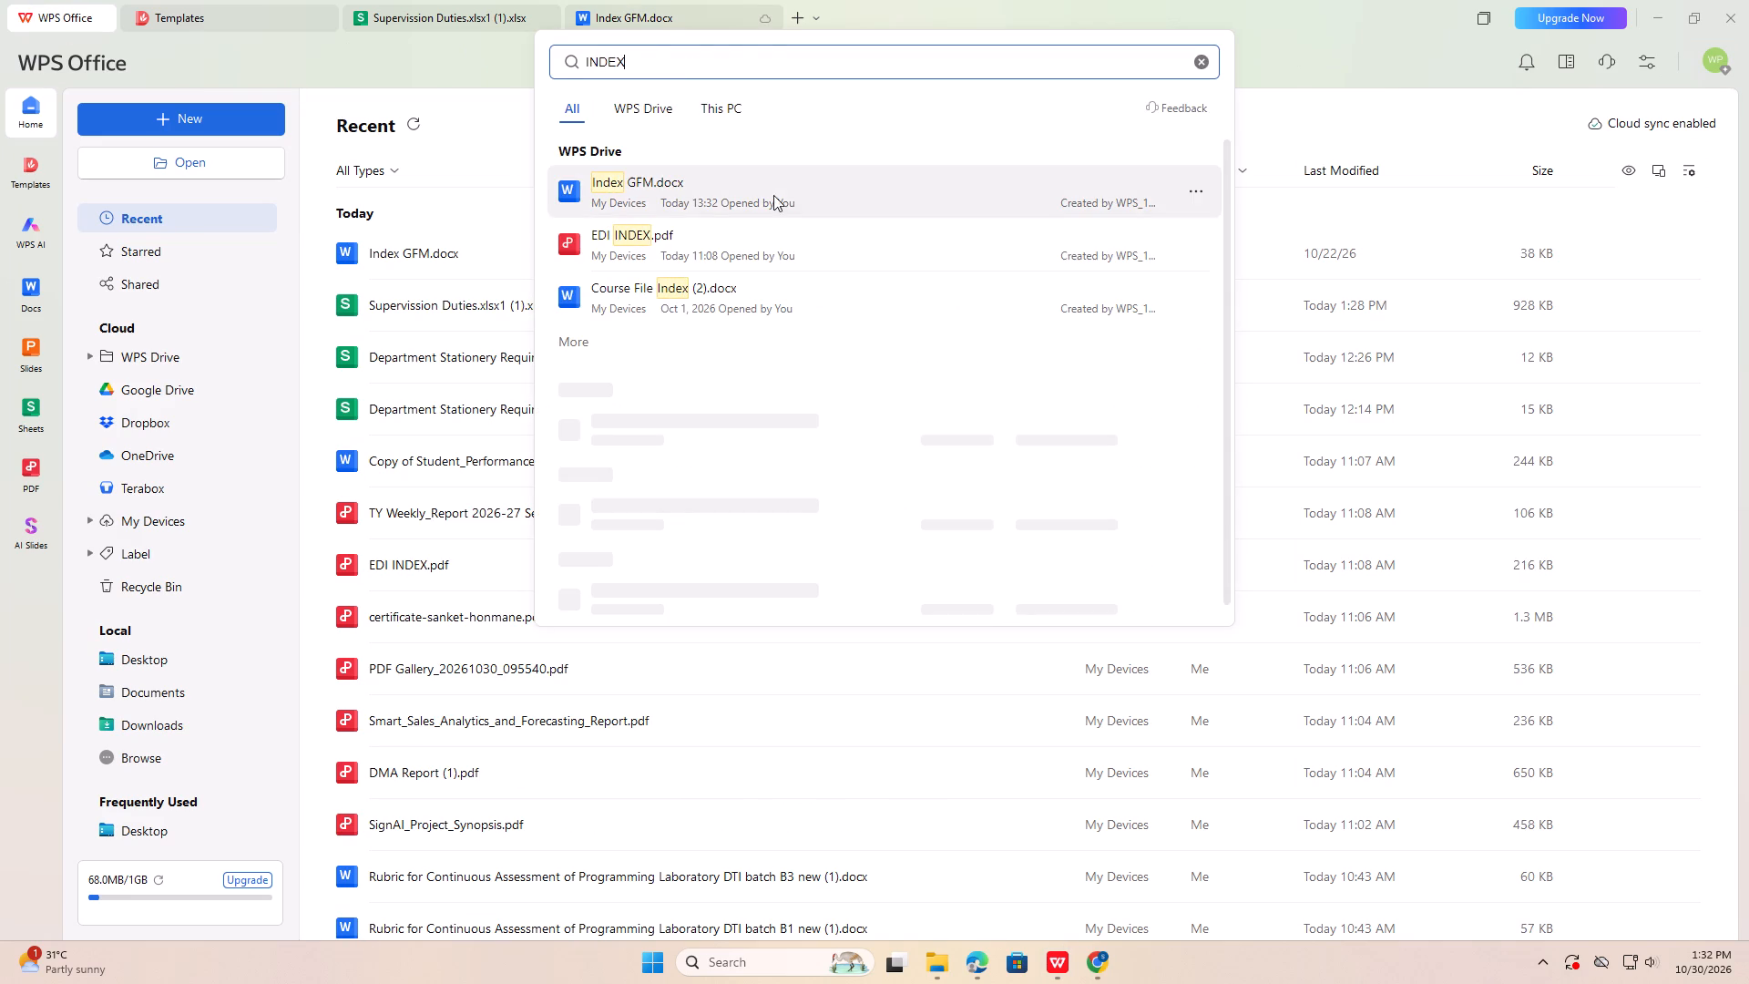
pyautogui.click(707, 290)
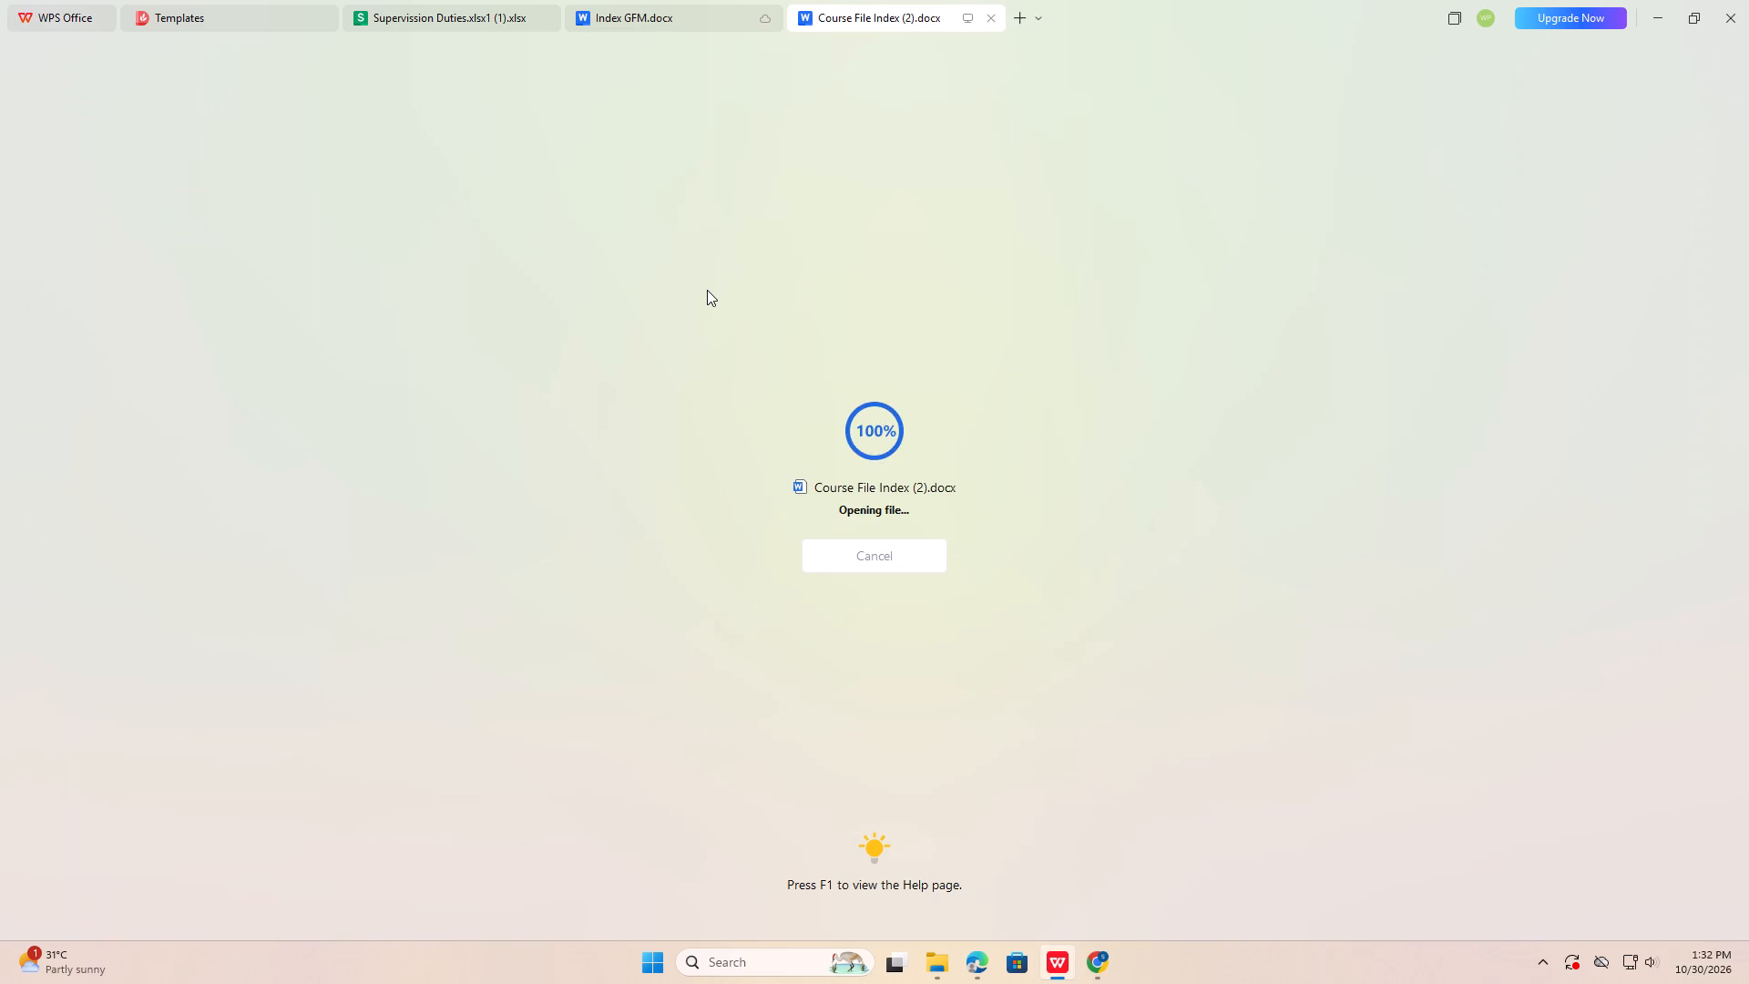
pyautogui.scroll(-7, 775, 443)
pyautogui.scroll(5, 775, 443)
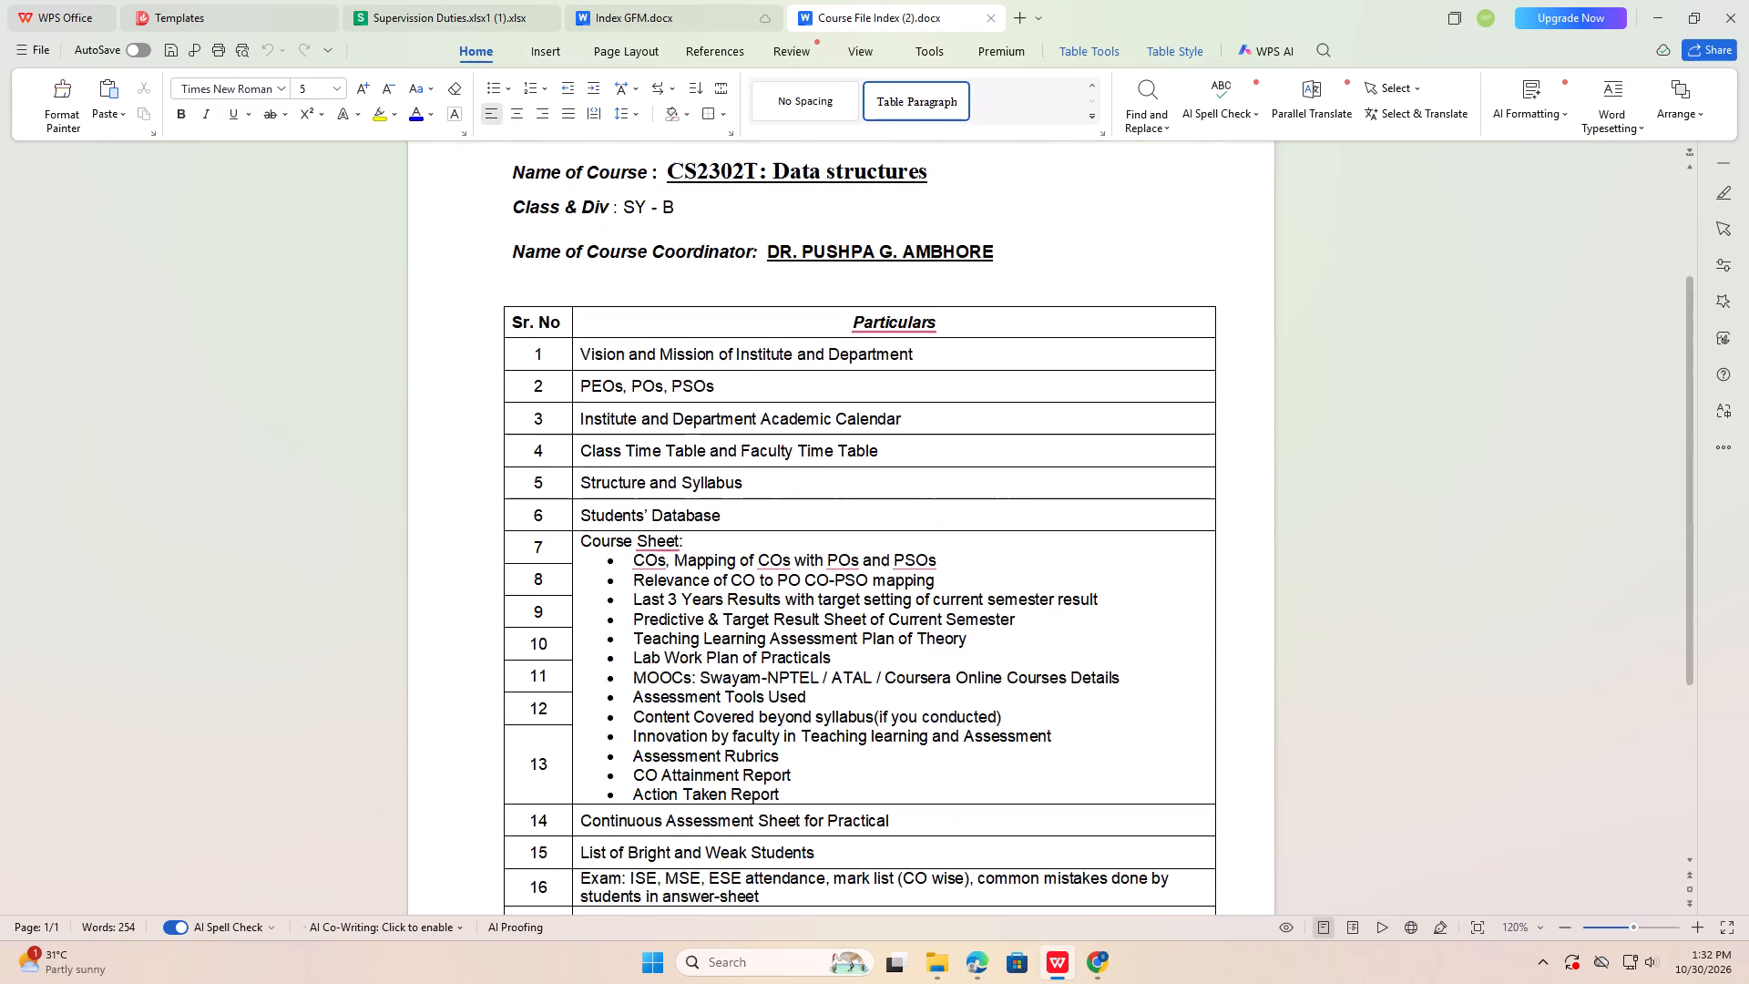
# Go back to the WPS Office home page and look through the full list of recent documents, including older ones.
pyautogui.click(54, 21)
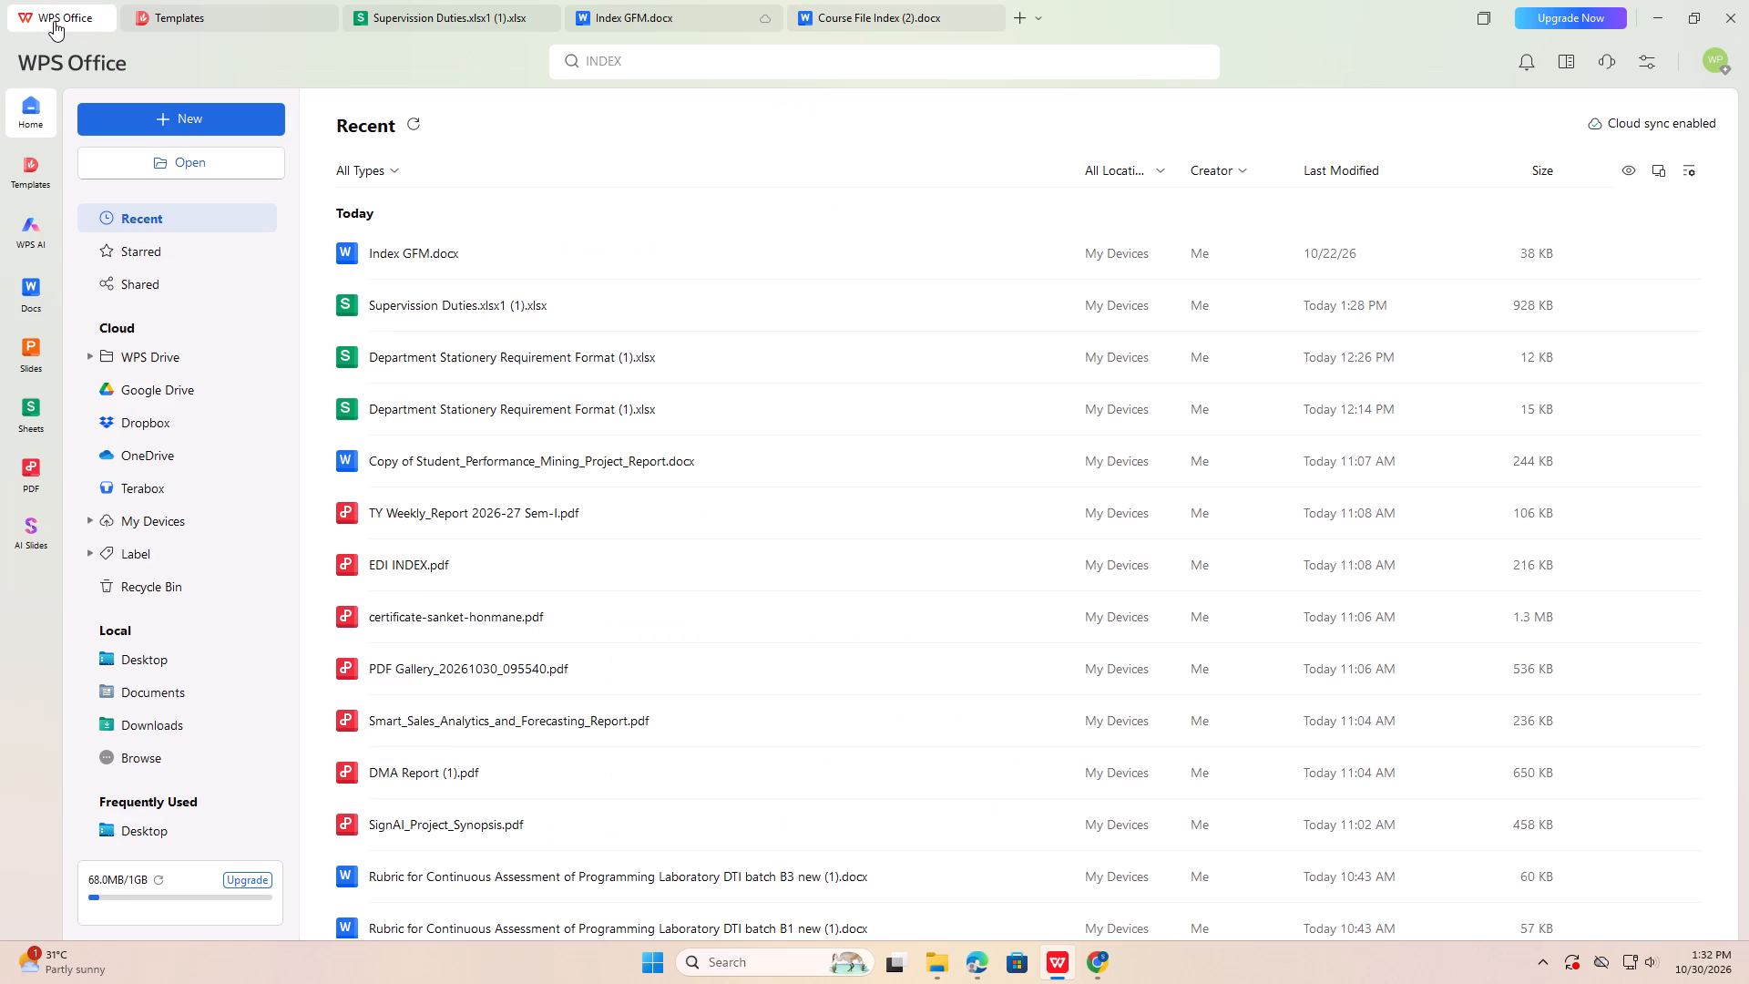
pyautogui.scroll(-2, 471, 448)
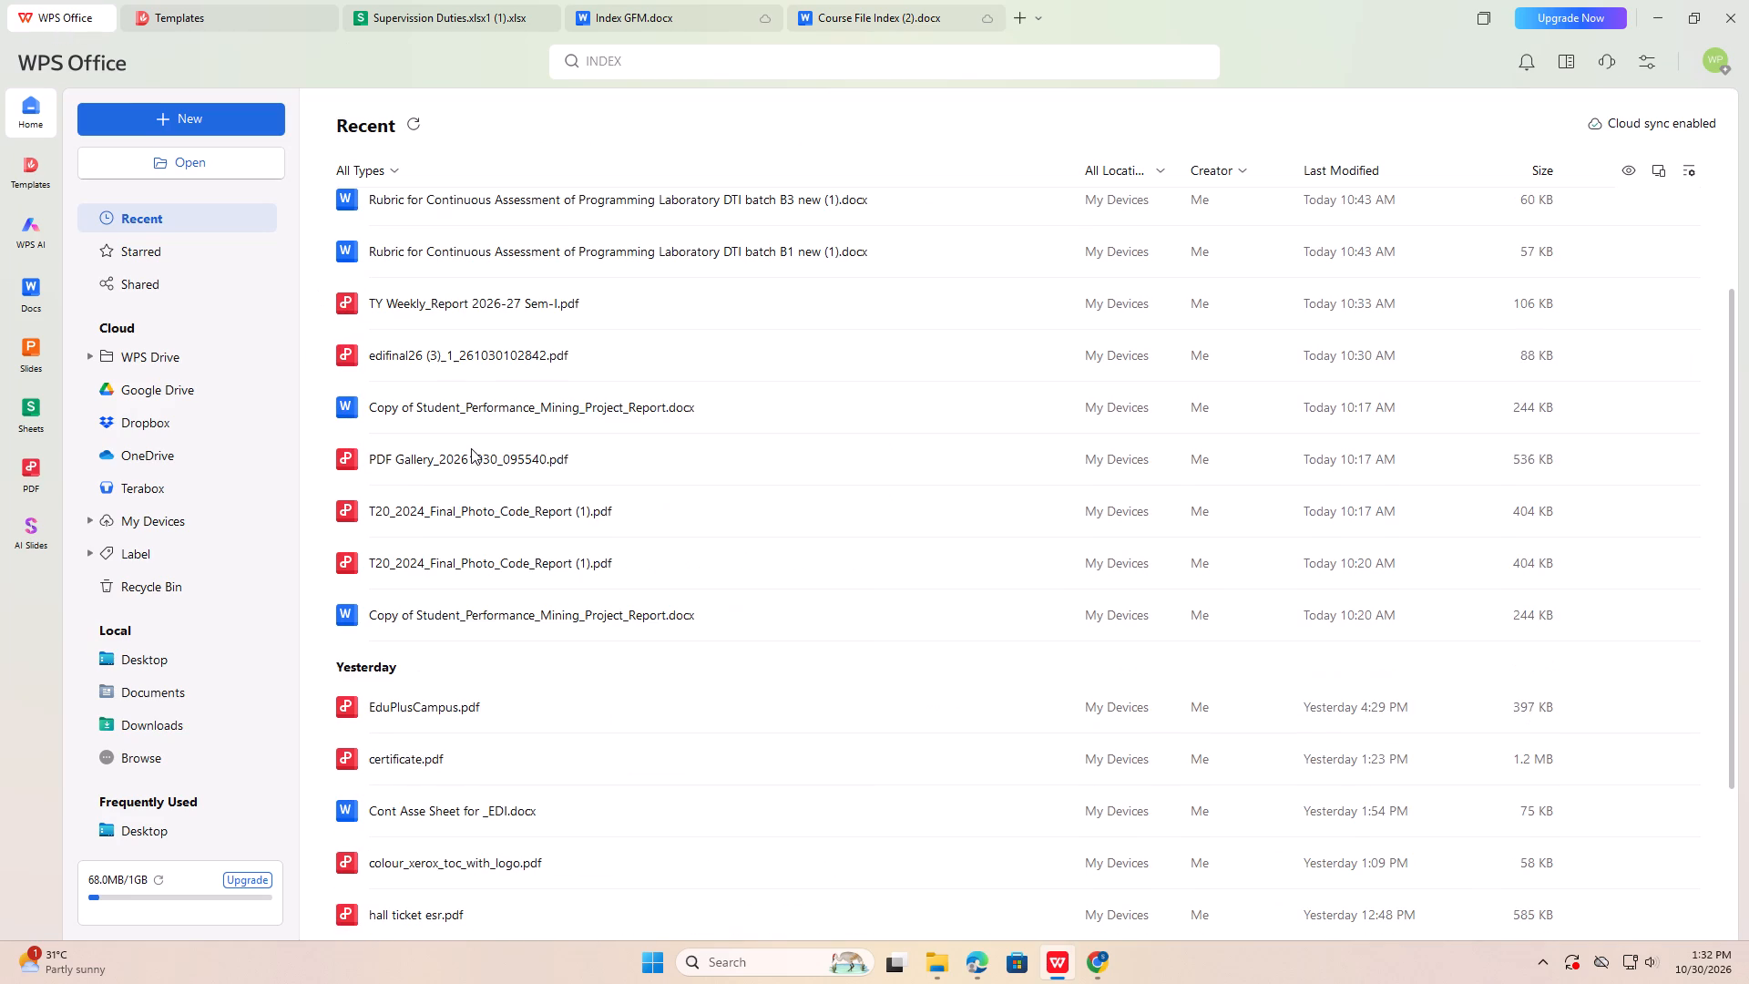
pyautogui.scroll(-6, 471, 439)
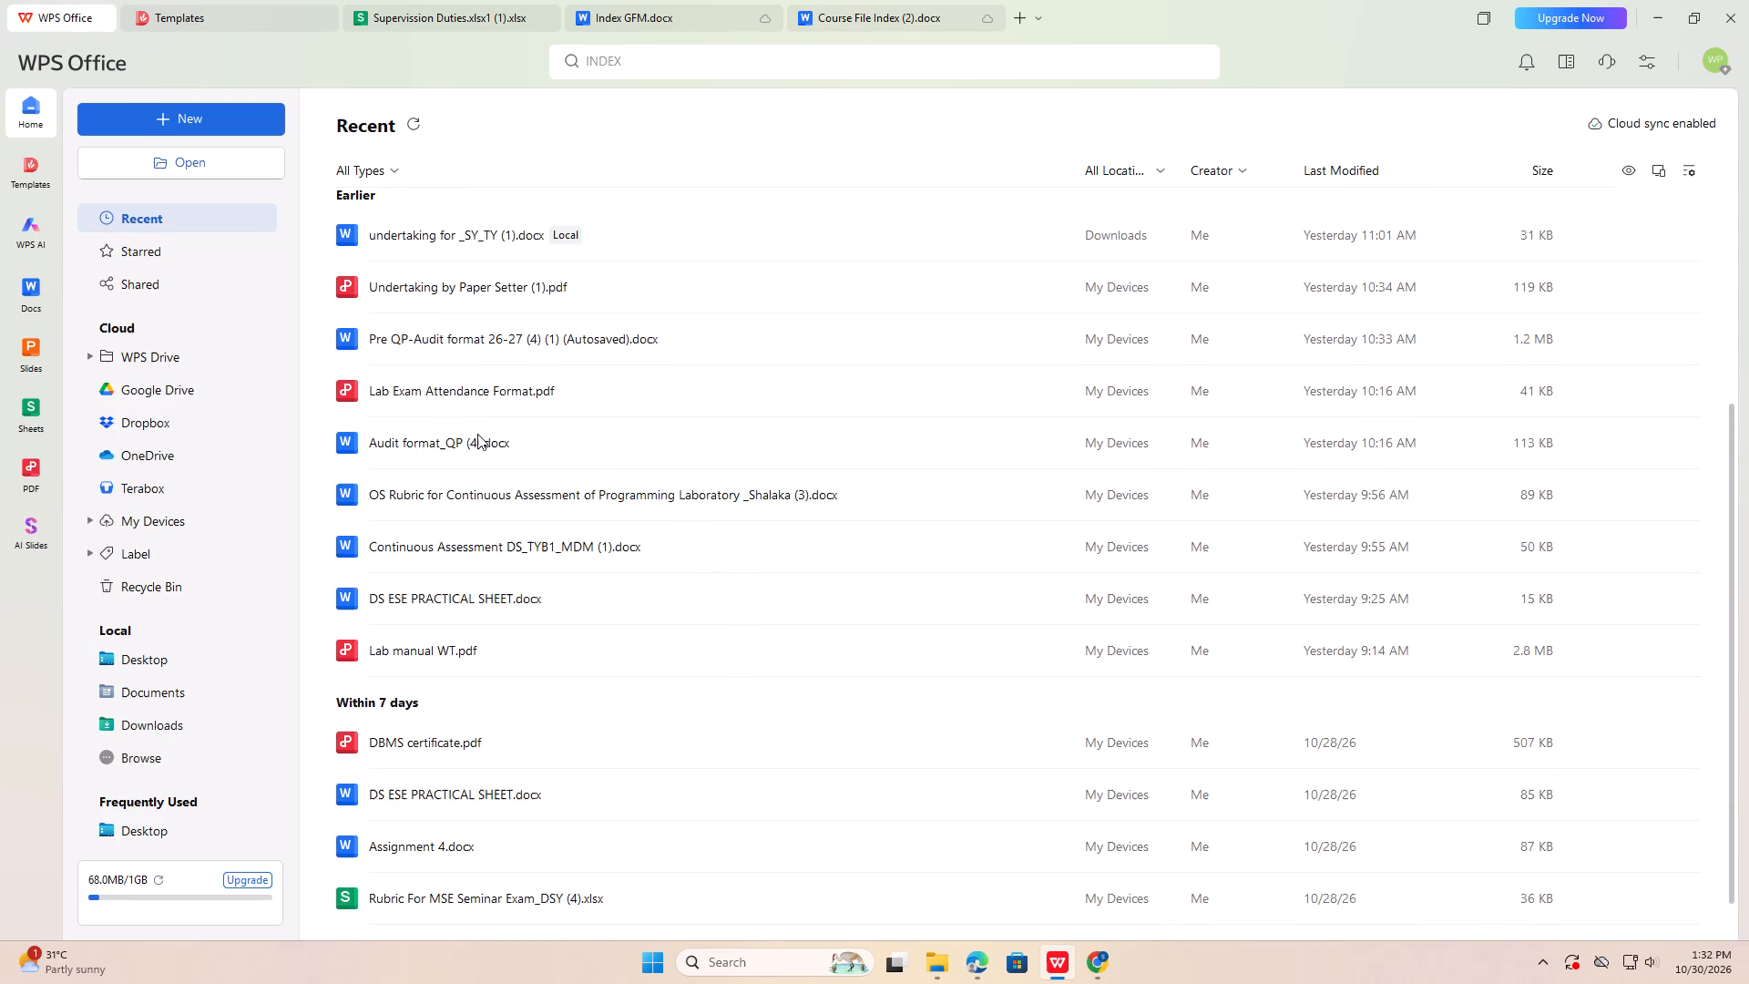
pyautogui.scroll(-10, 477, 434)
pyautogui.scroll(3, 477, 434)
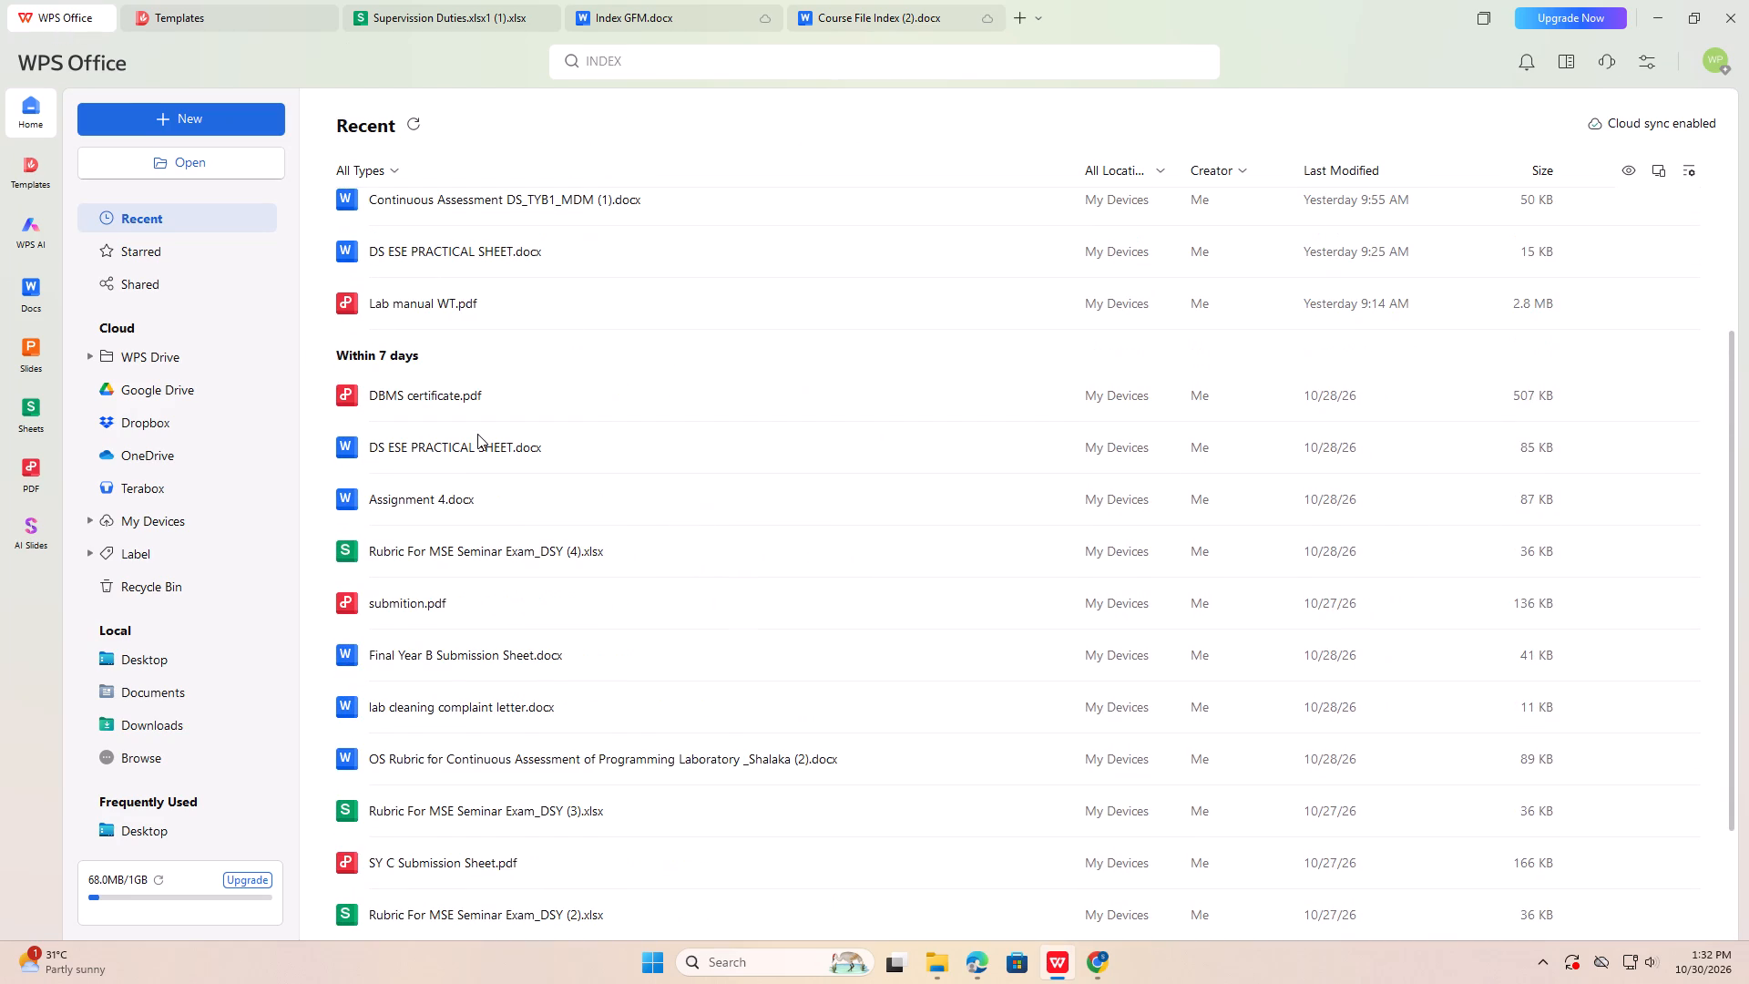
pyautogui.scroll(18, 477, 434)
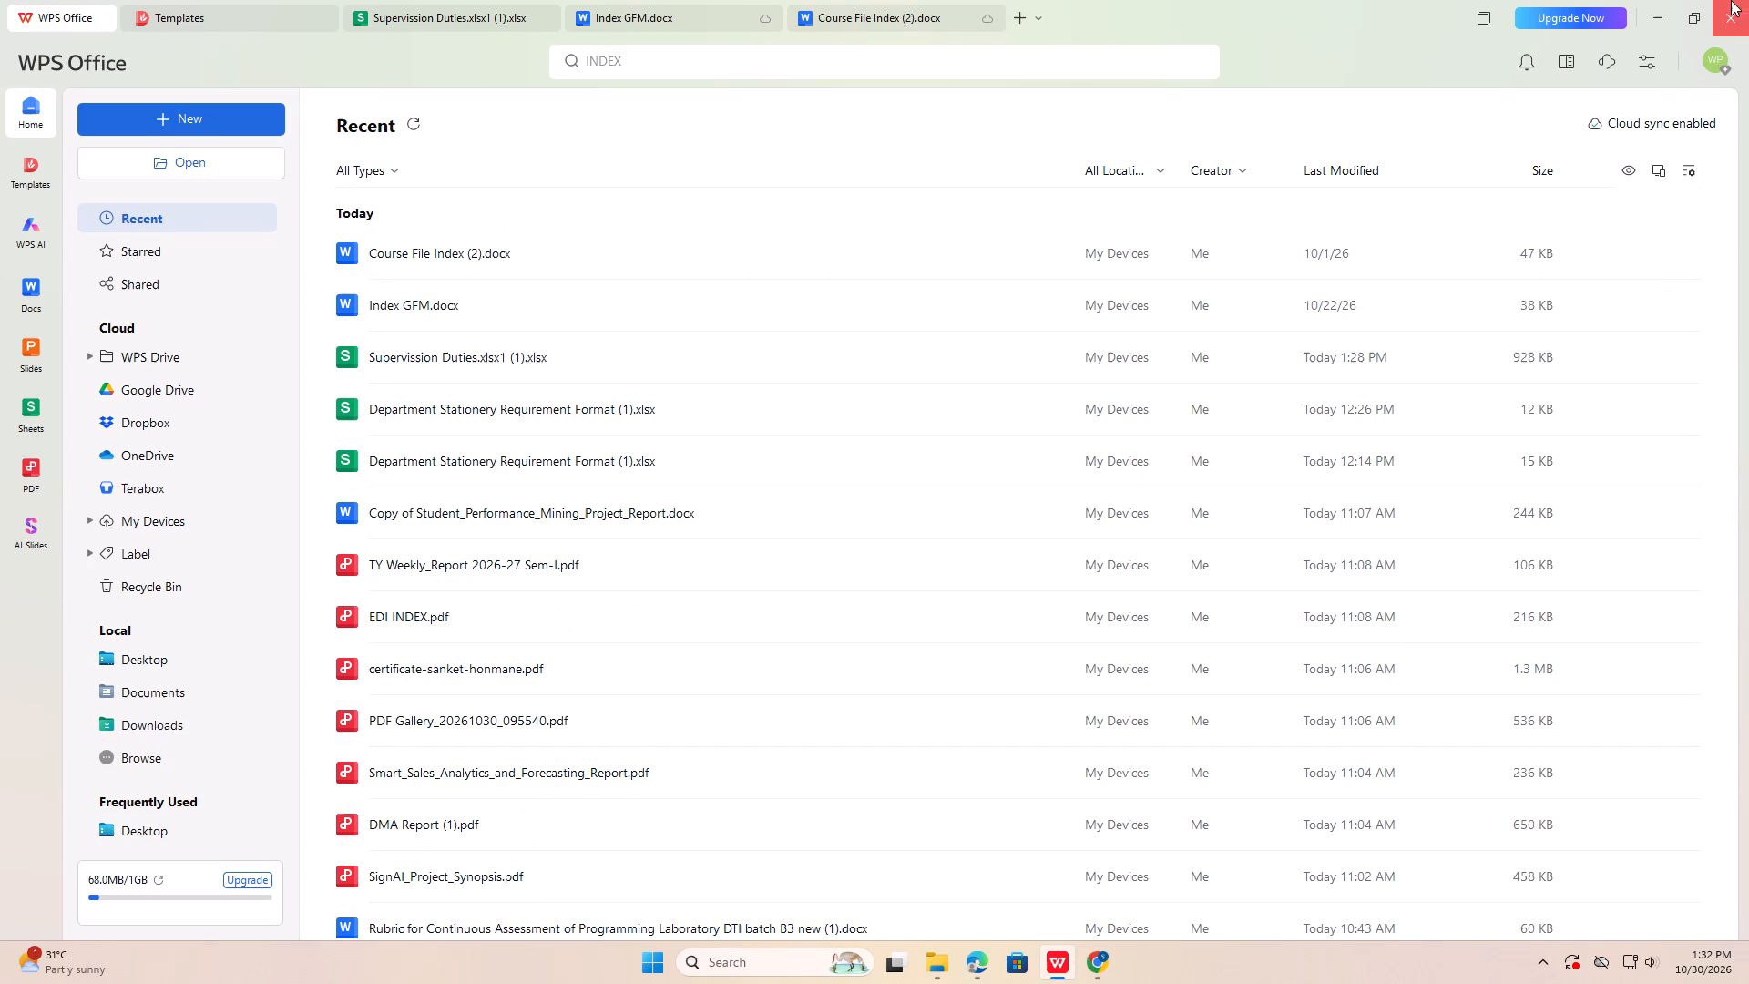
# Switch to File Explorer, search the Downloads folder for INDEX, and look through the matching files.
pyautogui.click(1659, 15)
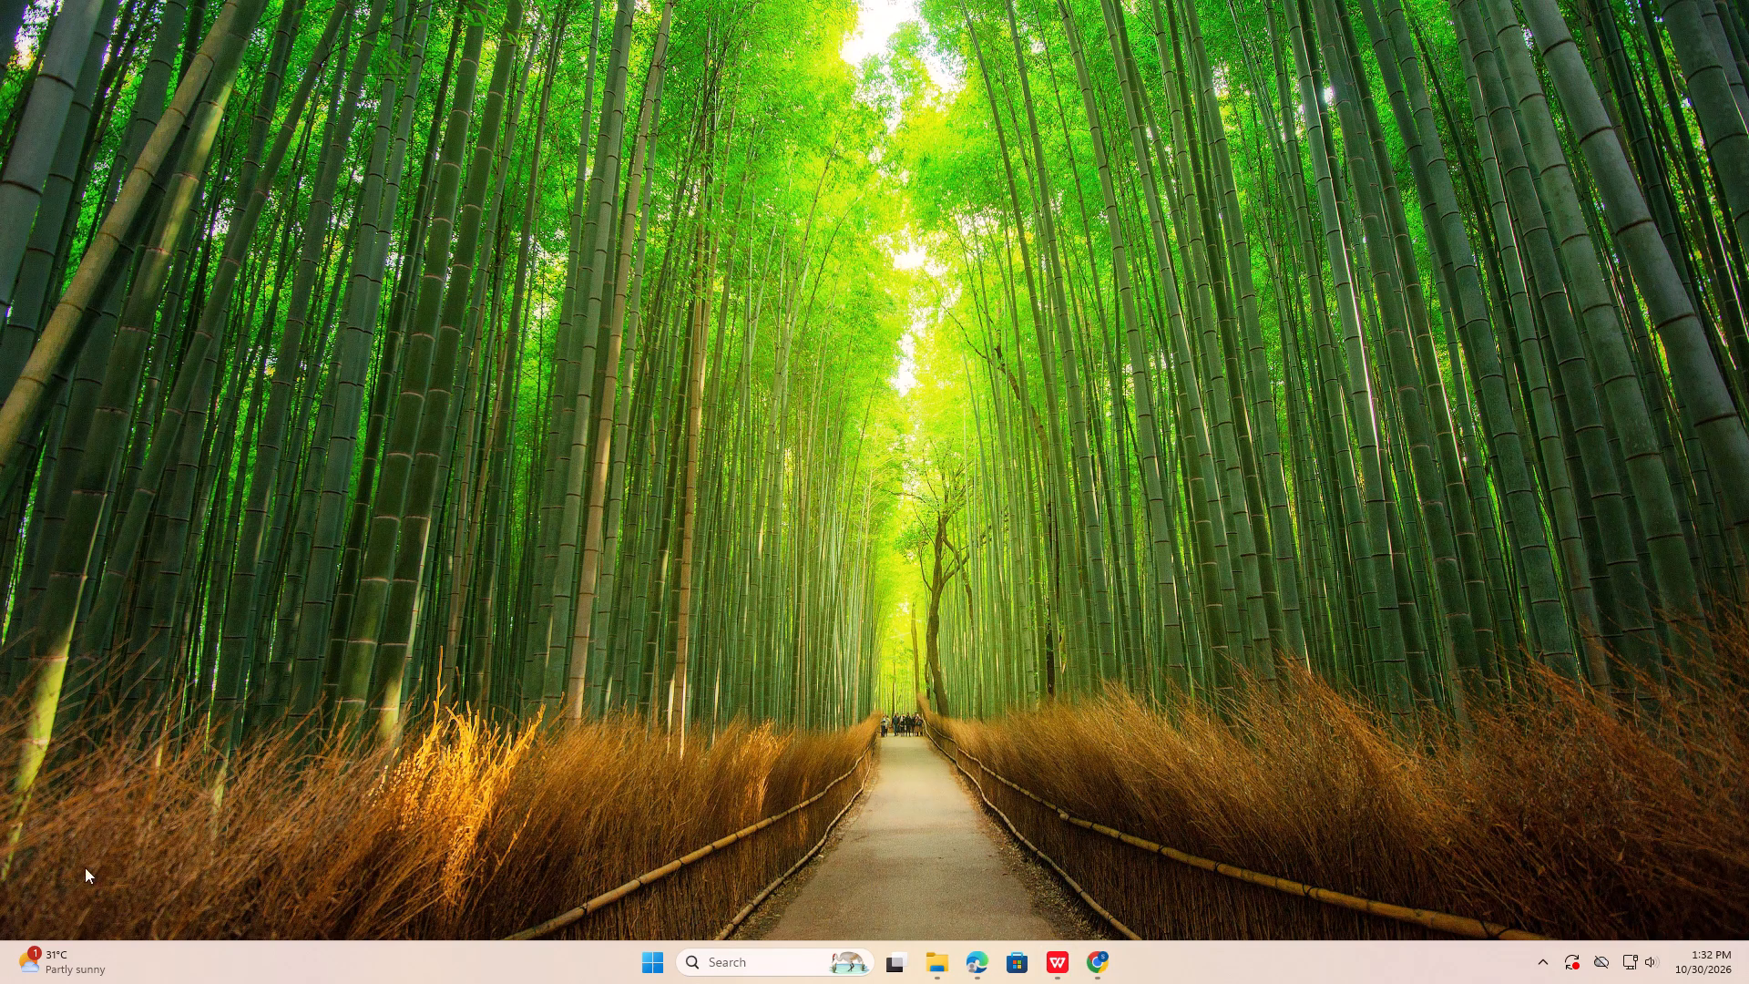
pyautogui.click(947, 957)
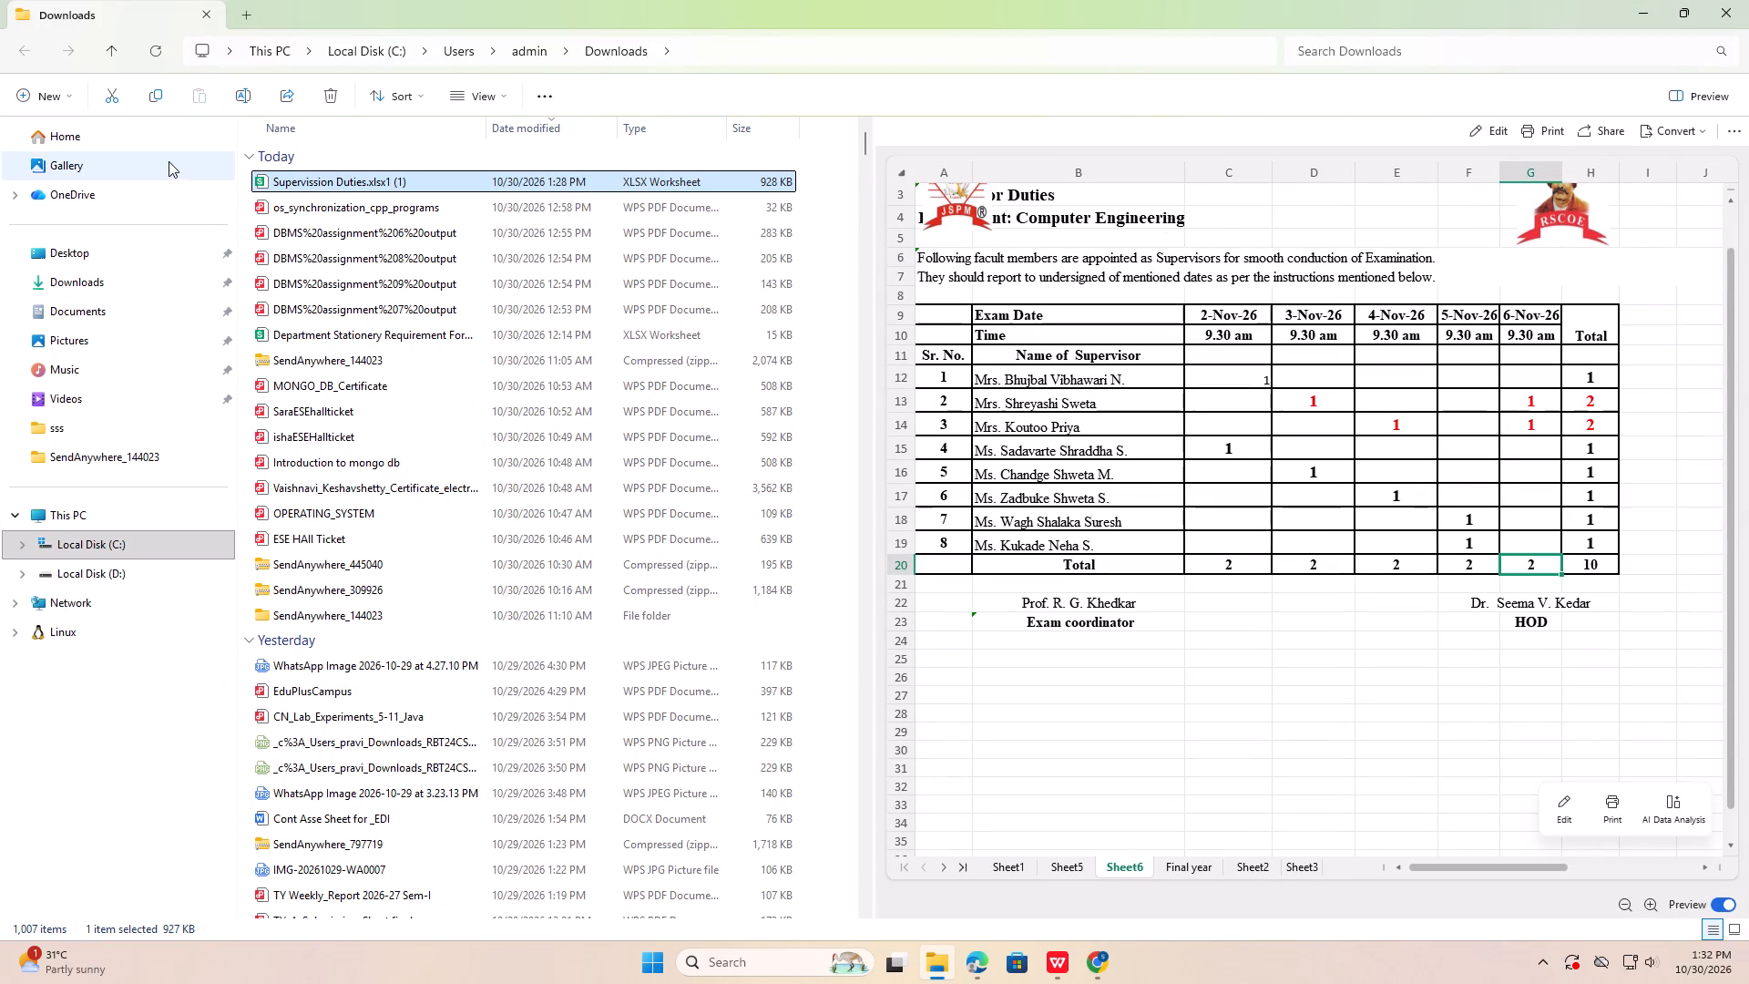
pyautogui.click(131, 283)
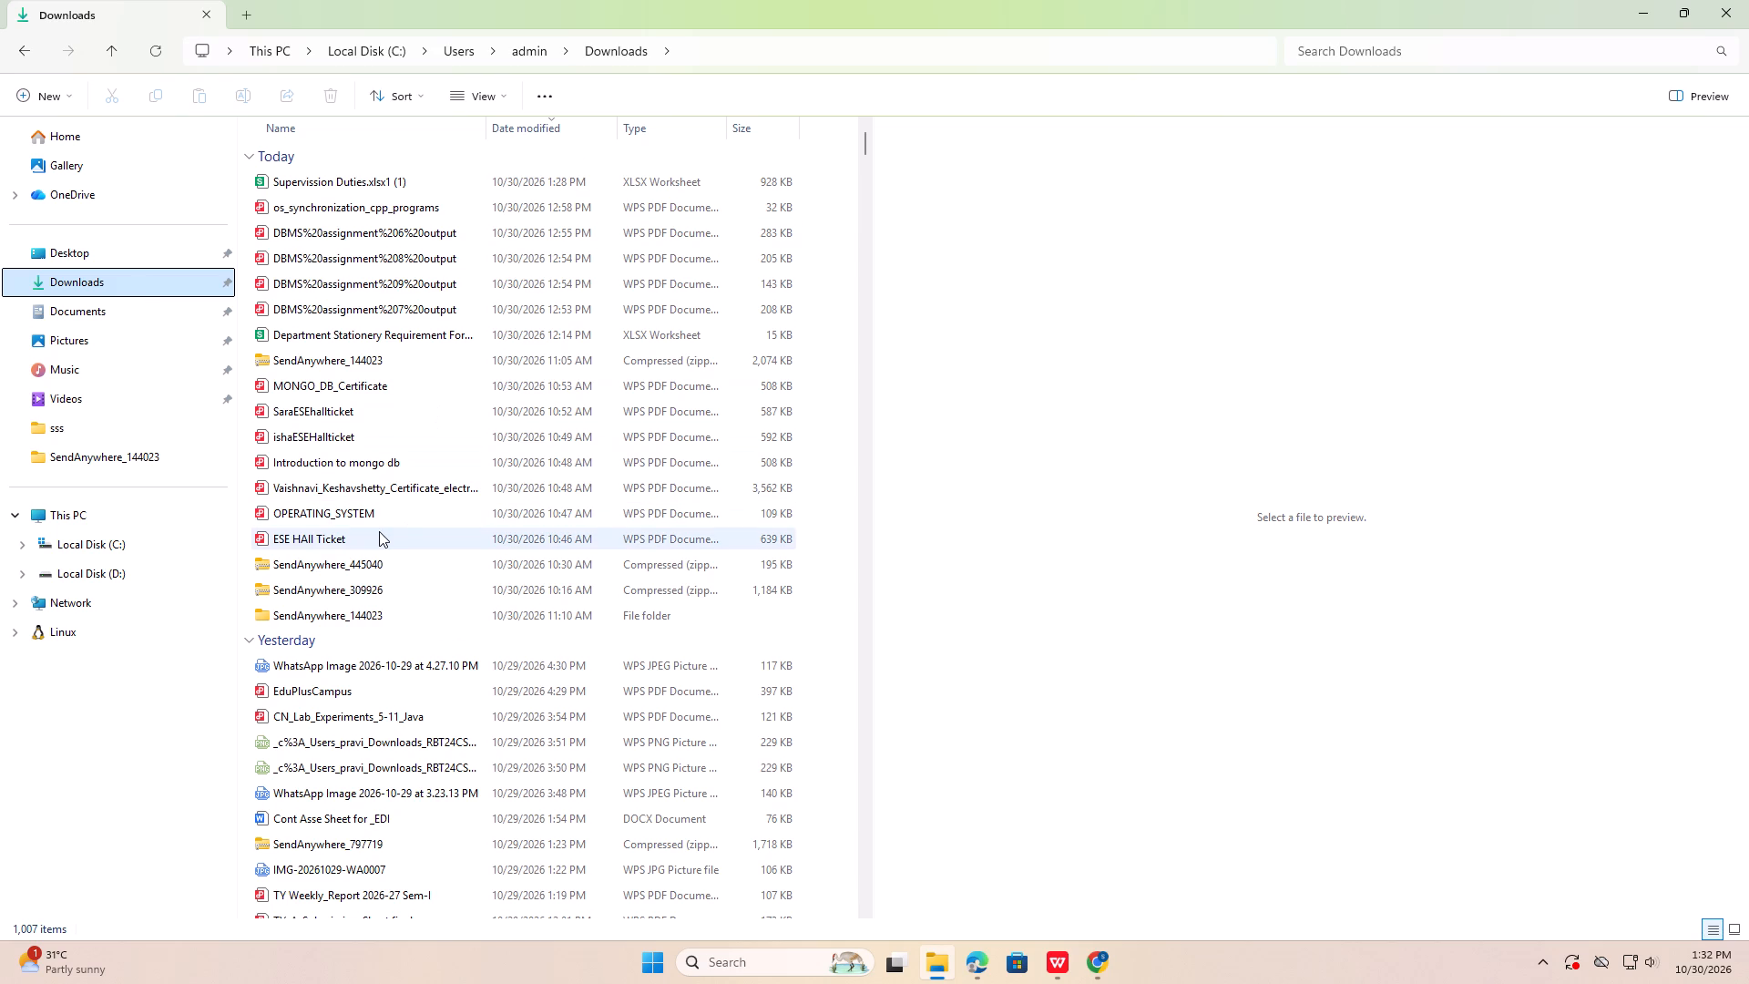
pyautogui.scroll(-3, 379, 531)
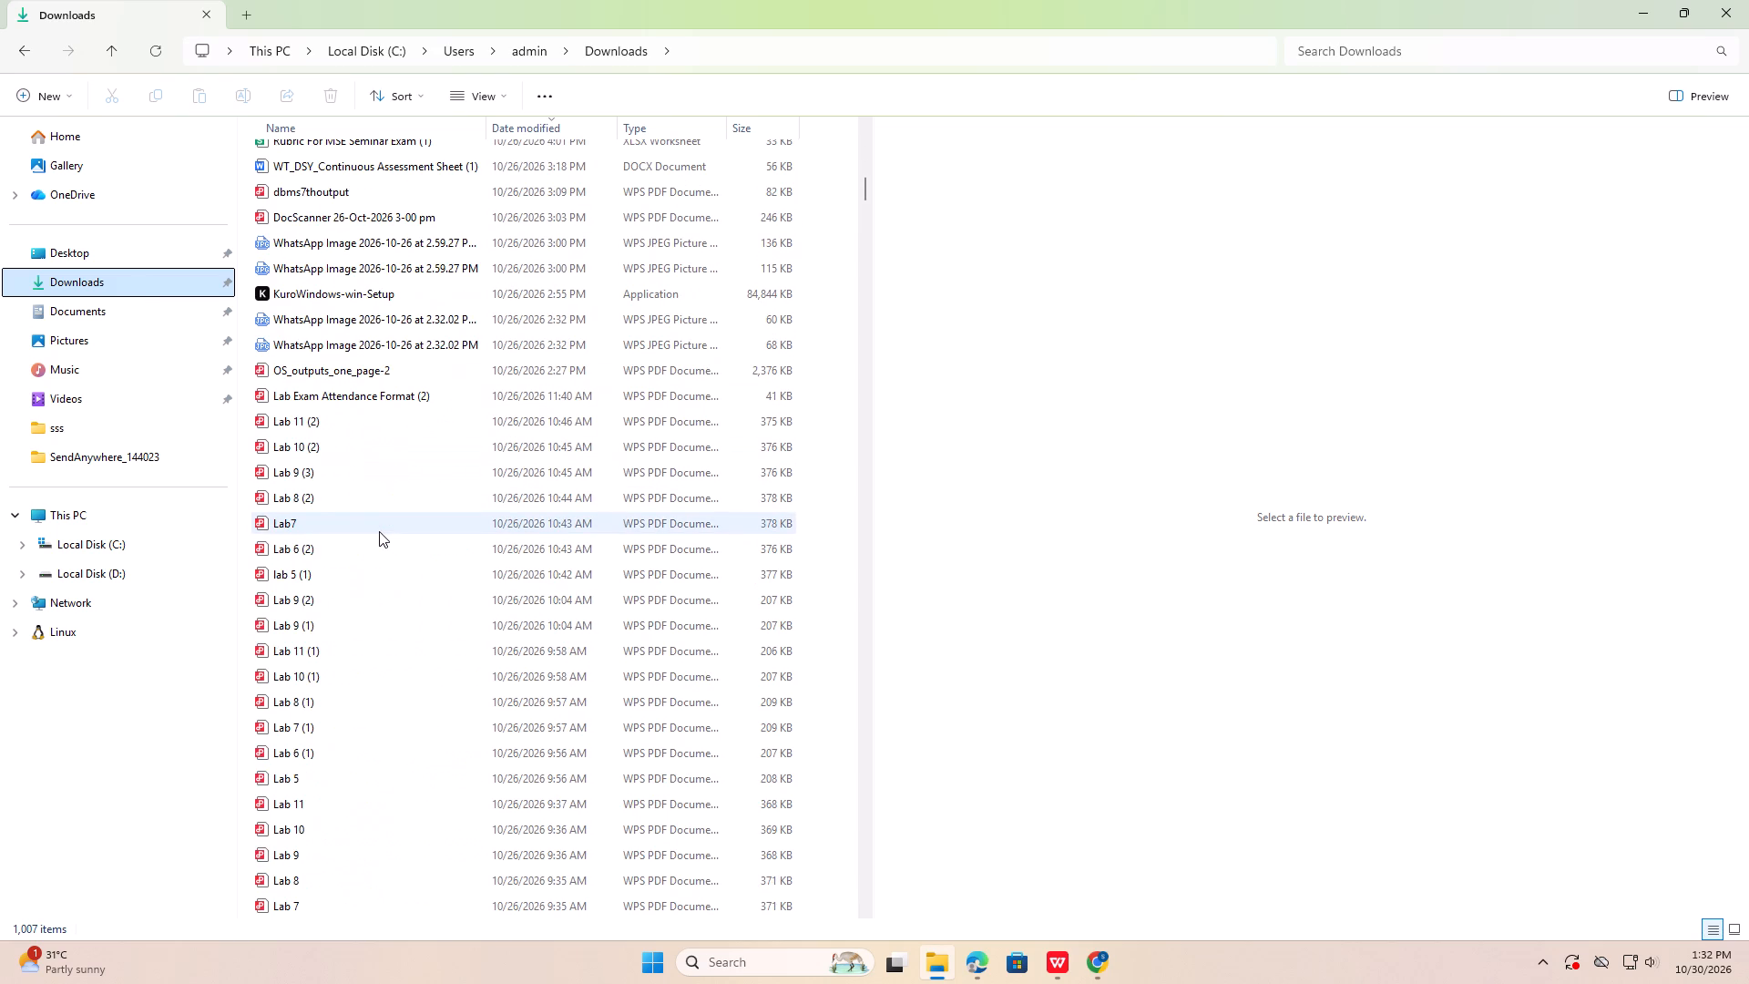
pyautogui.scroll(5, 379, 531)
pyautogui.click(1505, 46)
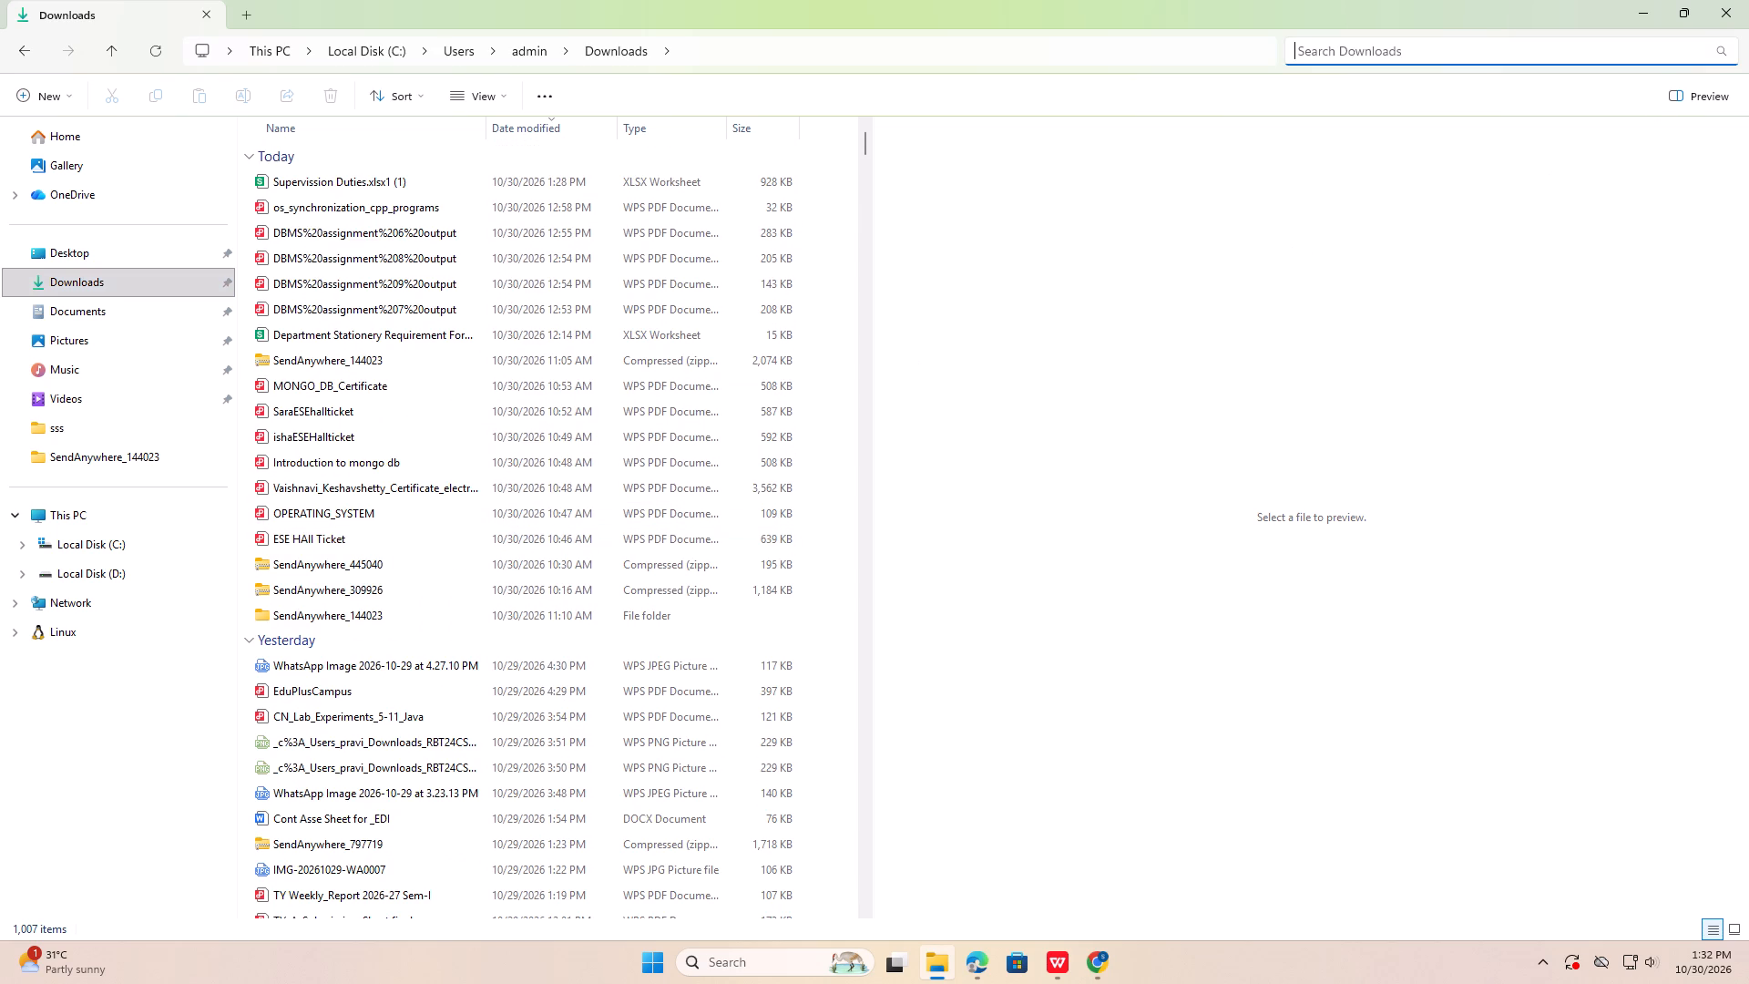
pyautogui.write('INDE')
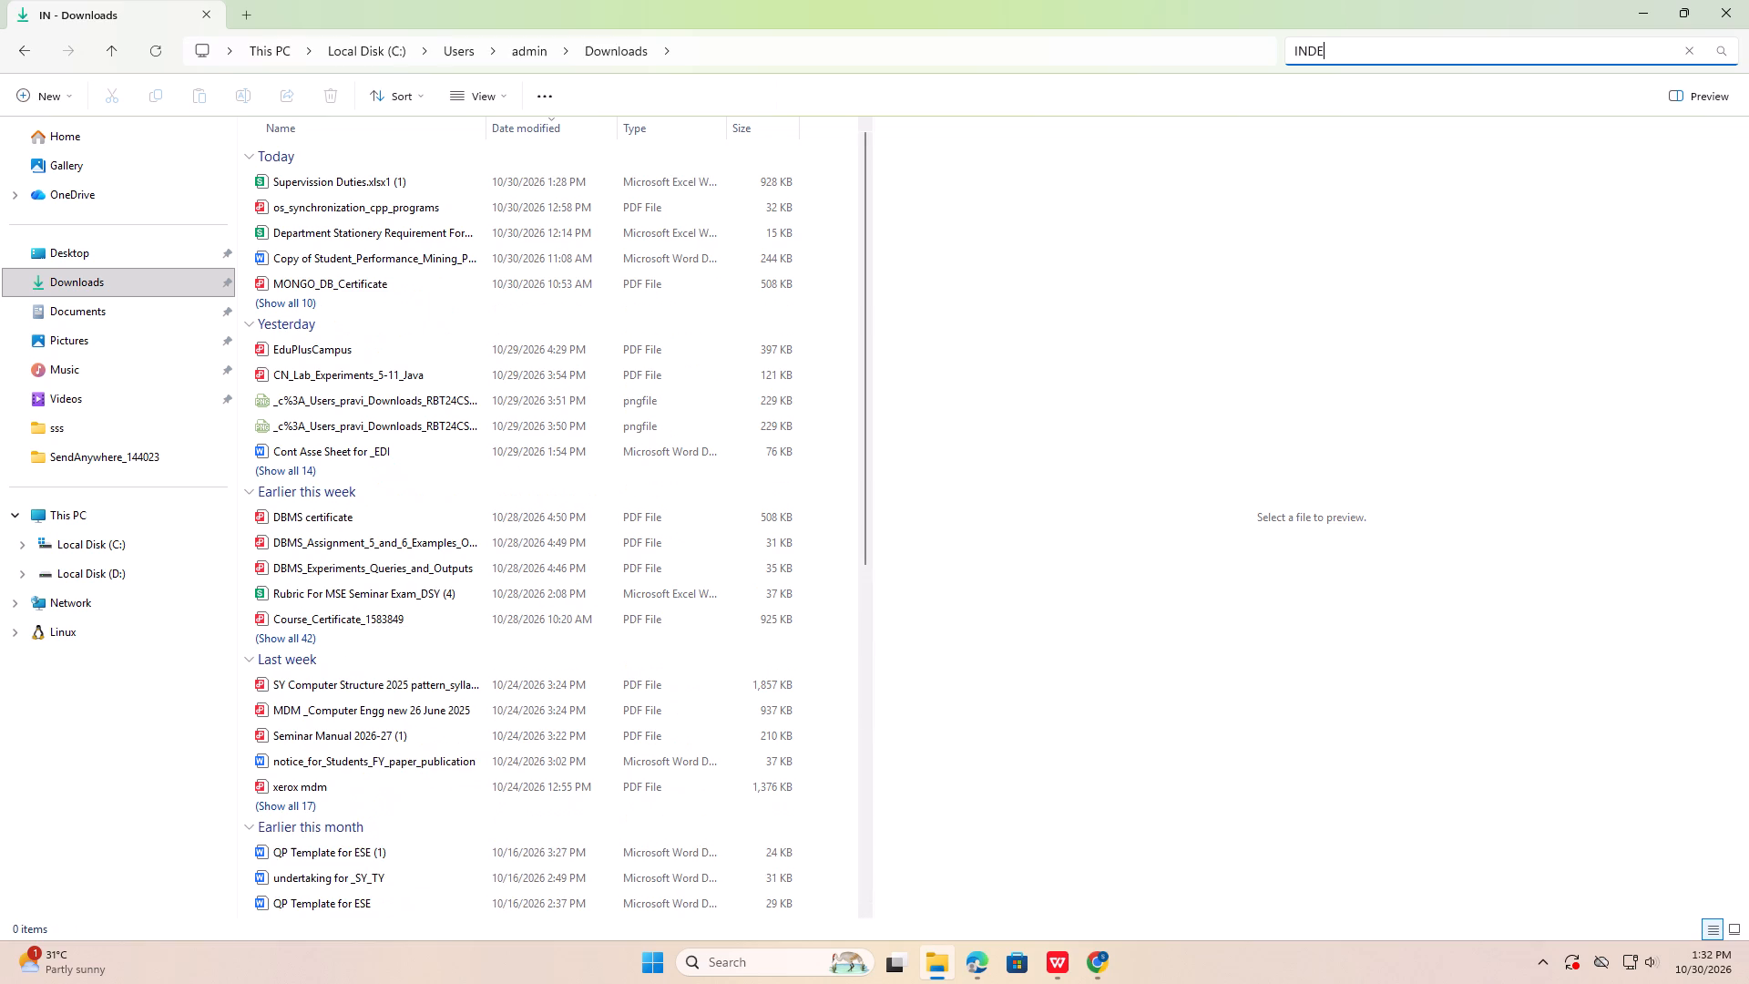
pyautogui.press('x')
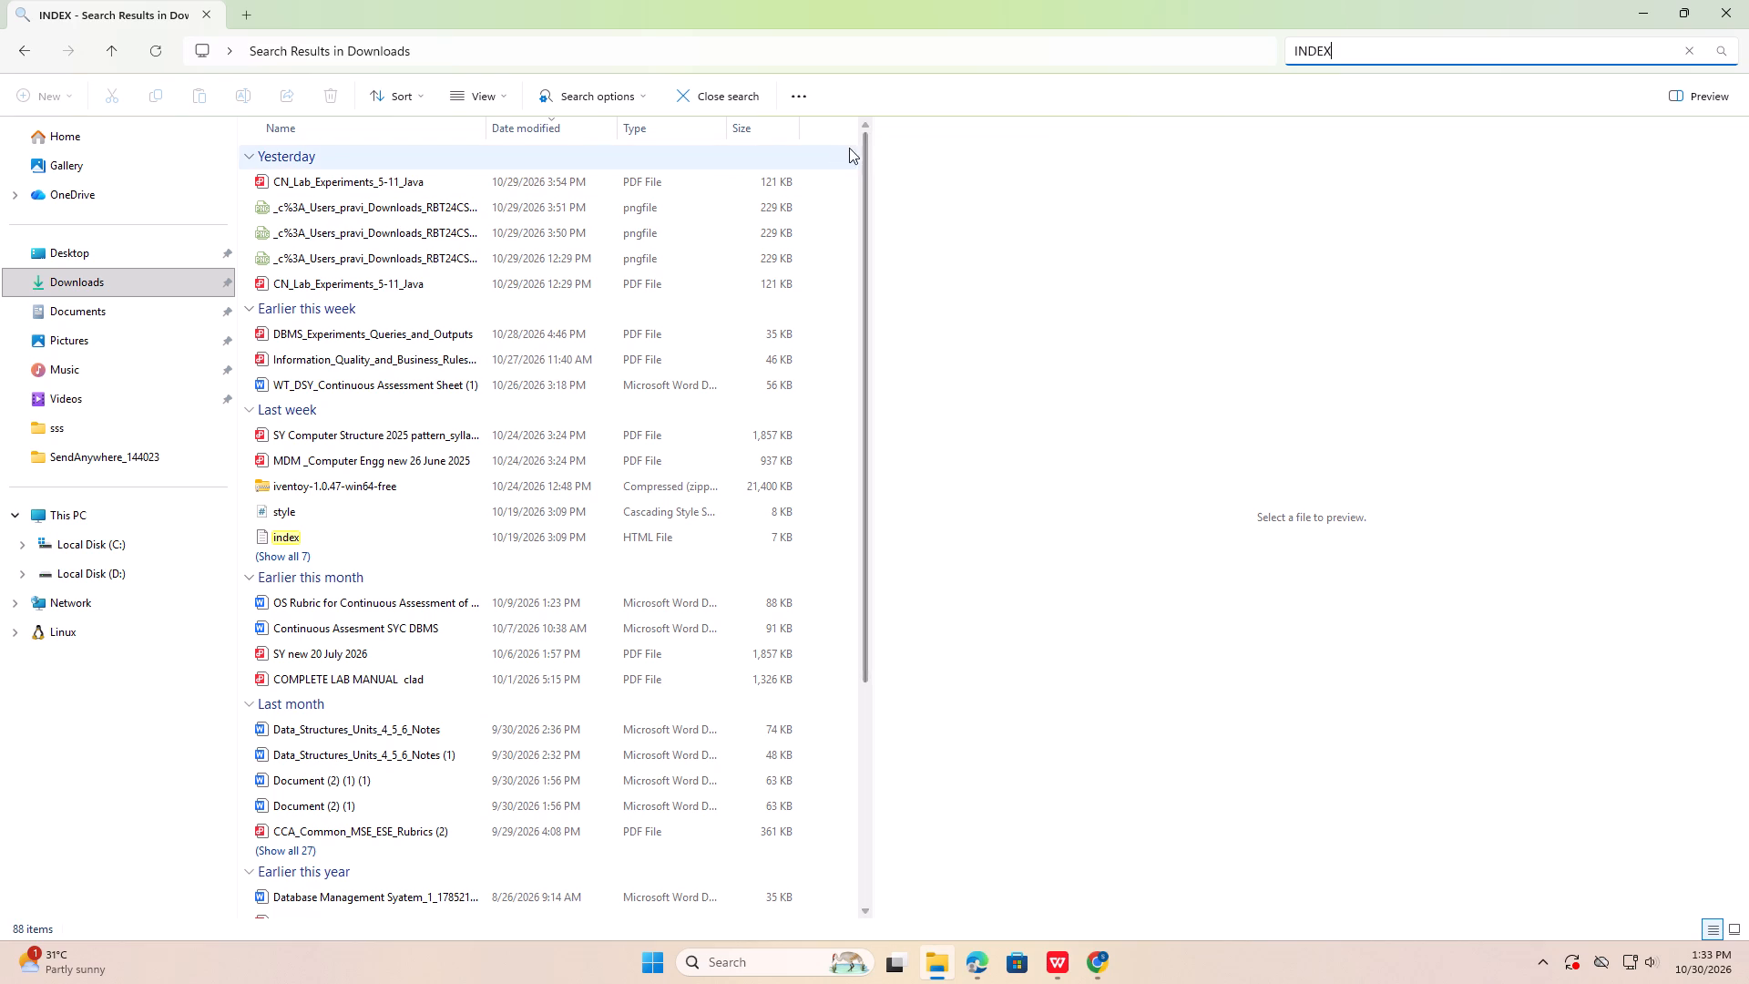
pyautogui.scroll(1, 987, 83)
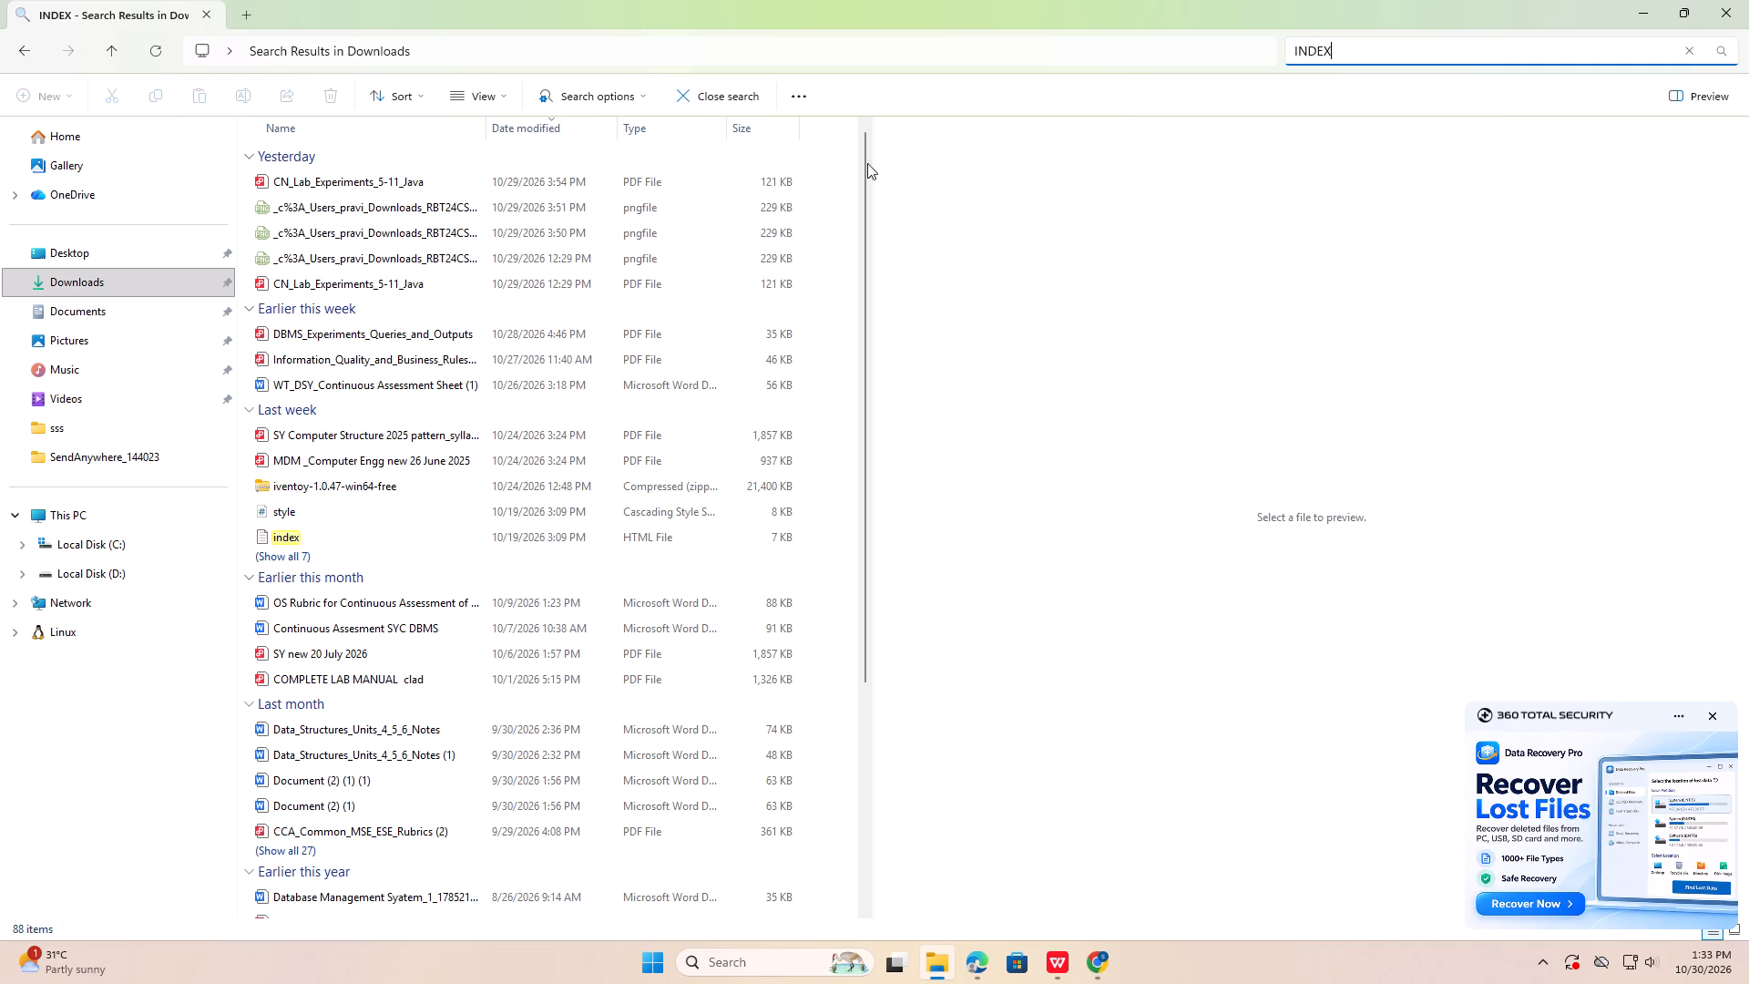
pyautogui.scroll(-4, 377, 614)
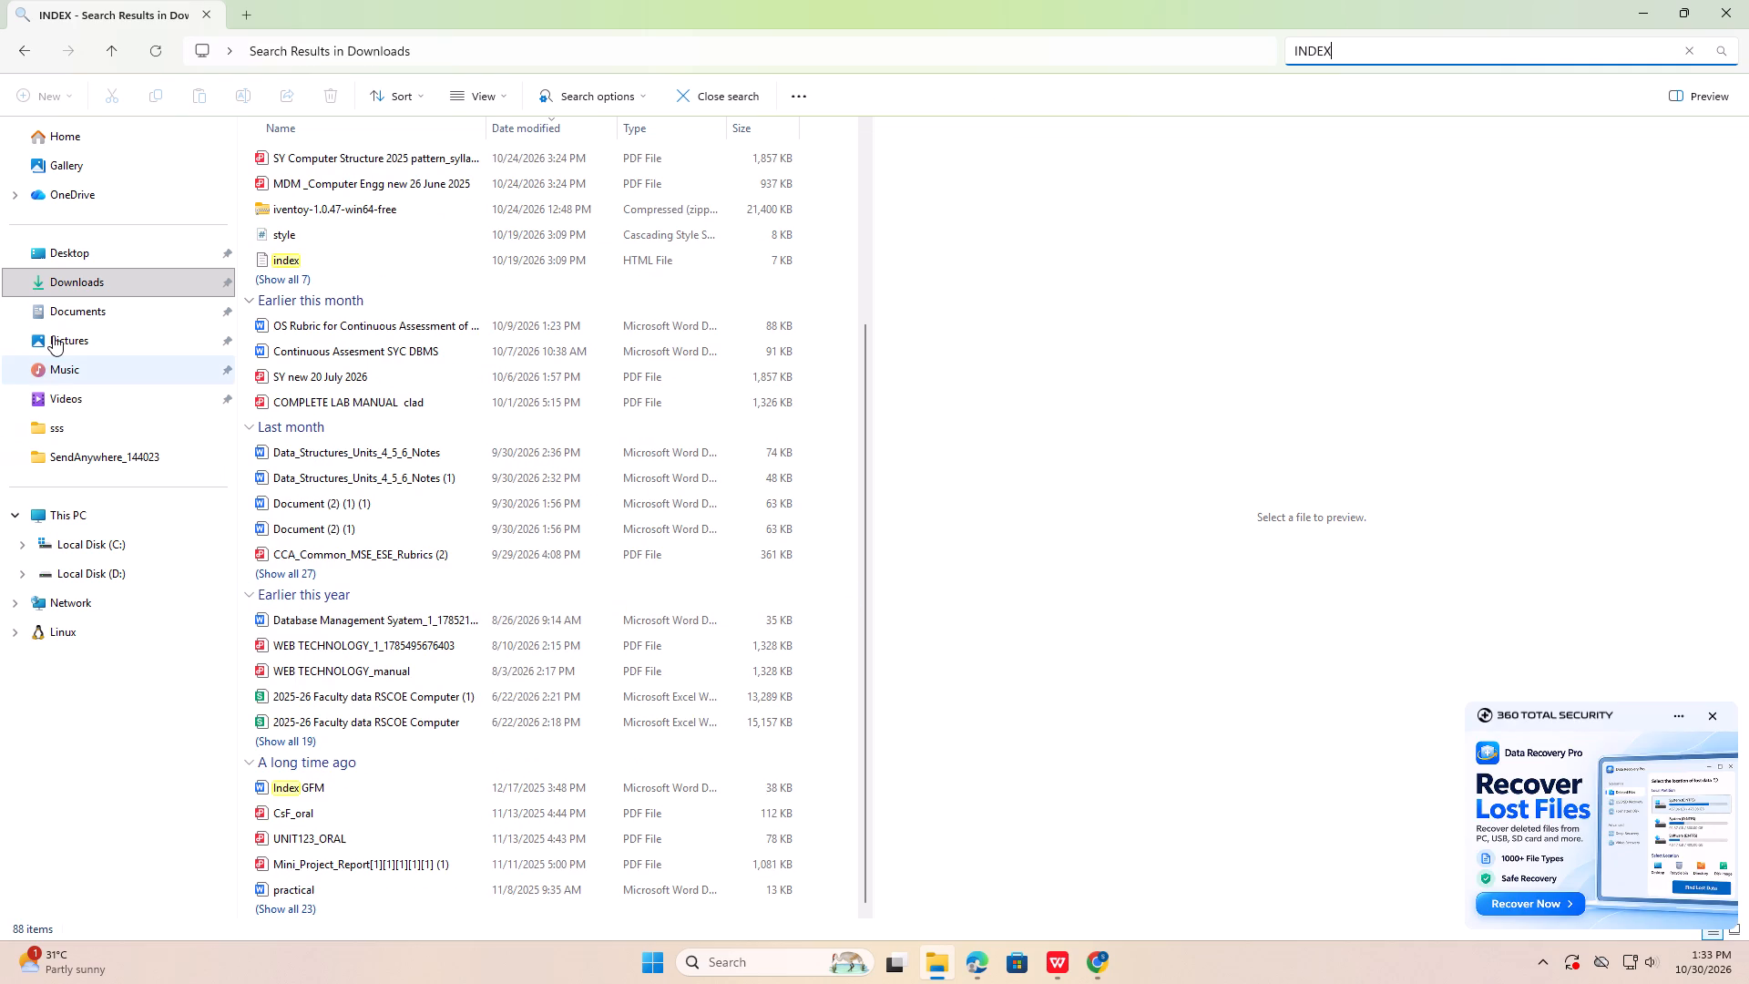
# Open the Documents folder and look through its files for an index document.
pyautogui.click(132, 313)
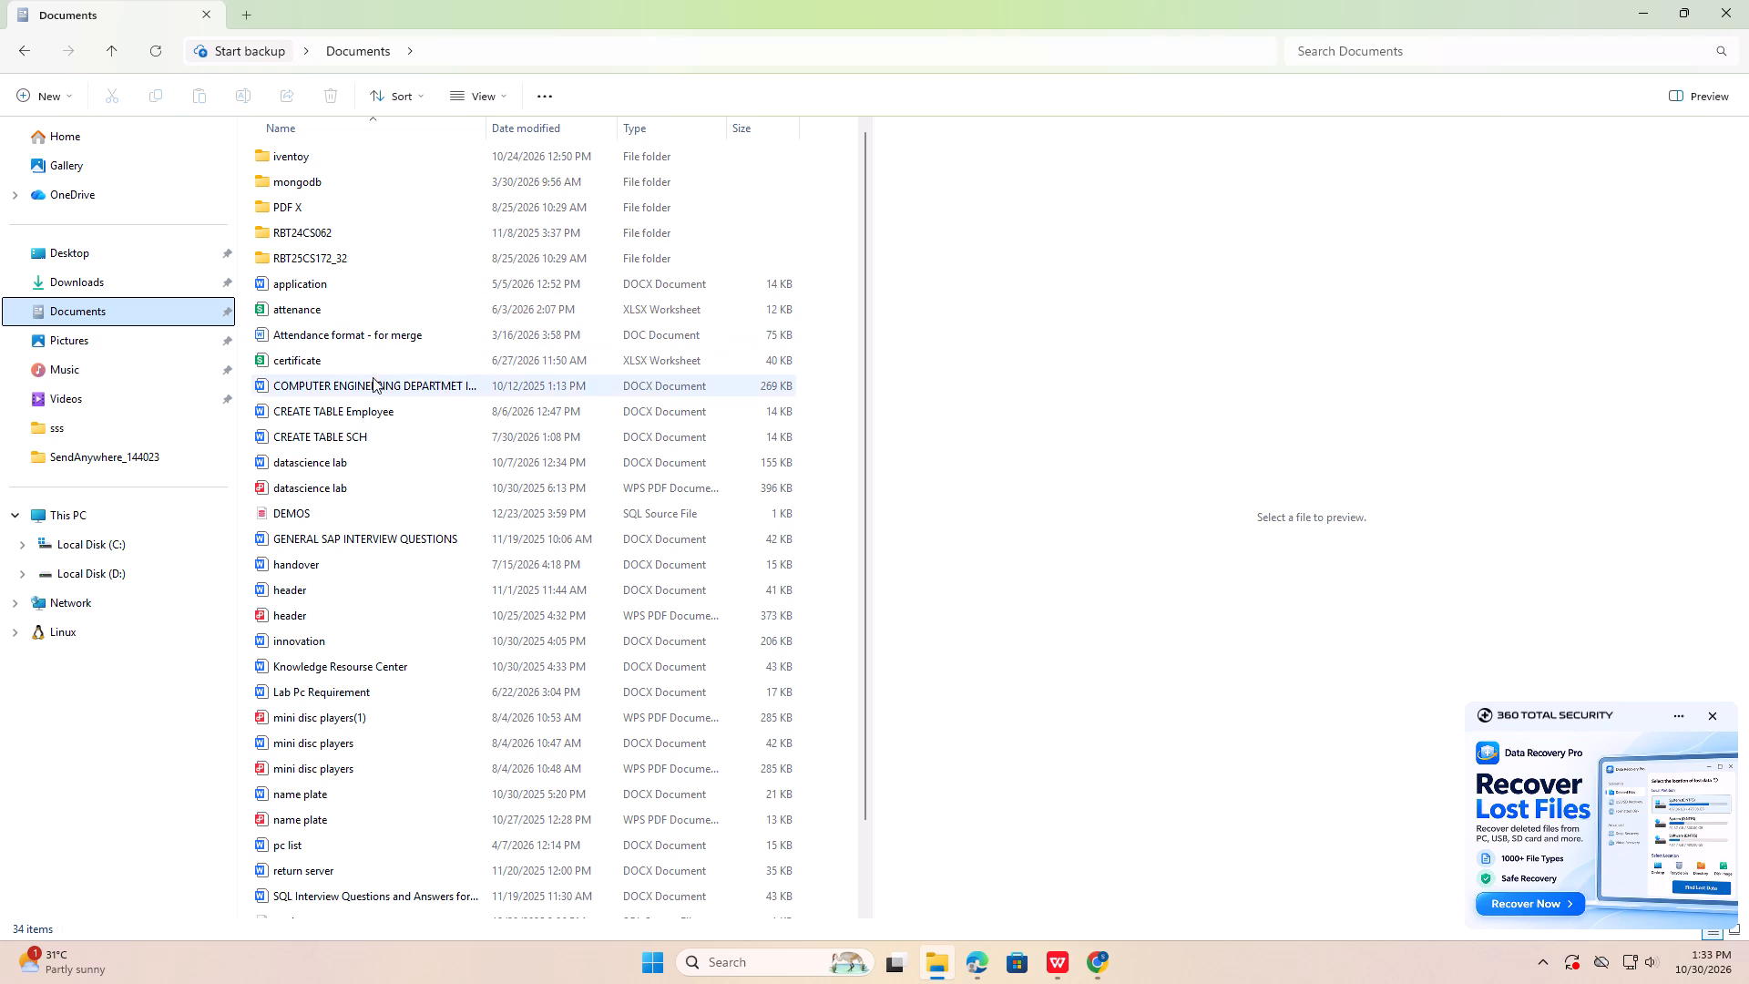
pyautogui.scroll(-1, 455, 387)
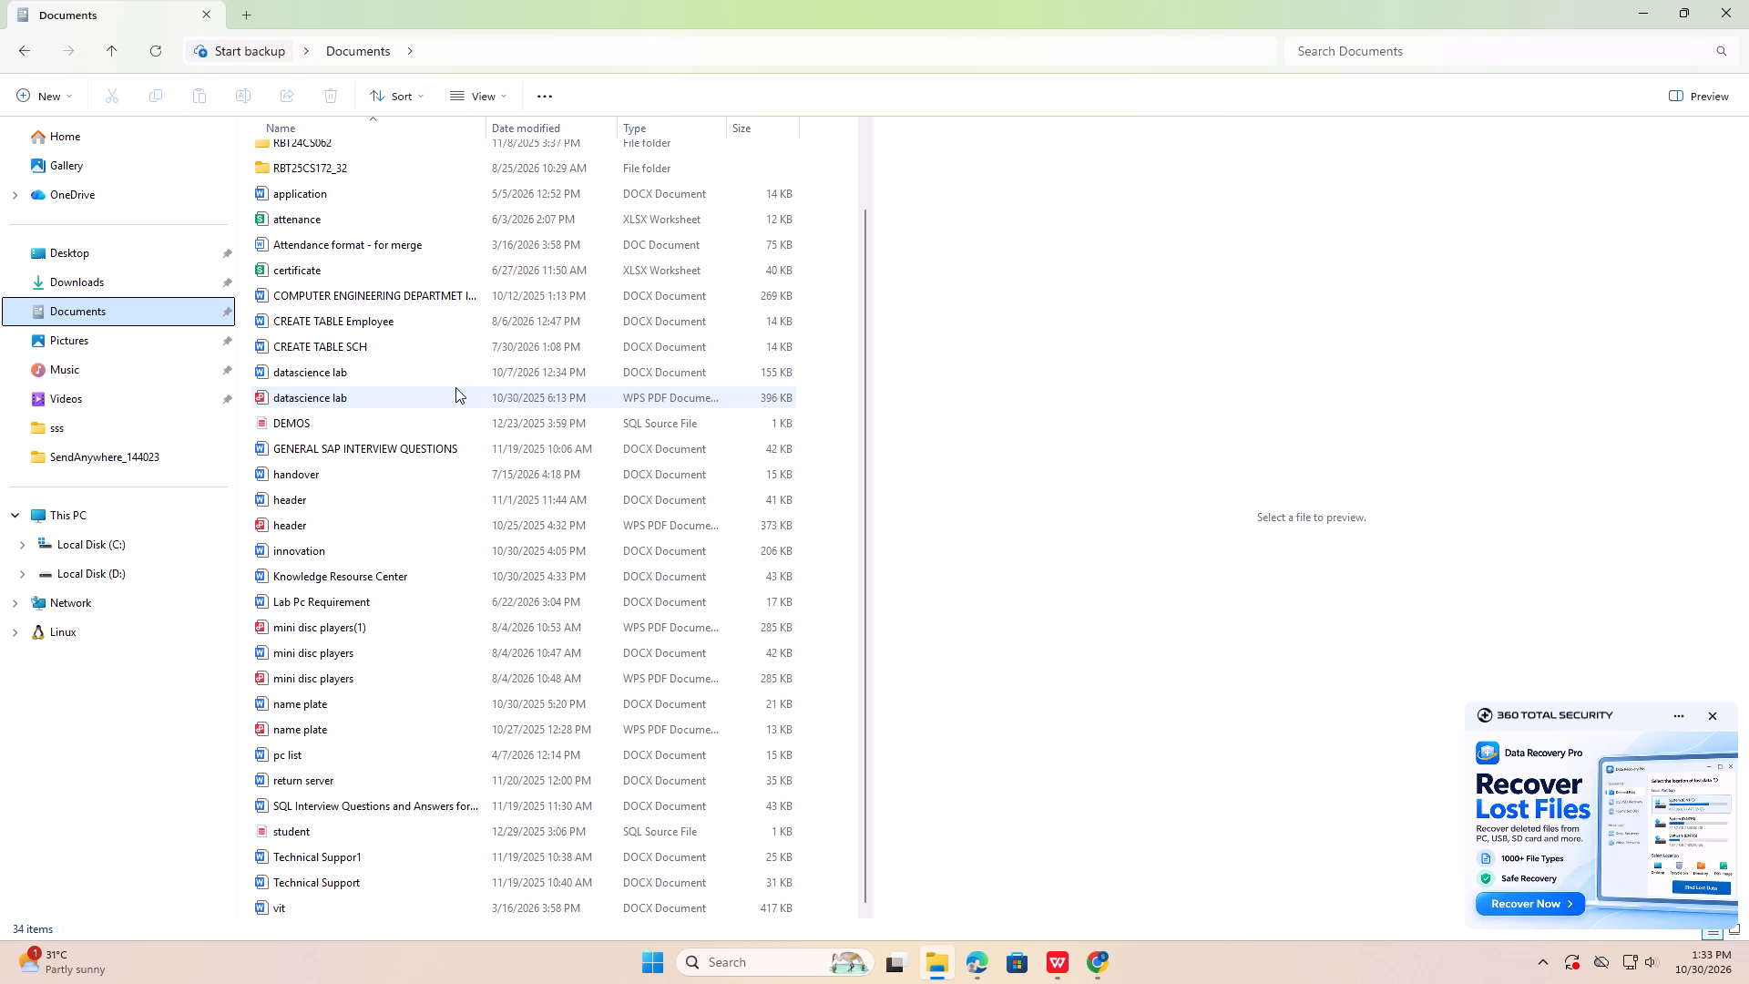
pyautogui.scroll(-2, 765, 383)
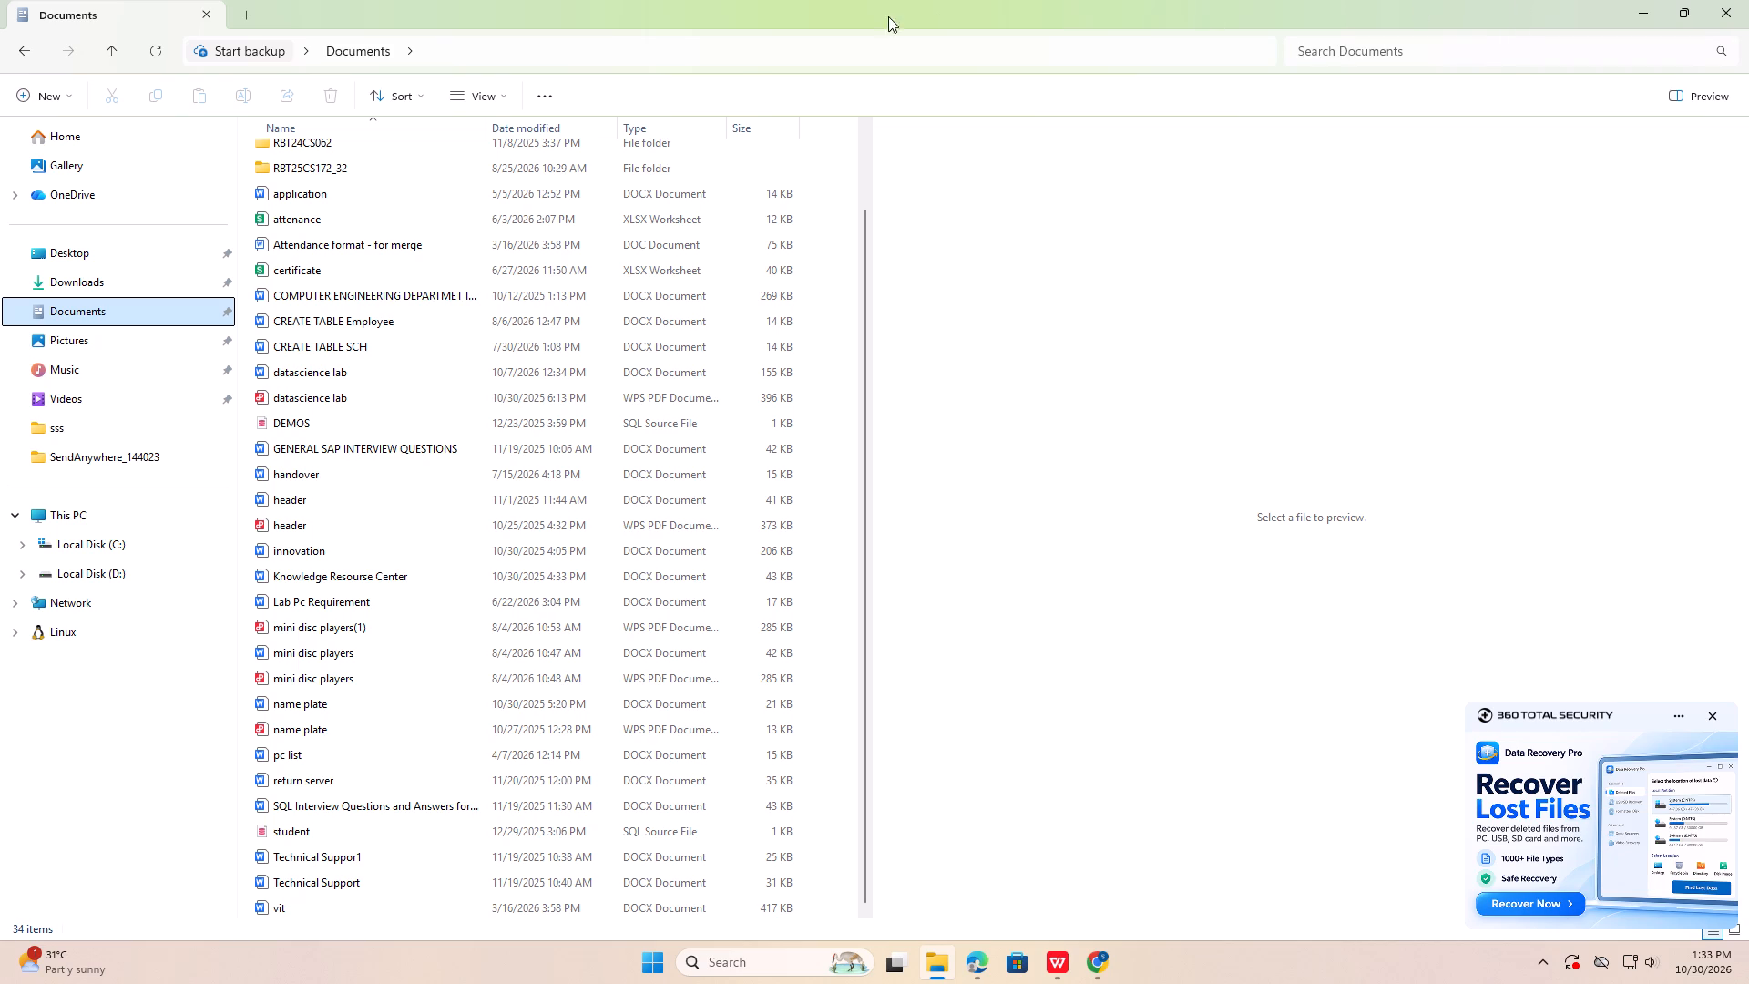
# Look through the rest of the files in the Documents folder for an index document.
pyautogui.scroll(-6, 531, 454)
pyautogui.scroll(11, 540, 446)
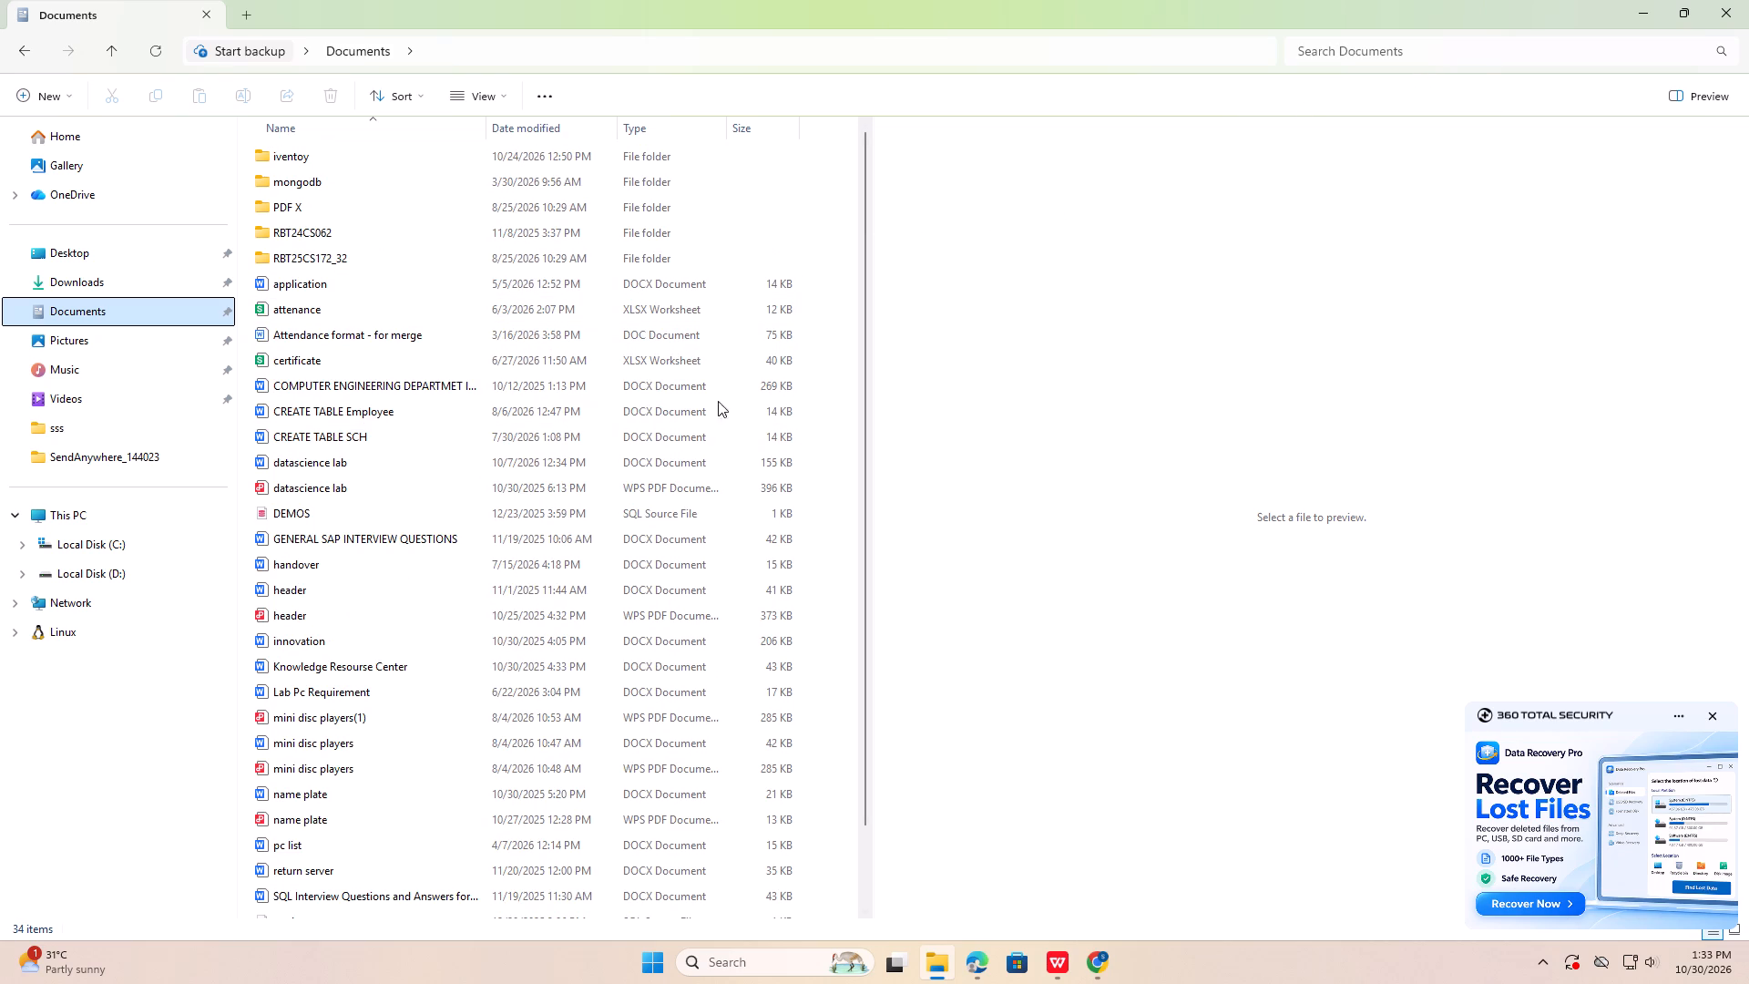
# Switch to Google Chrome and open a new browser tab.
pyautogui.click(1089, 971)
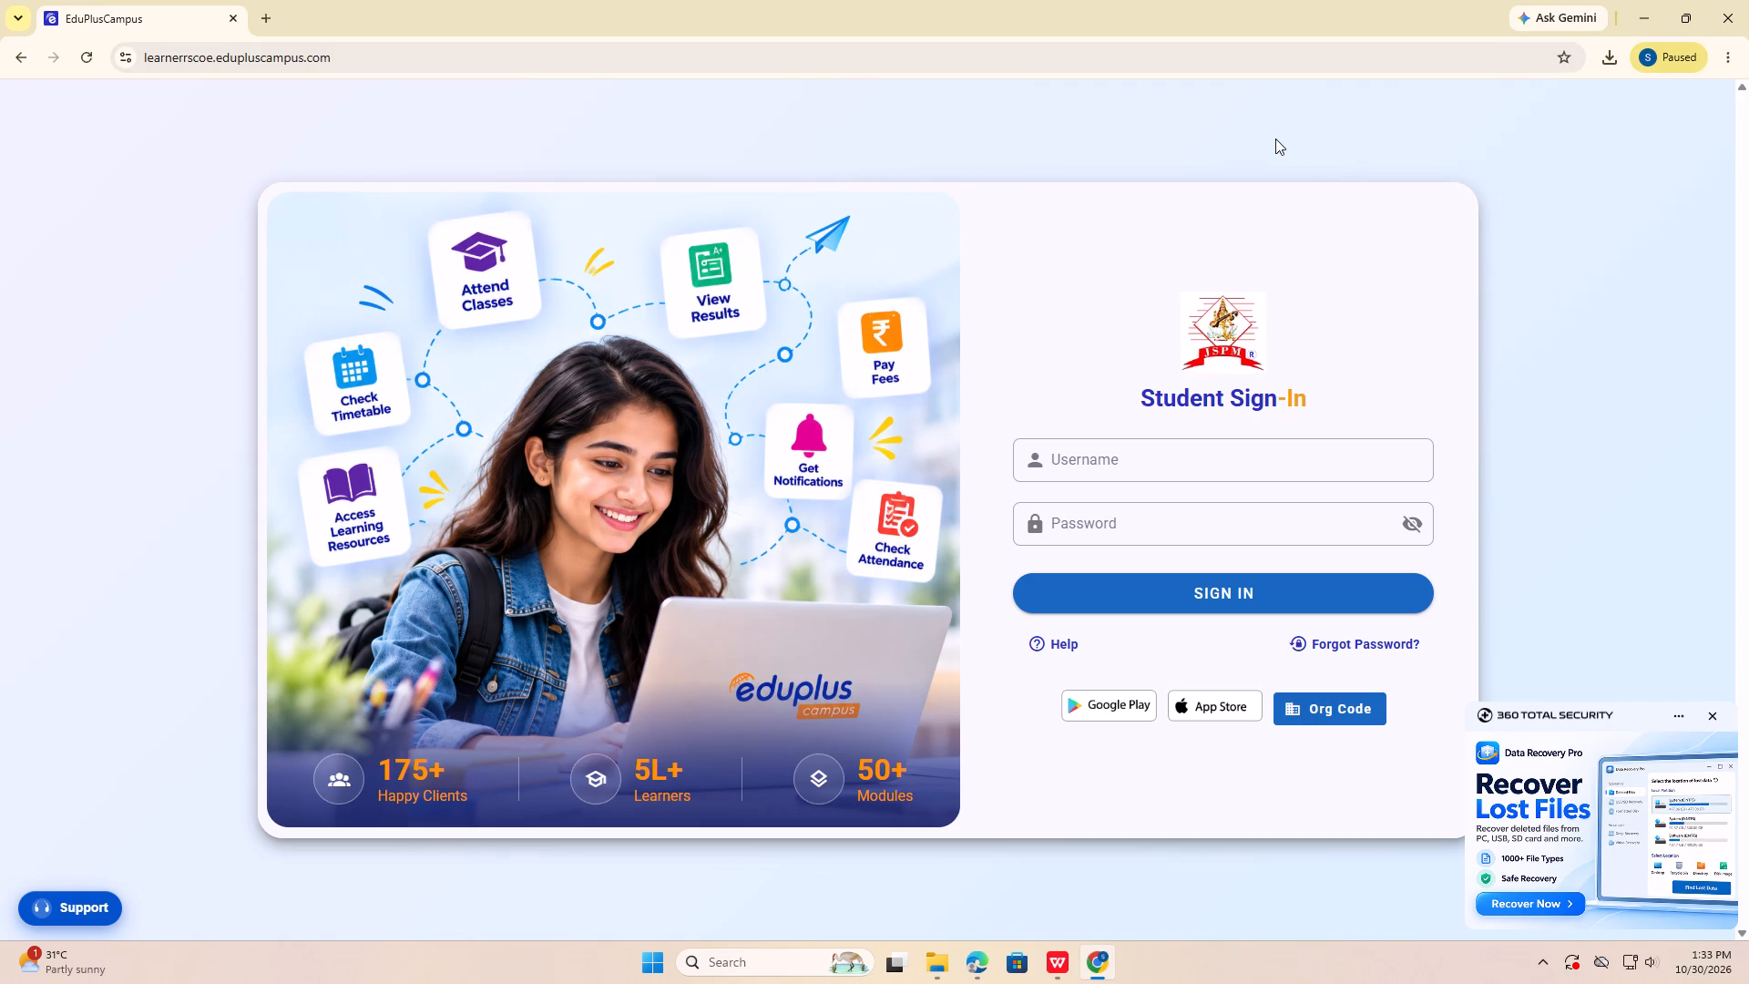
pyautogui.click(263, 11)
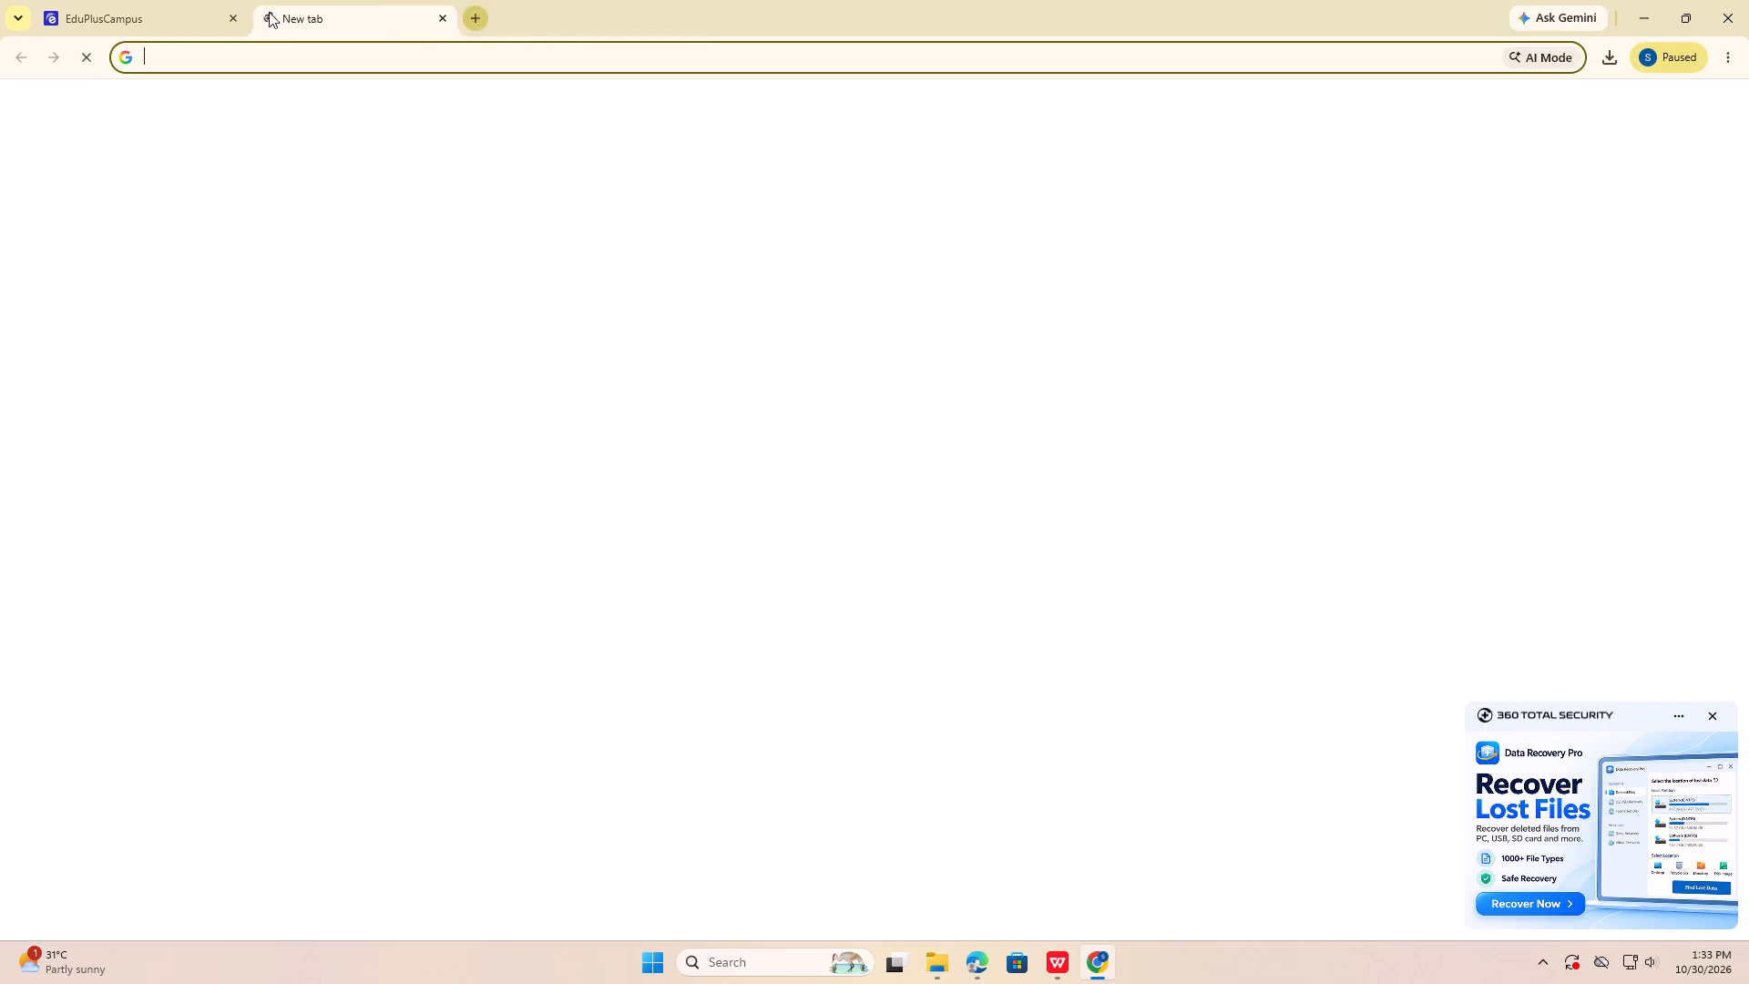
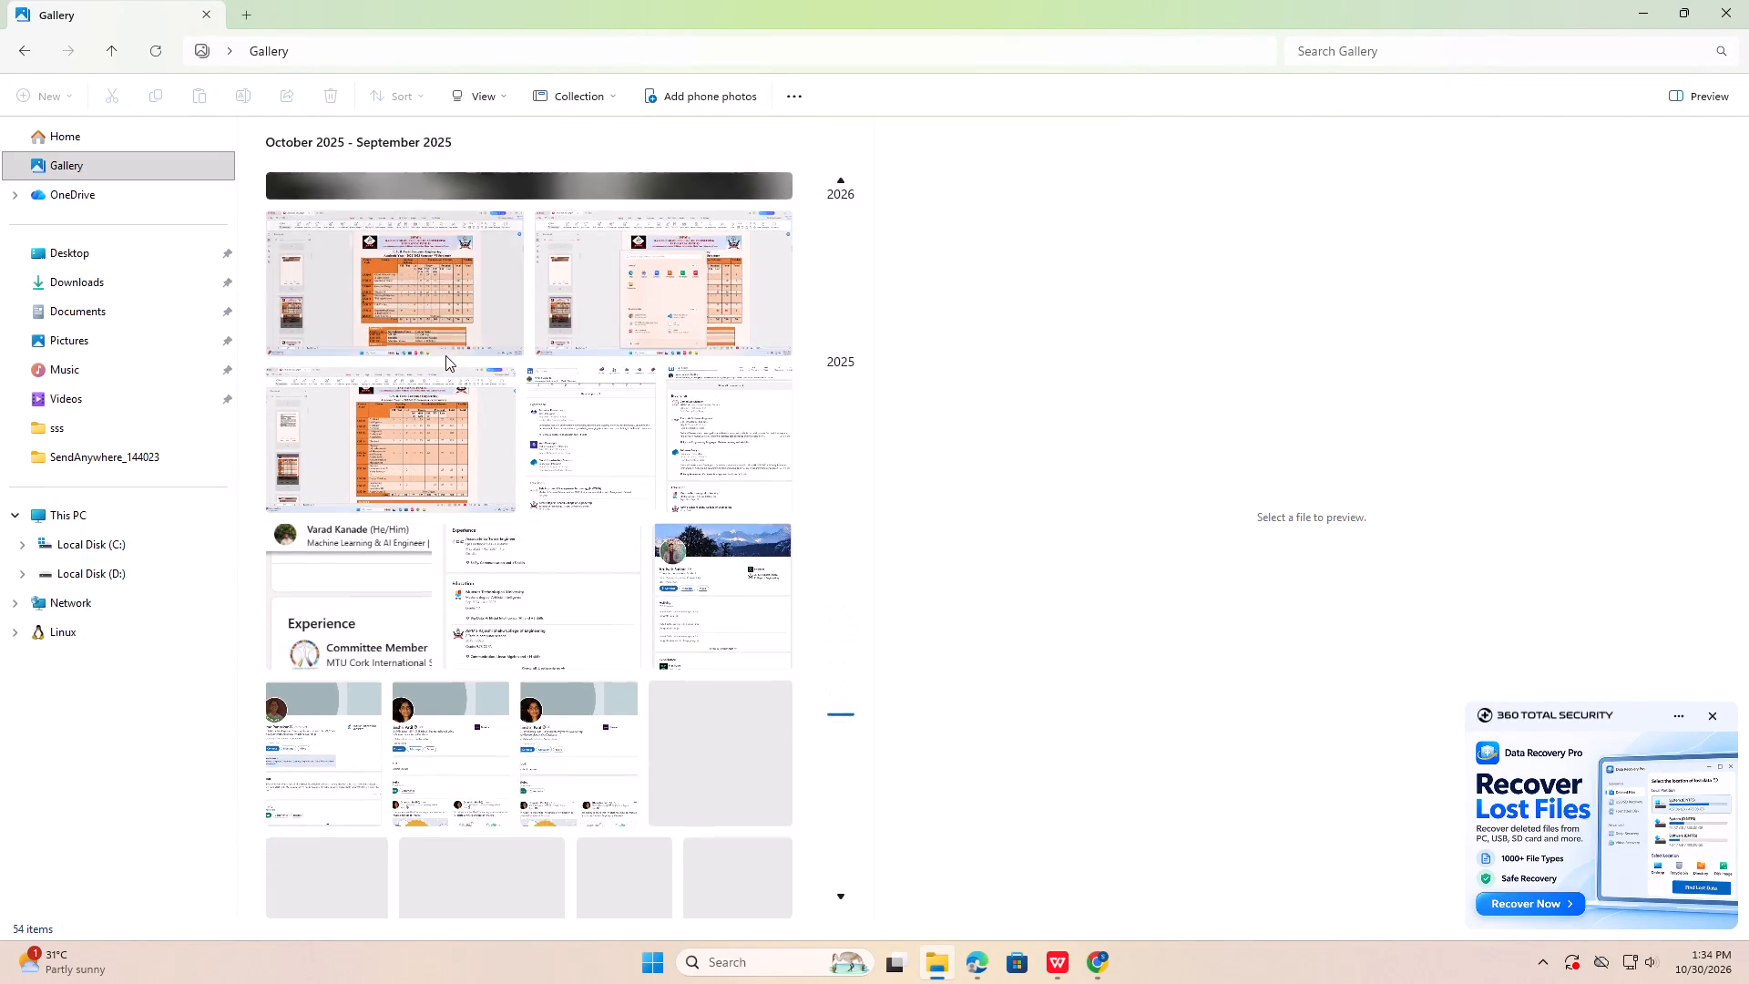
# Check the older Gallery images, and look through the Downloads folder's recent files for the course file index document.
pyautogui.scroll(-2, 445, 355)
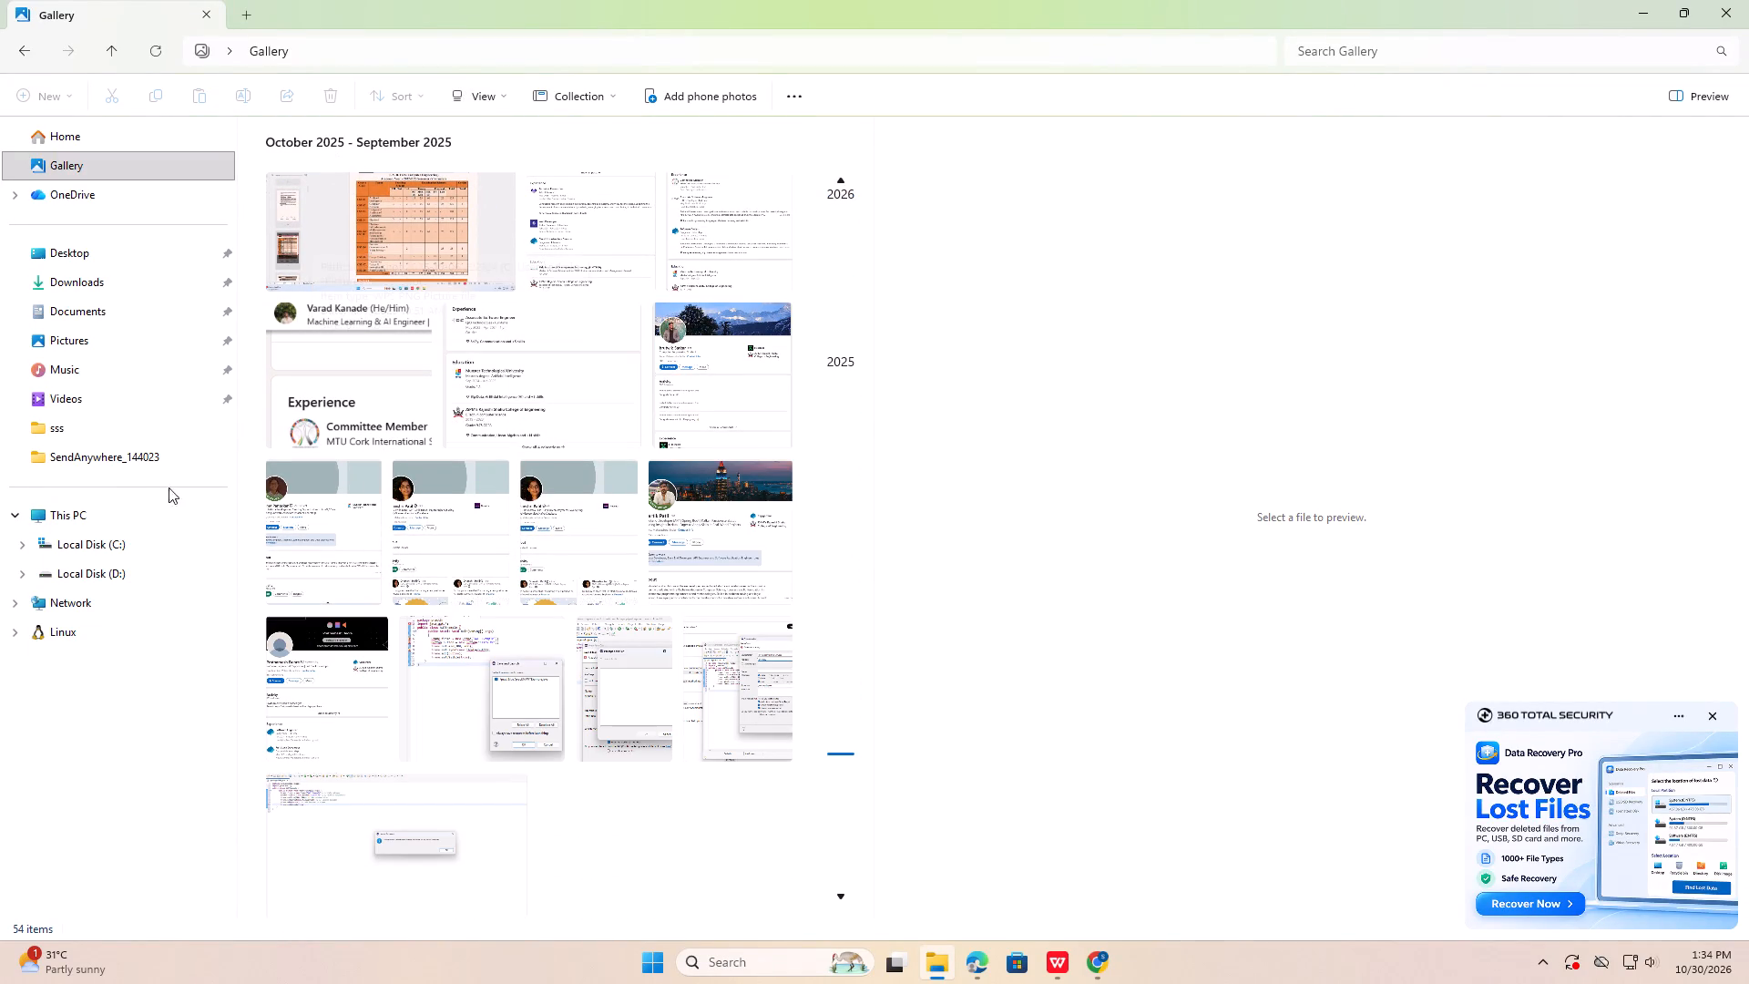
pyautogui.click(89, 293)
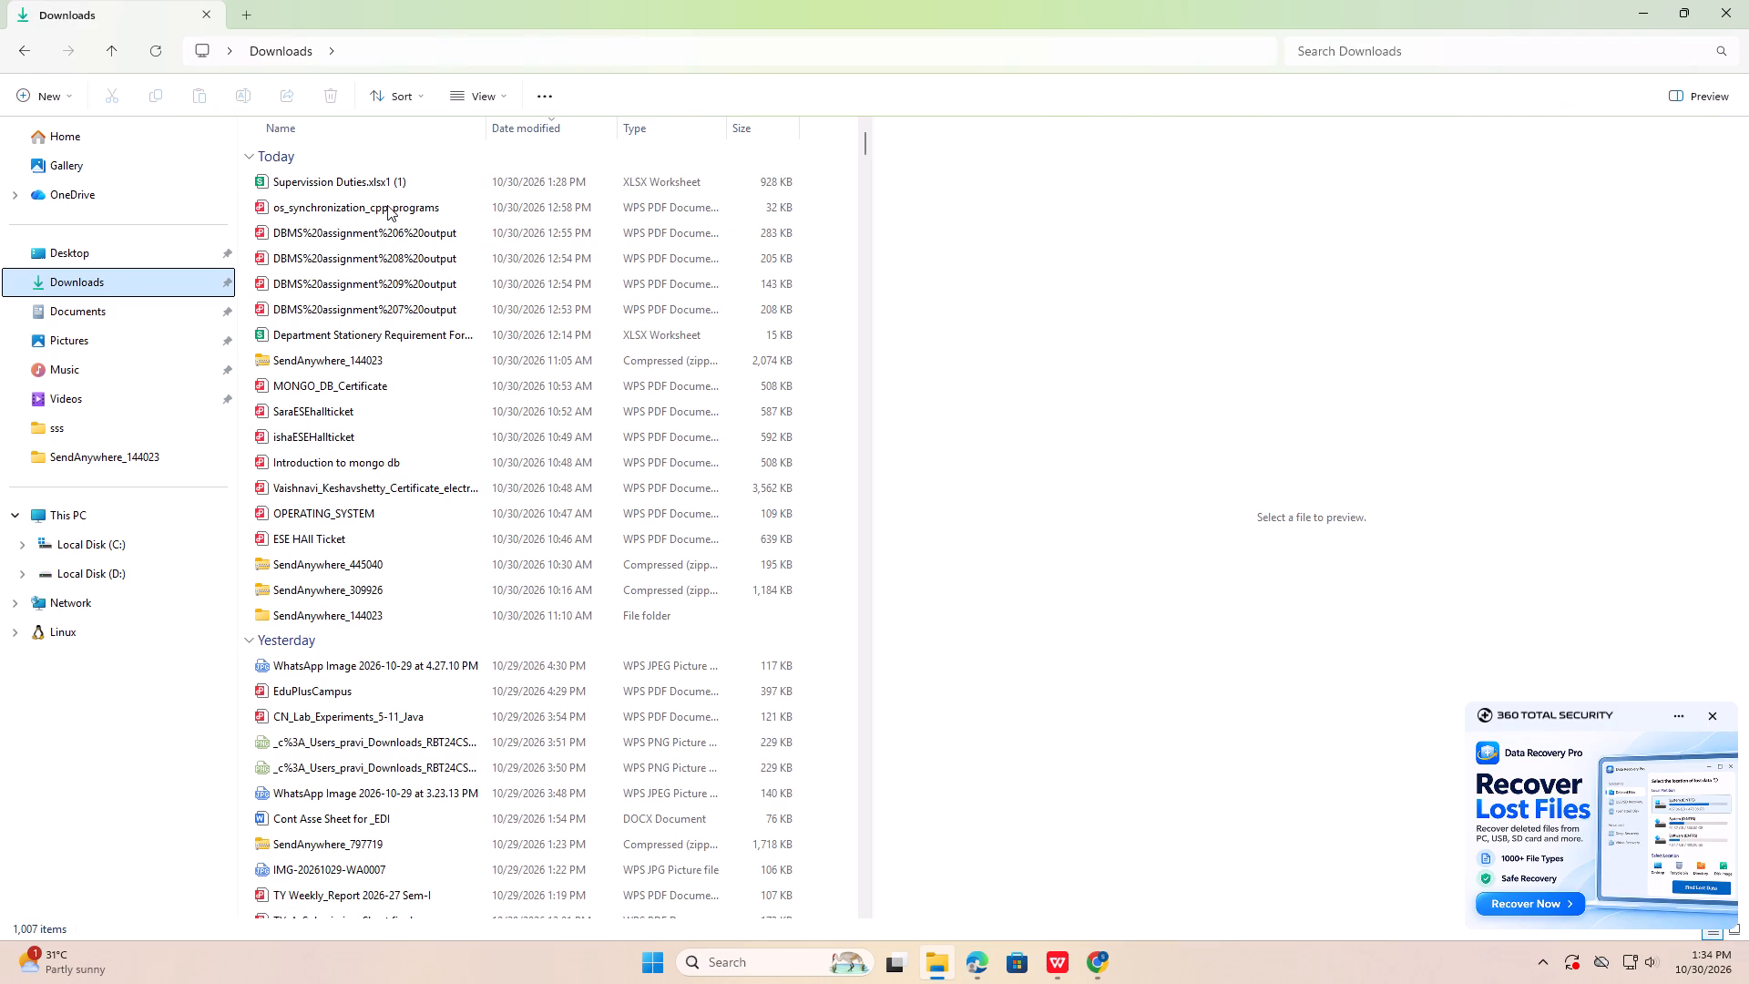
pyautogui.scroll(-2, 387, 205)
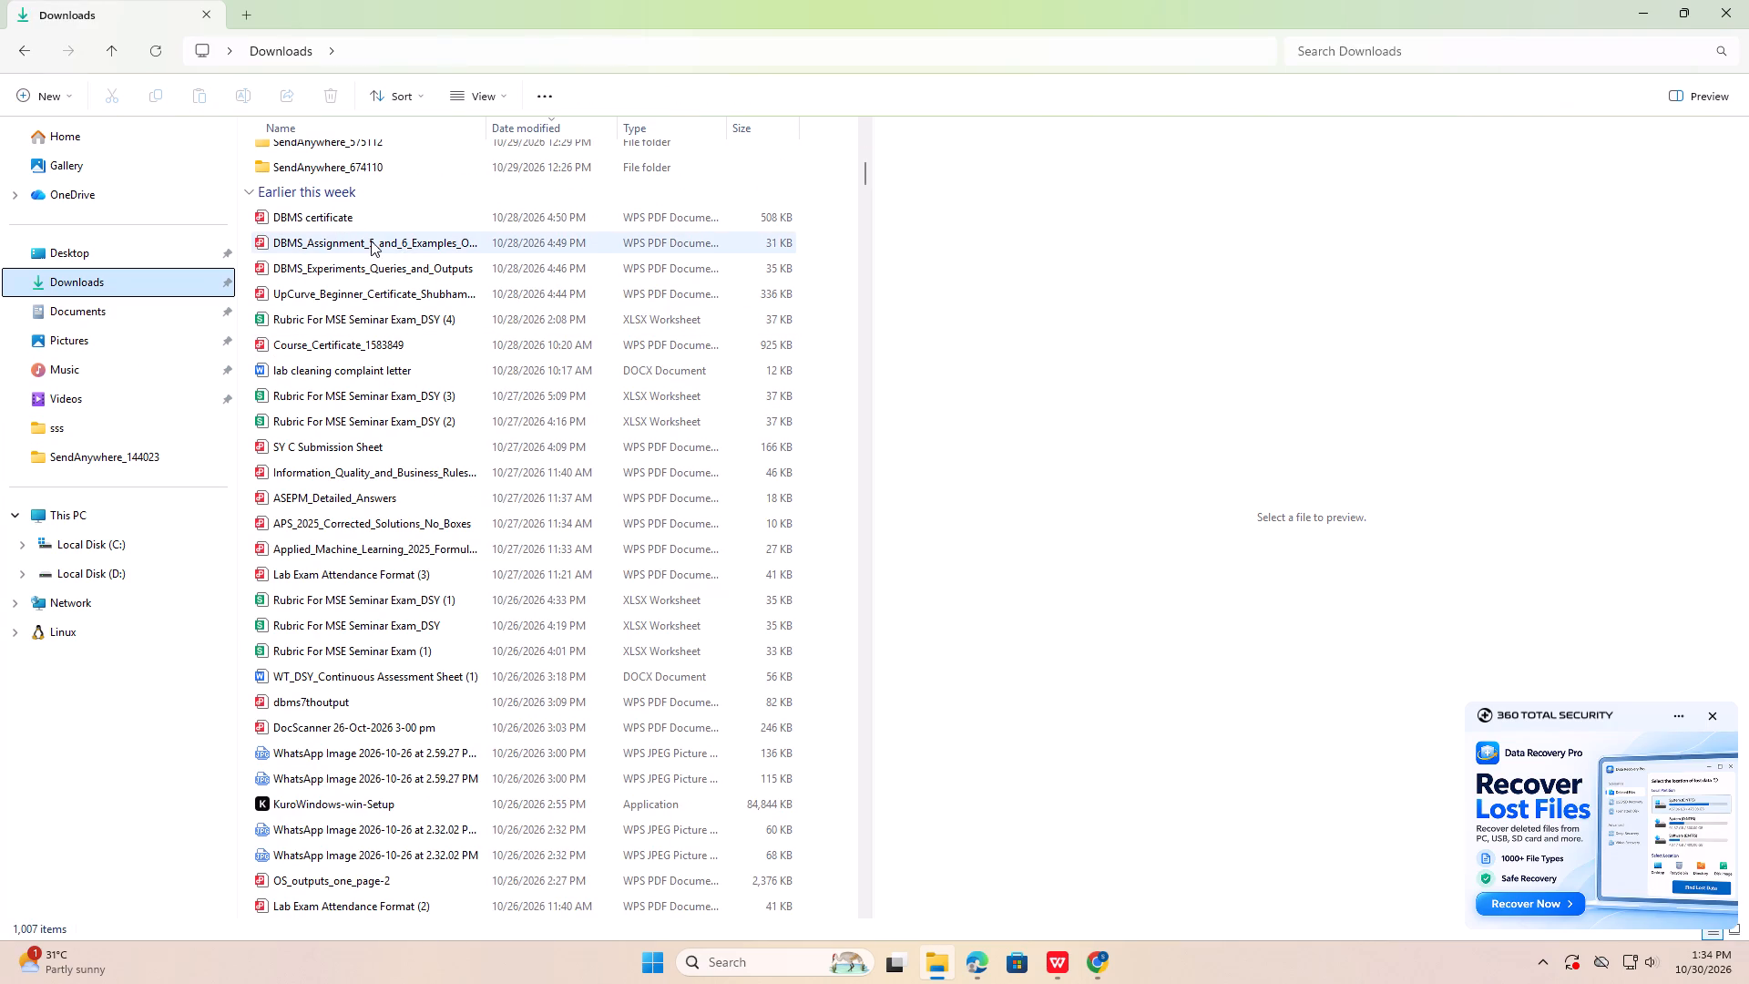